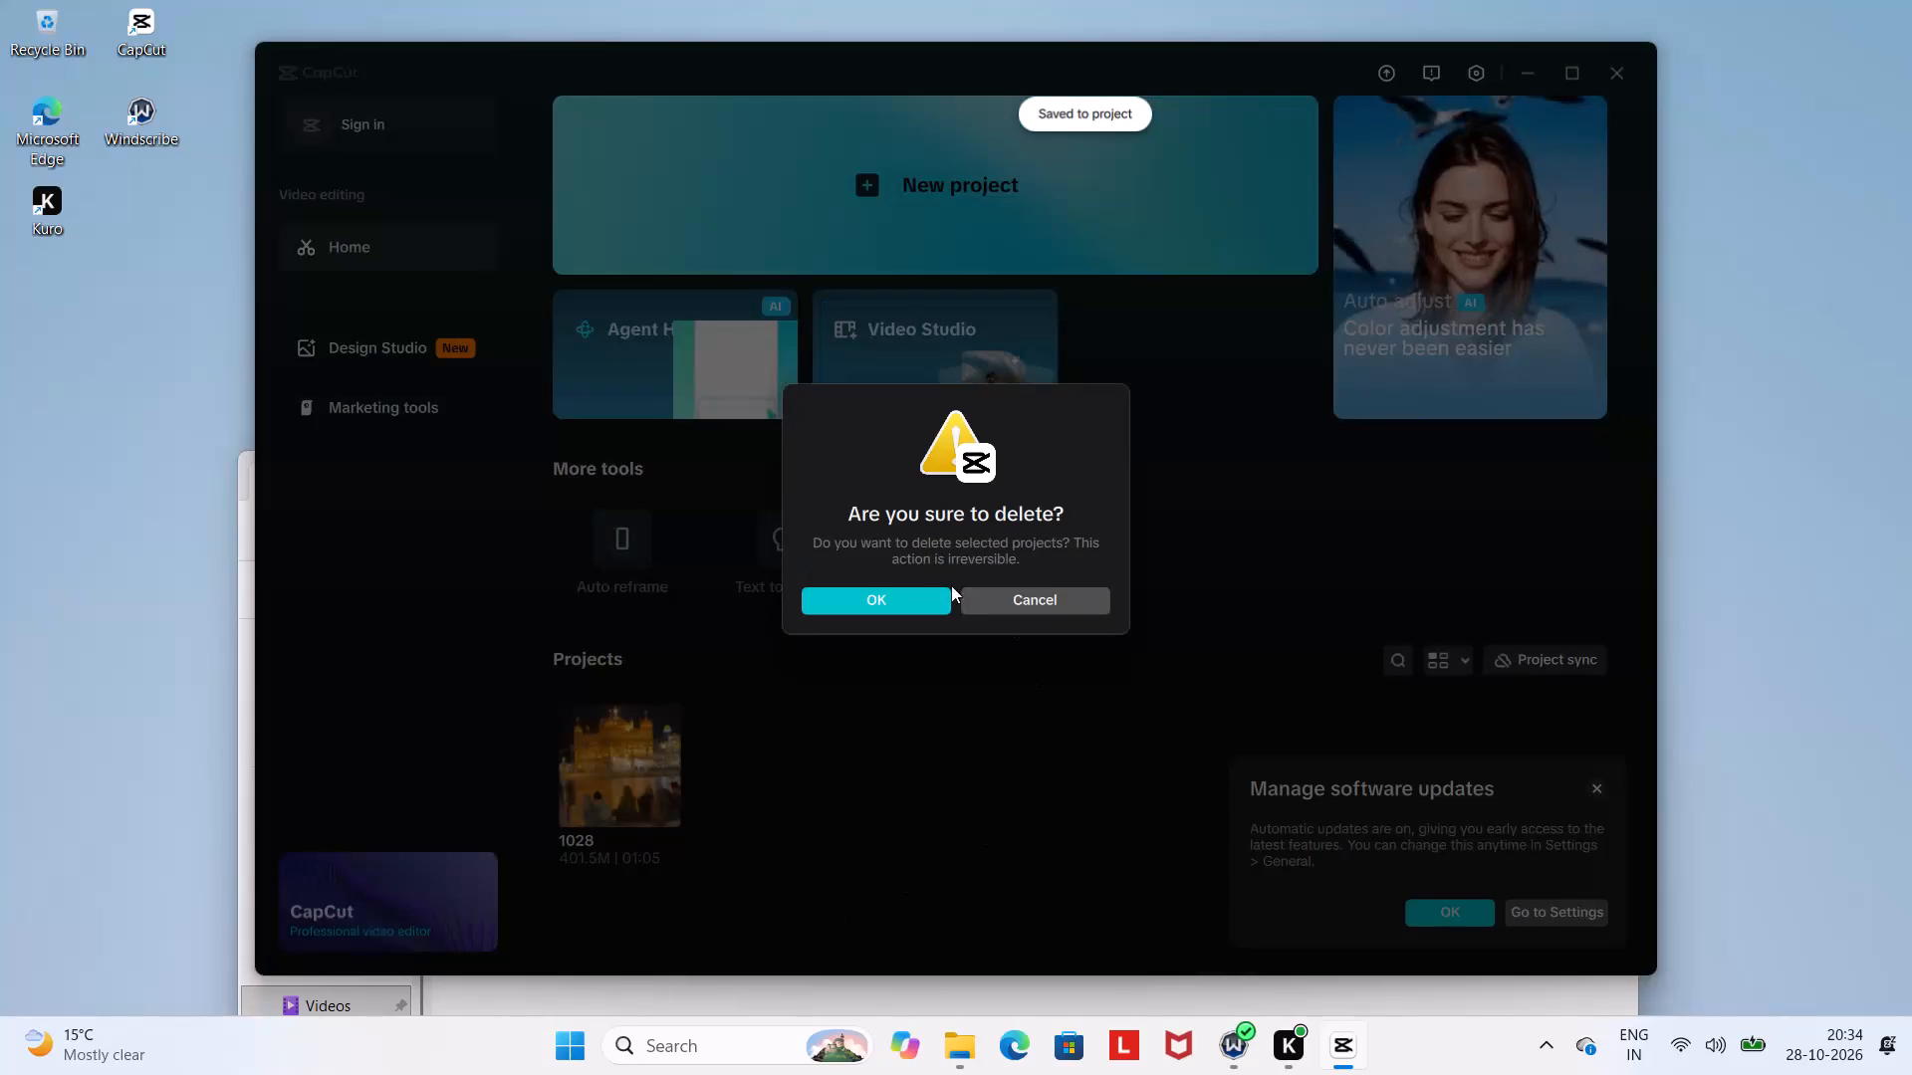
Permanently delete the selected project 1028 from the projects list.
{"action": "left_click", "coordinate": [891, 599]}
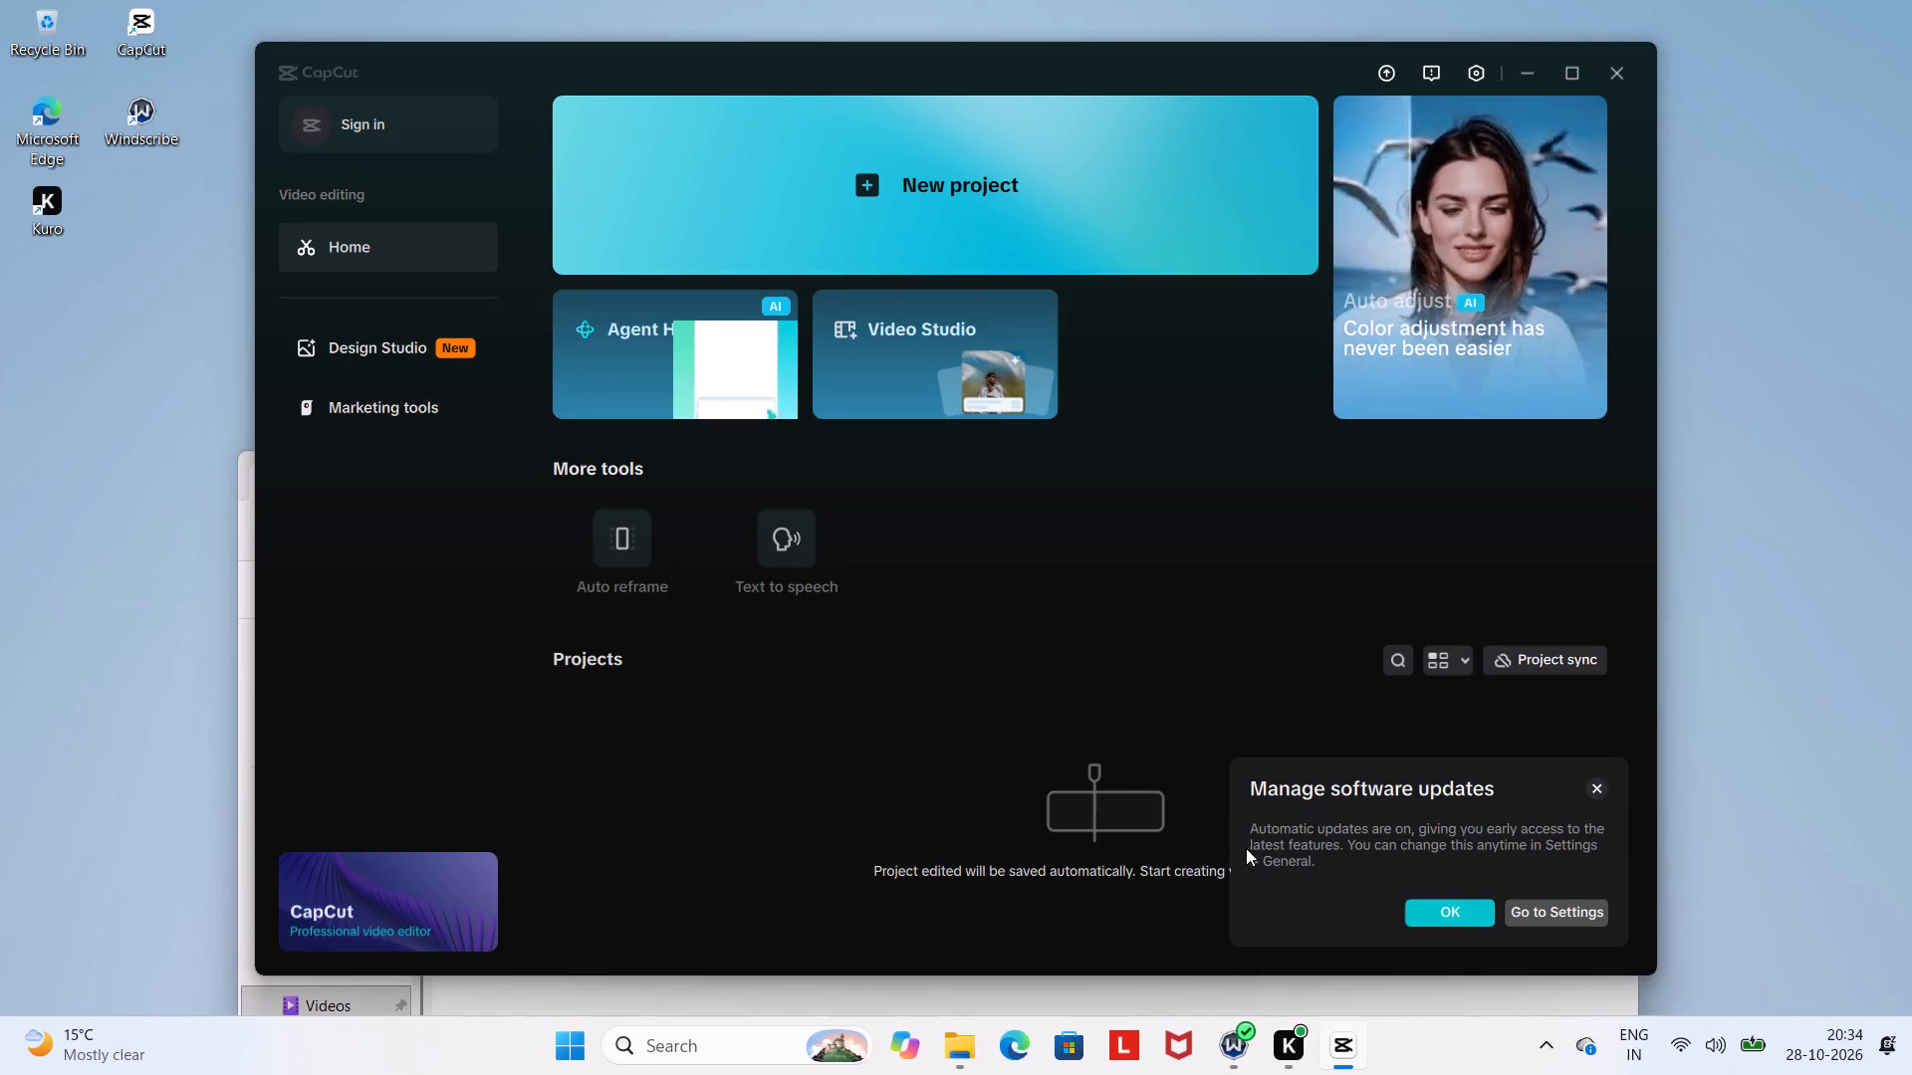
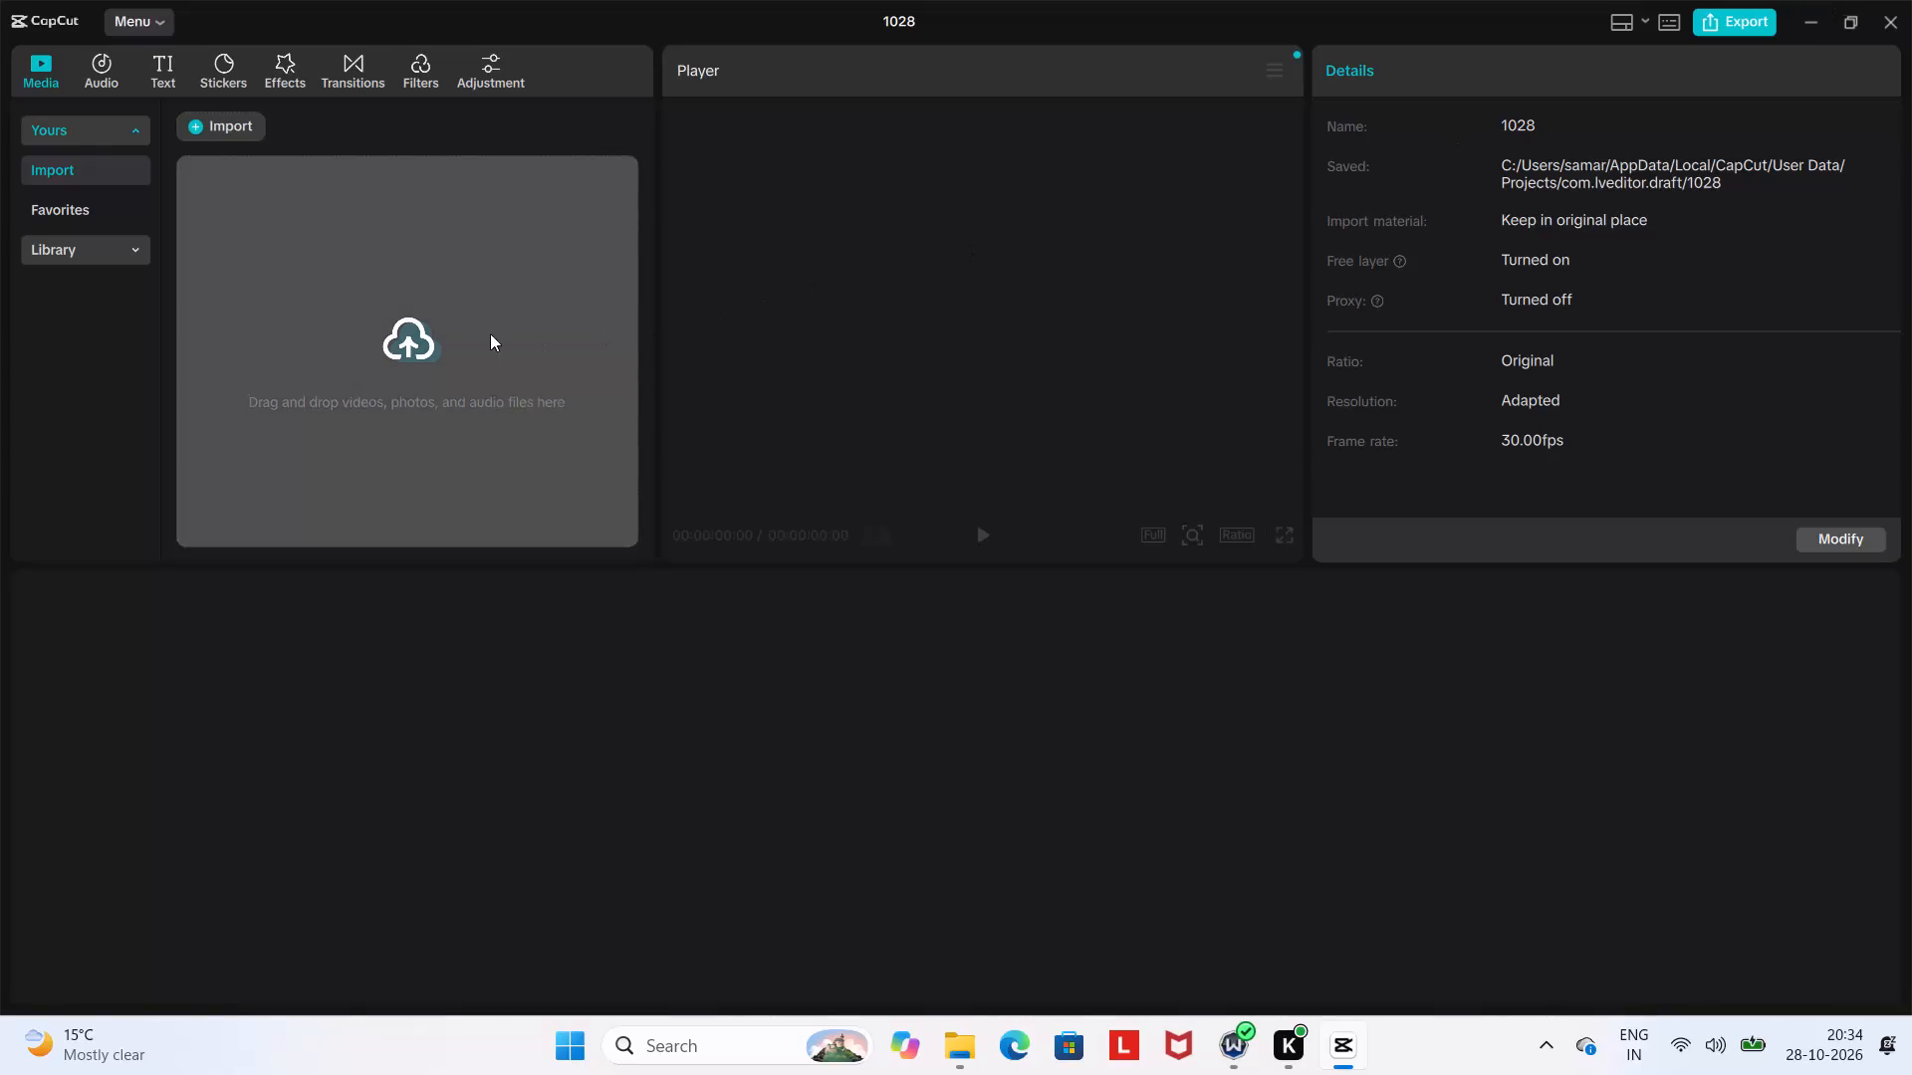
Import all the video clips in the Videos folder, starting from IMG_1267, into the project's media.
{"action": "left_click", "coordinate": [490, 333]}
{"action": "left_click_drag", "start_coordinate": [267, 215], "coordinate": [357, 219]}
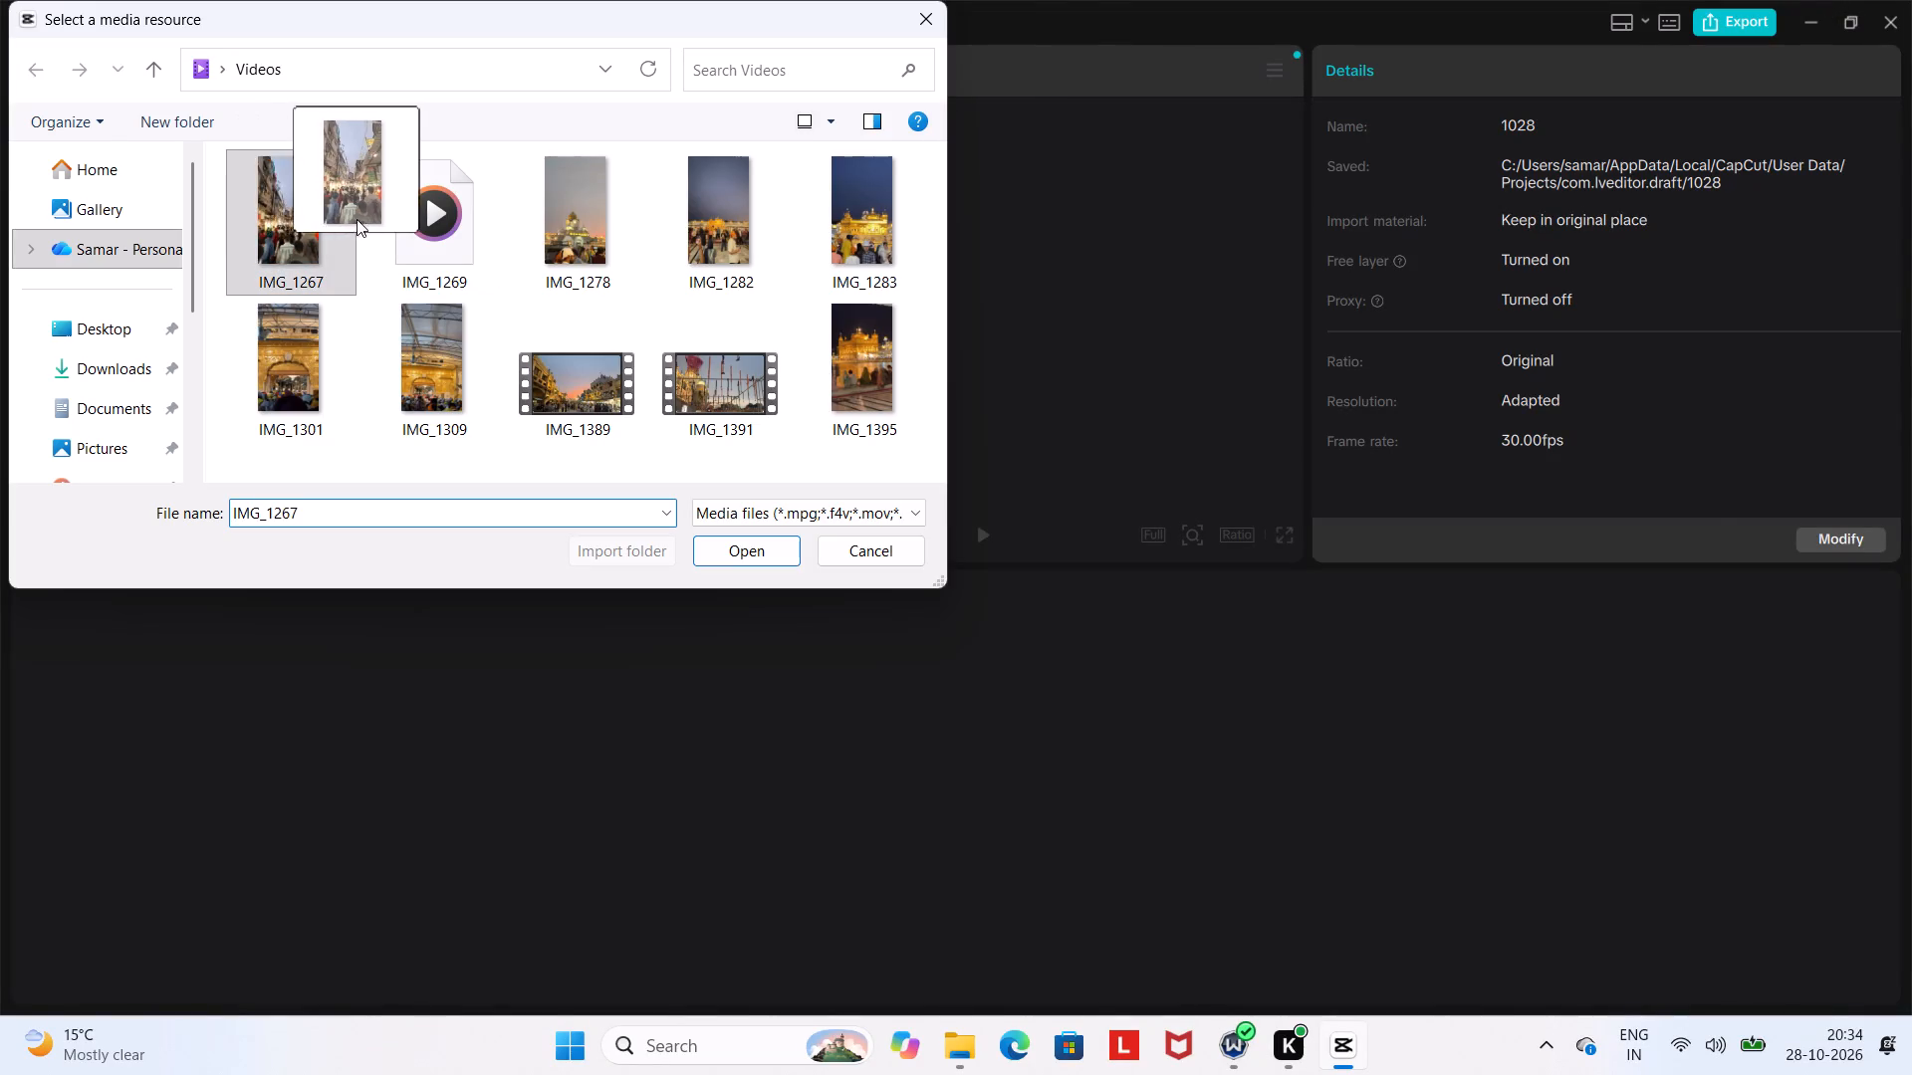
{"action": "left_click_drag", "start_coordinate": [357, 219], "coordinate": [256, 225]}
{"action": "left_click_drag", "start_coordinate": [338, 145], "coordinate": [818, 658]}
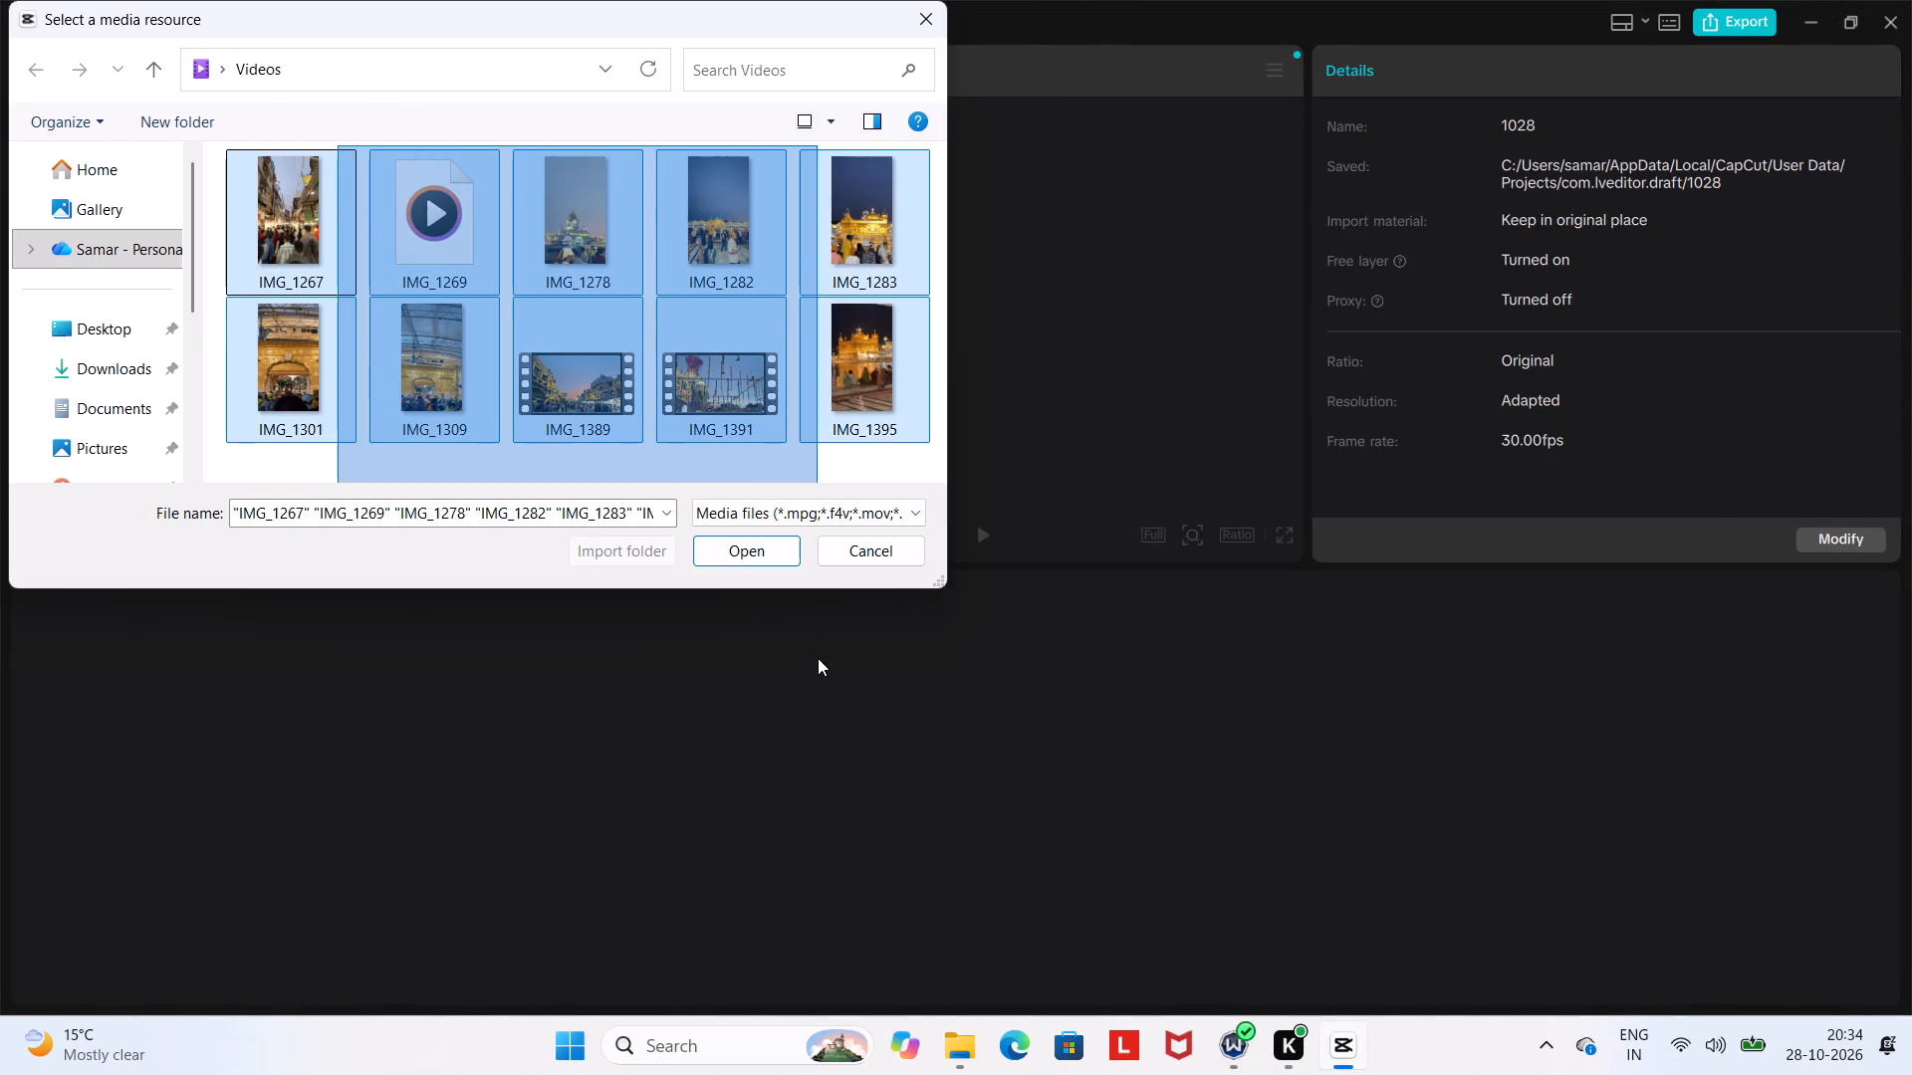
{"action": "left_click_drag", "start_coordinate": [818, 658], "coordinate": [934, 820]}
{"action": "left_click", "coordinate": [748, 551]}
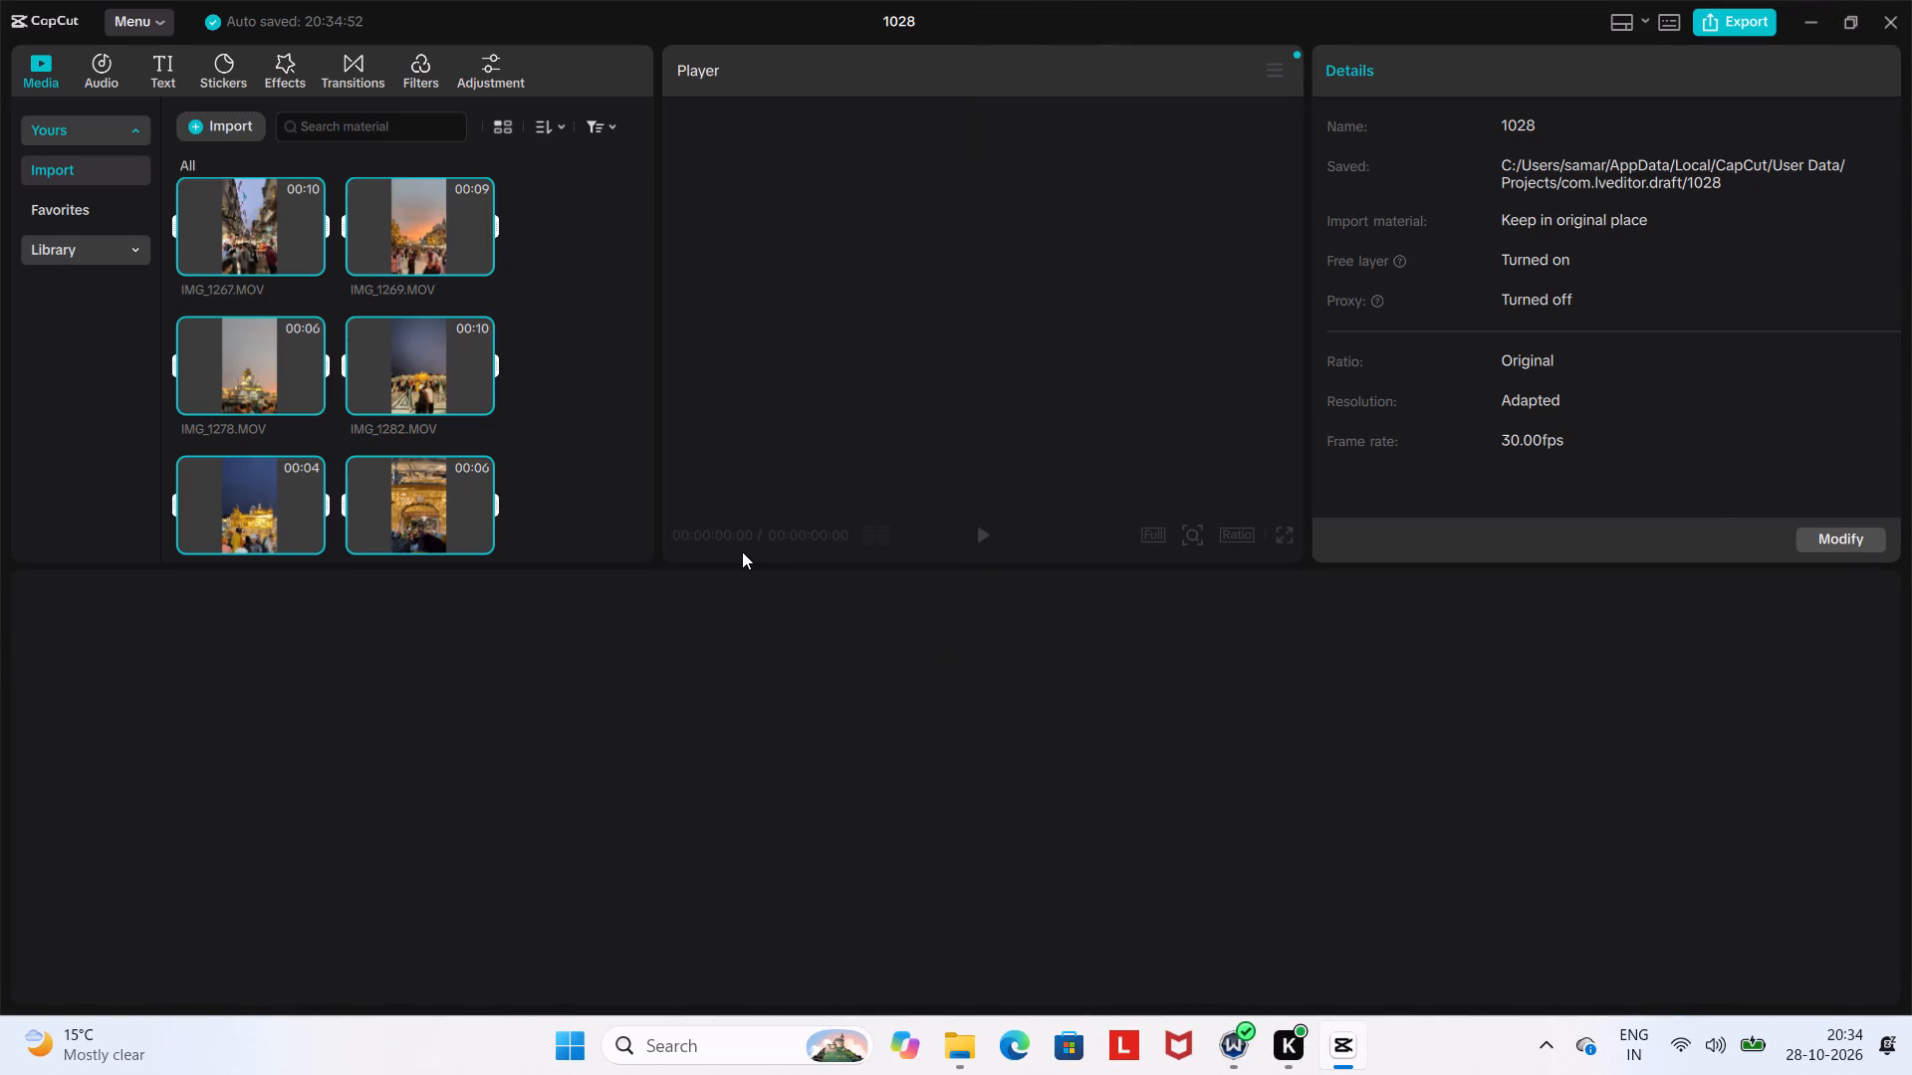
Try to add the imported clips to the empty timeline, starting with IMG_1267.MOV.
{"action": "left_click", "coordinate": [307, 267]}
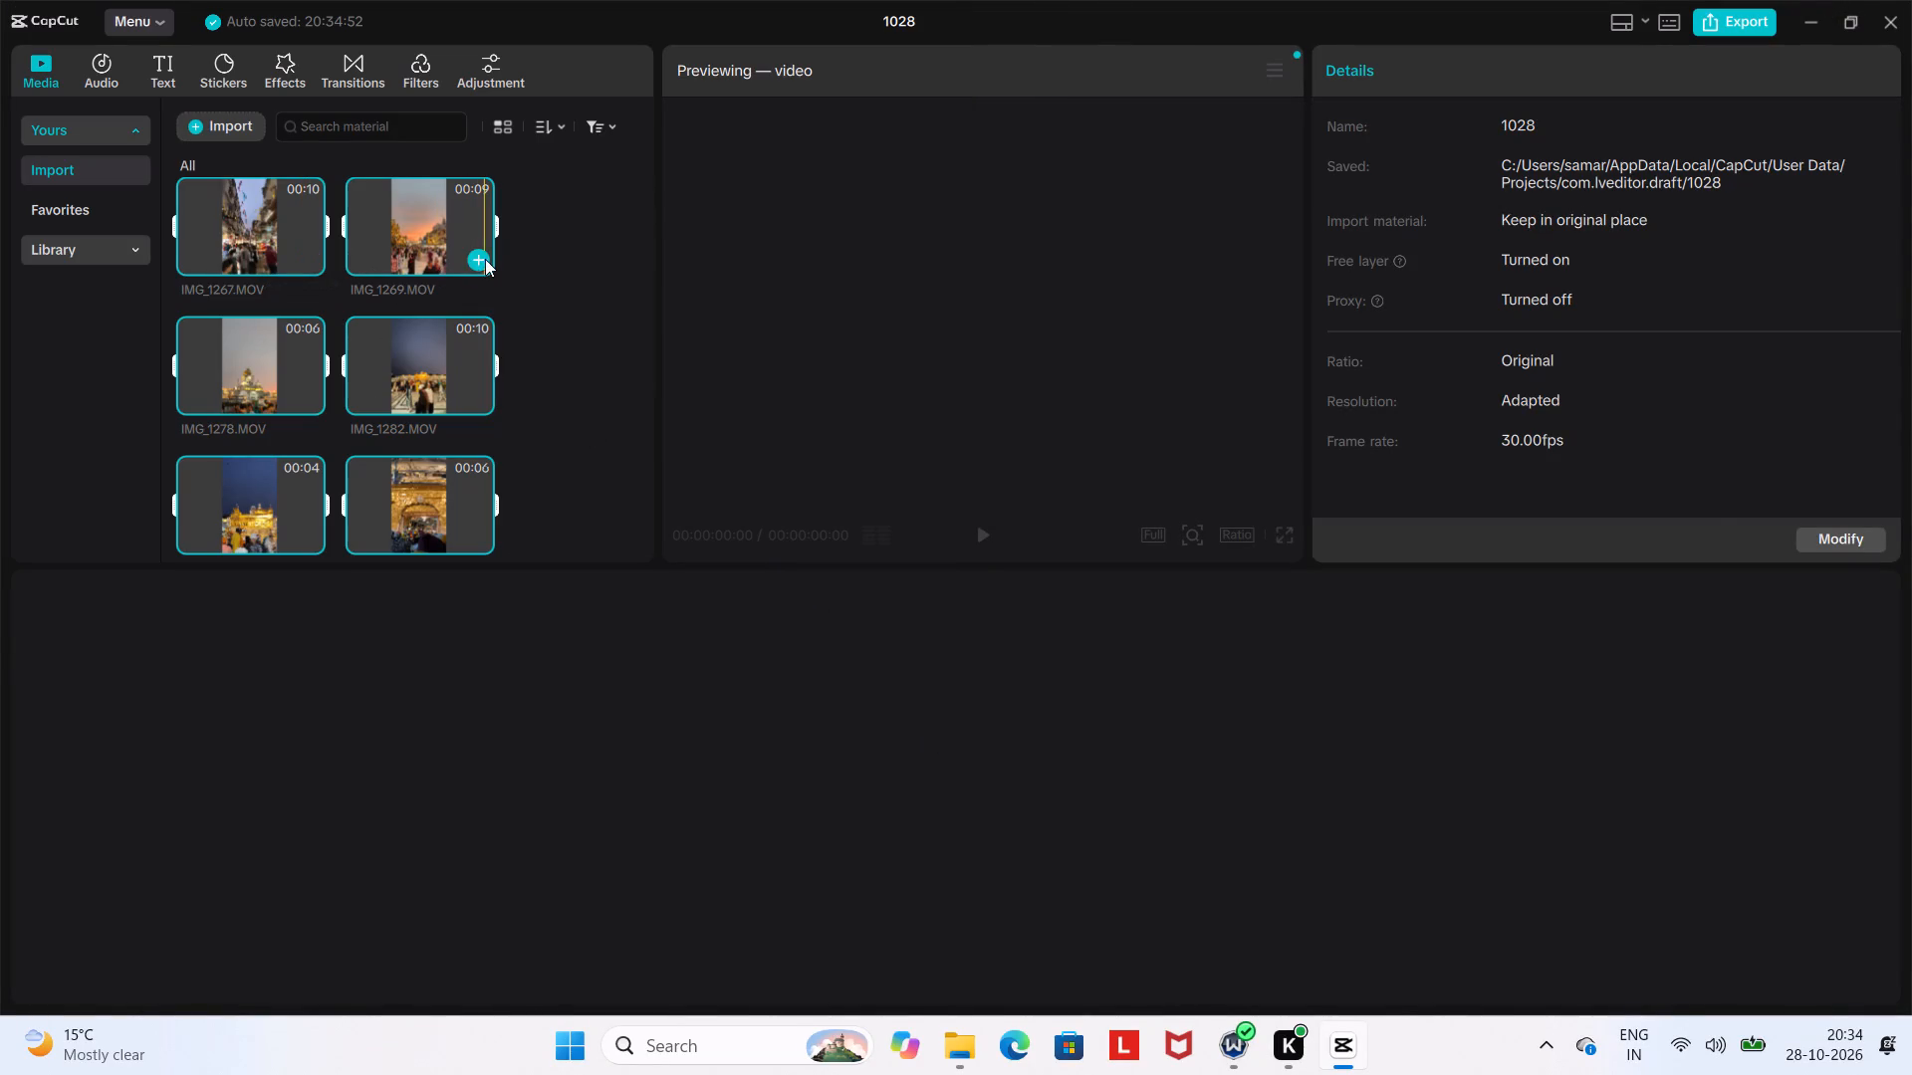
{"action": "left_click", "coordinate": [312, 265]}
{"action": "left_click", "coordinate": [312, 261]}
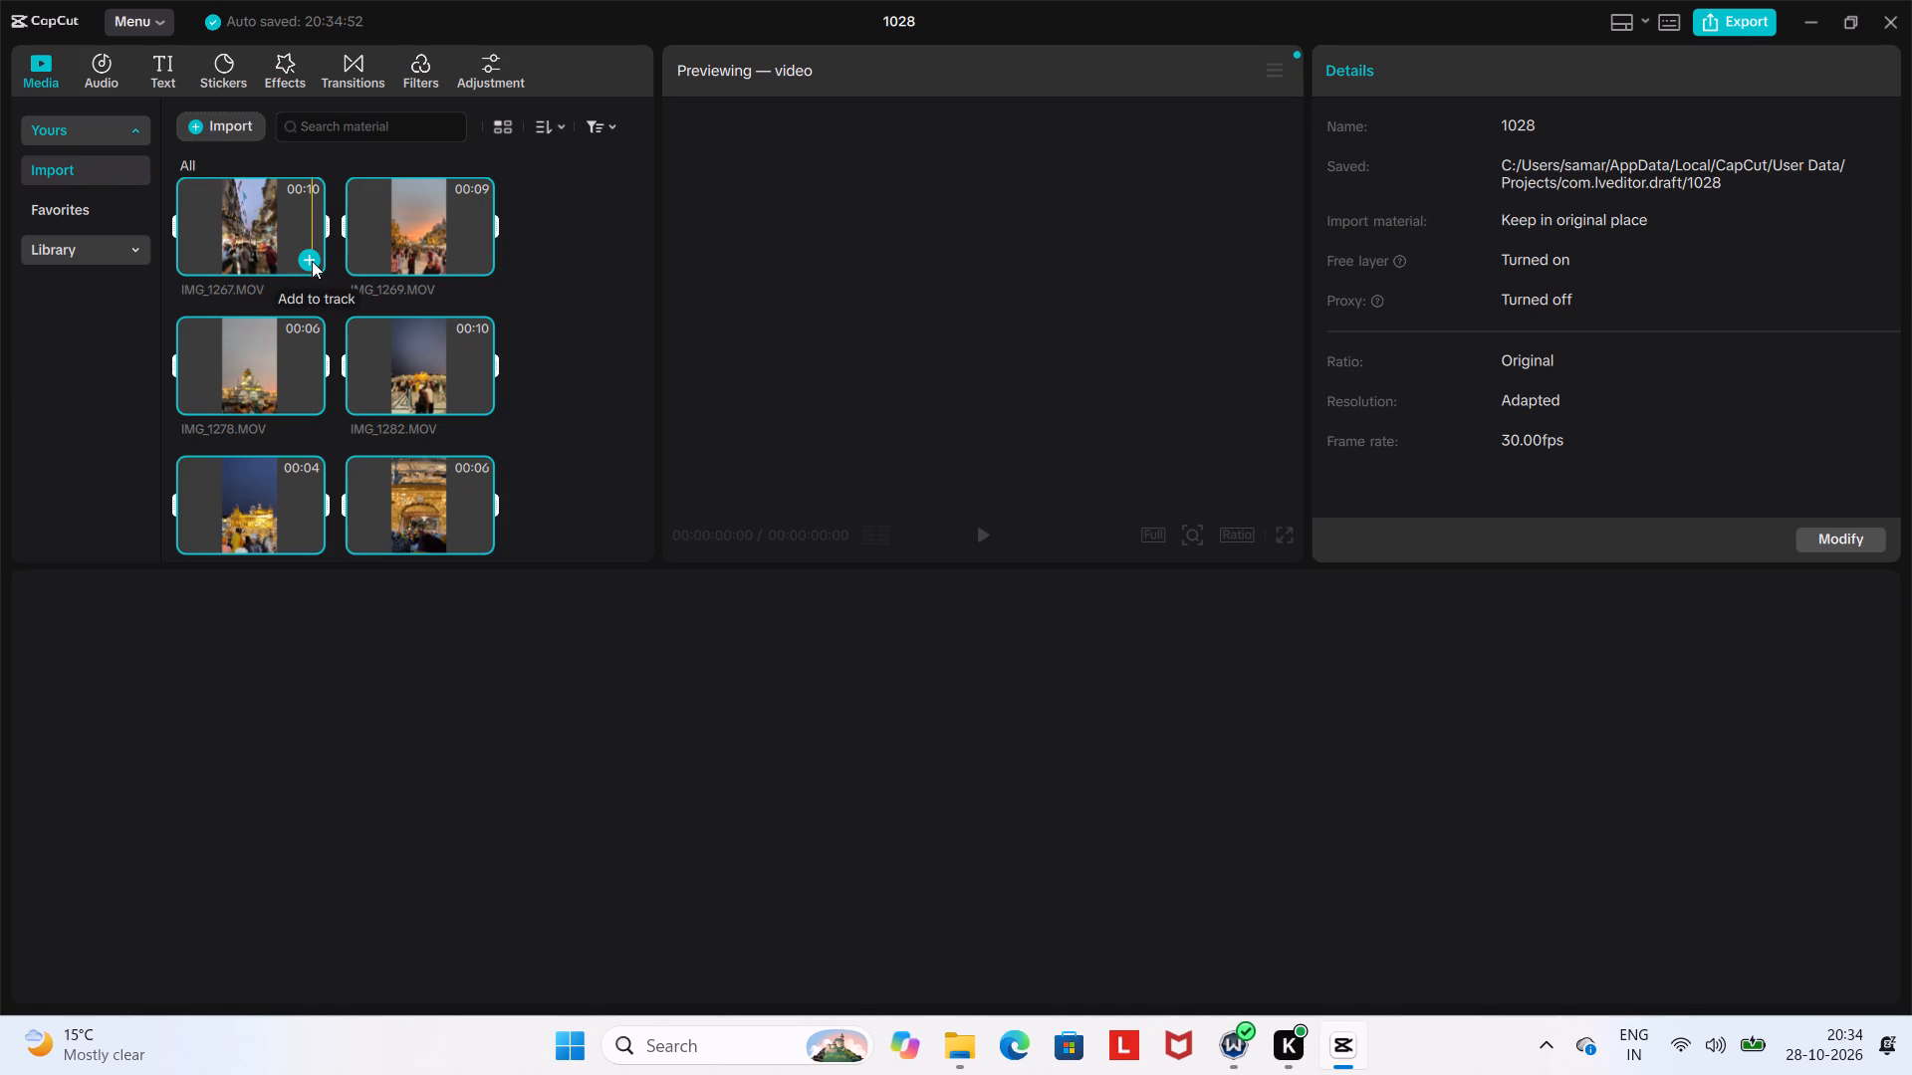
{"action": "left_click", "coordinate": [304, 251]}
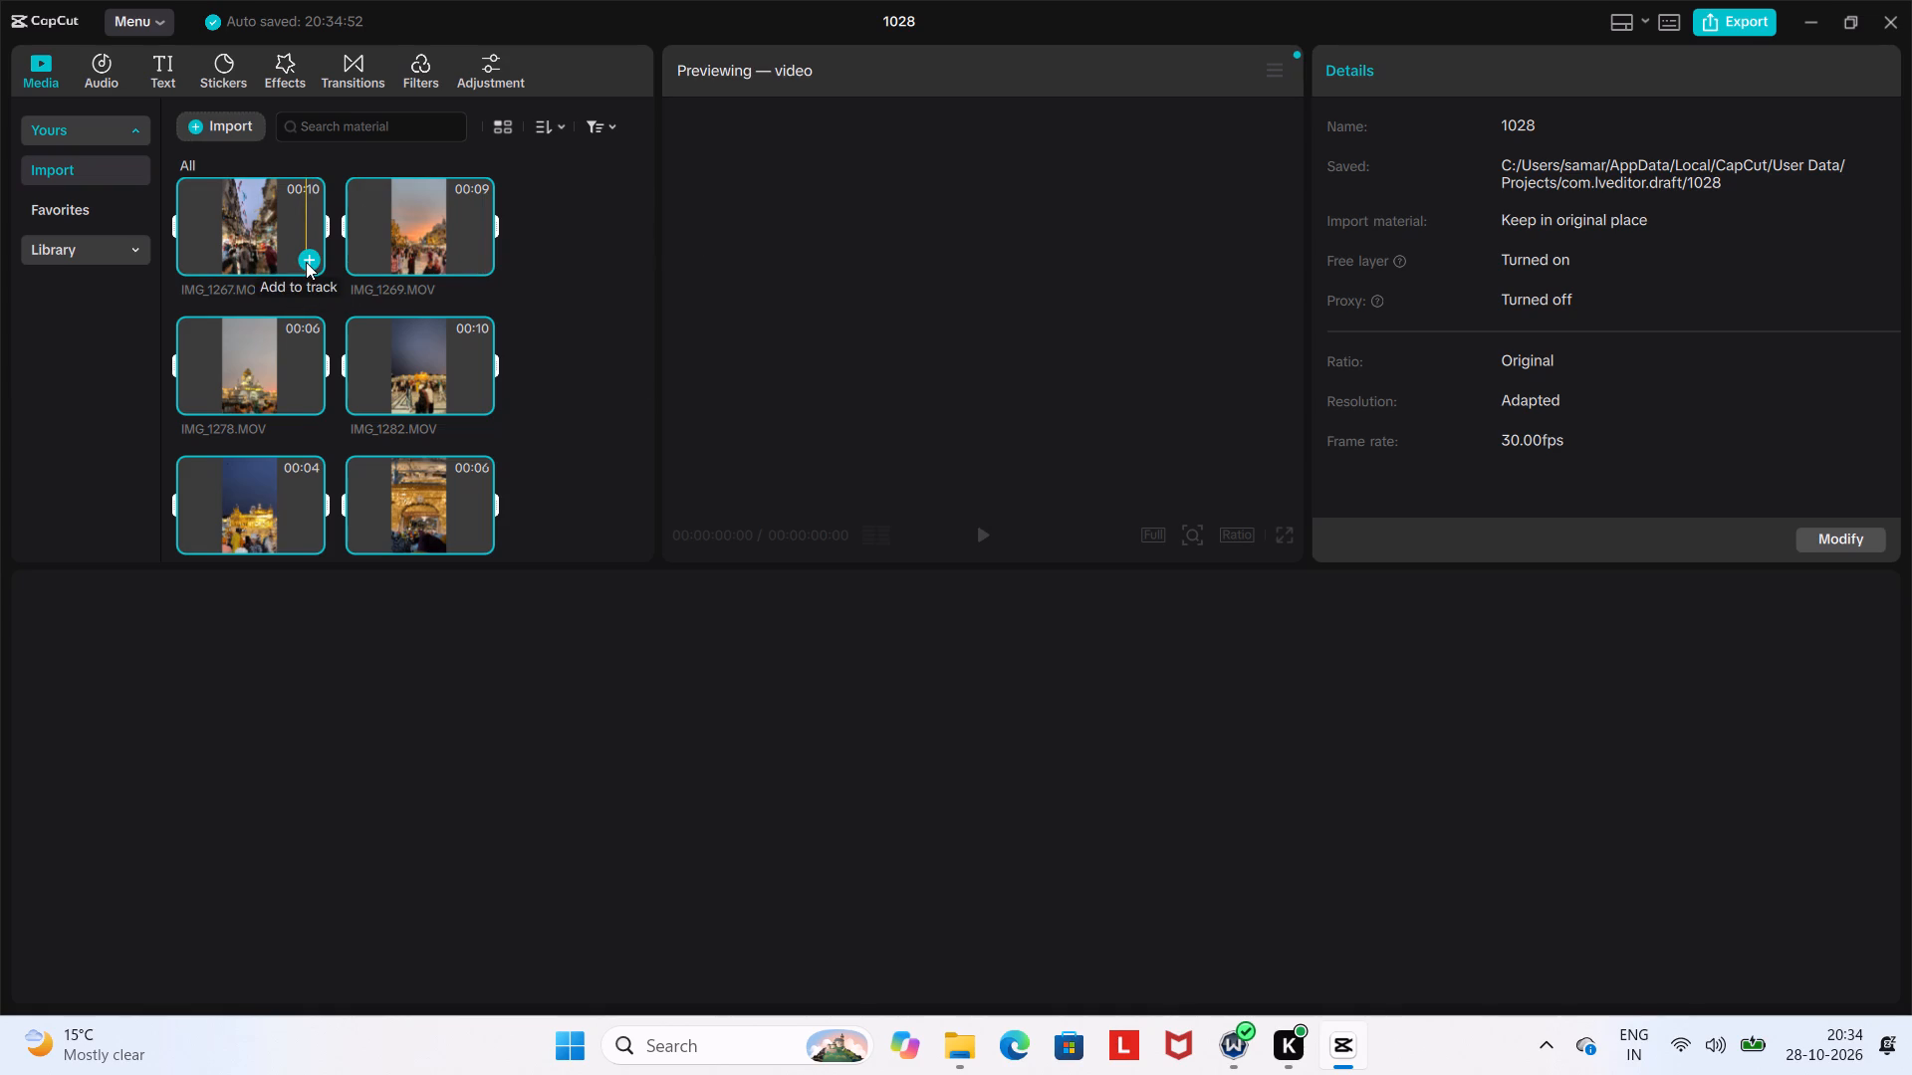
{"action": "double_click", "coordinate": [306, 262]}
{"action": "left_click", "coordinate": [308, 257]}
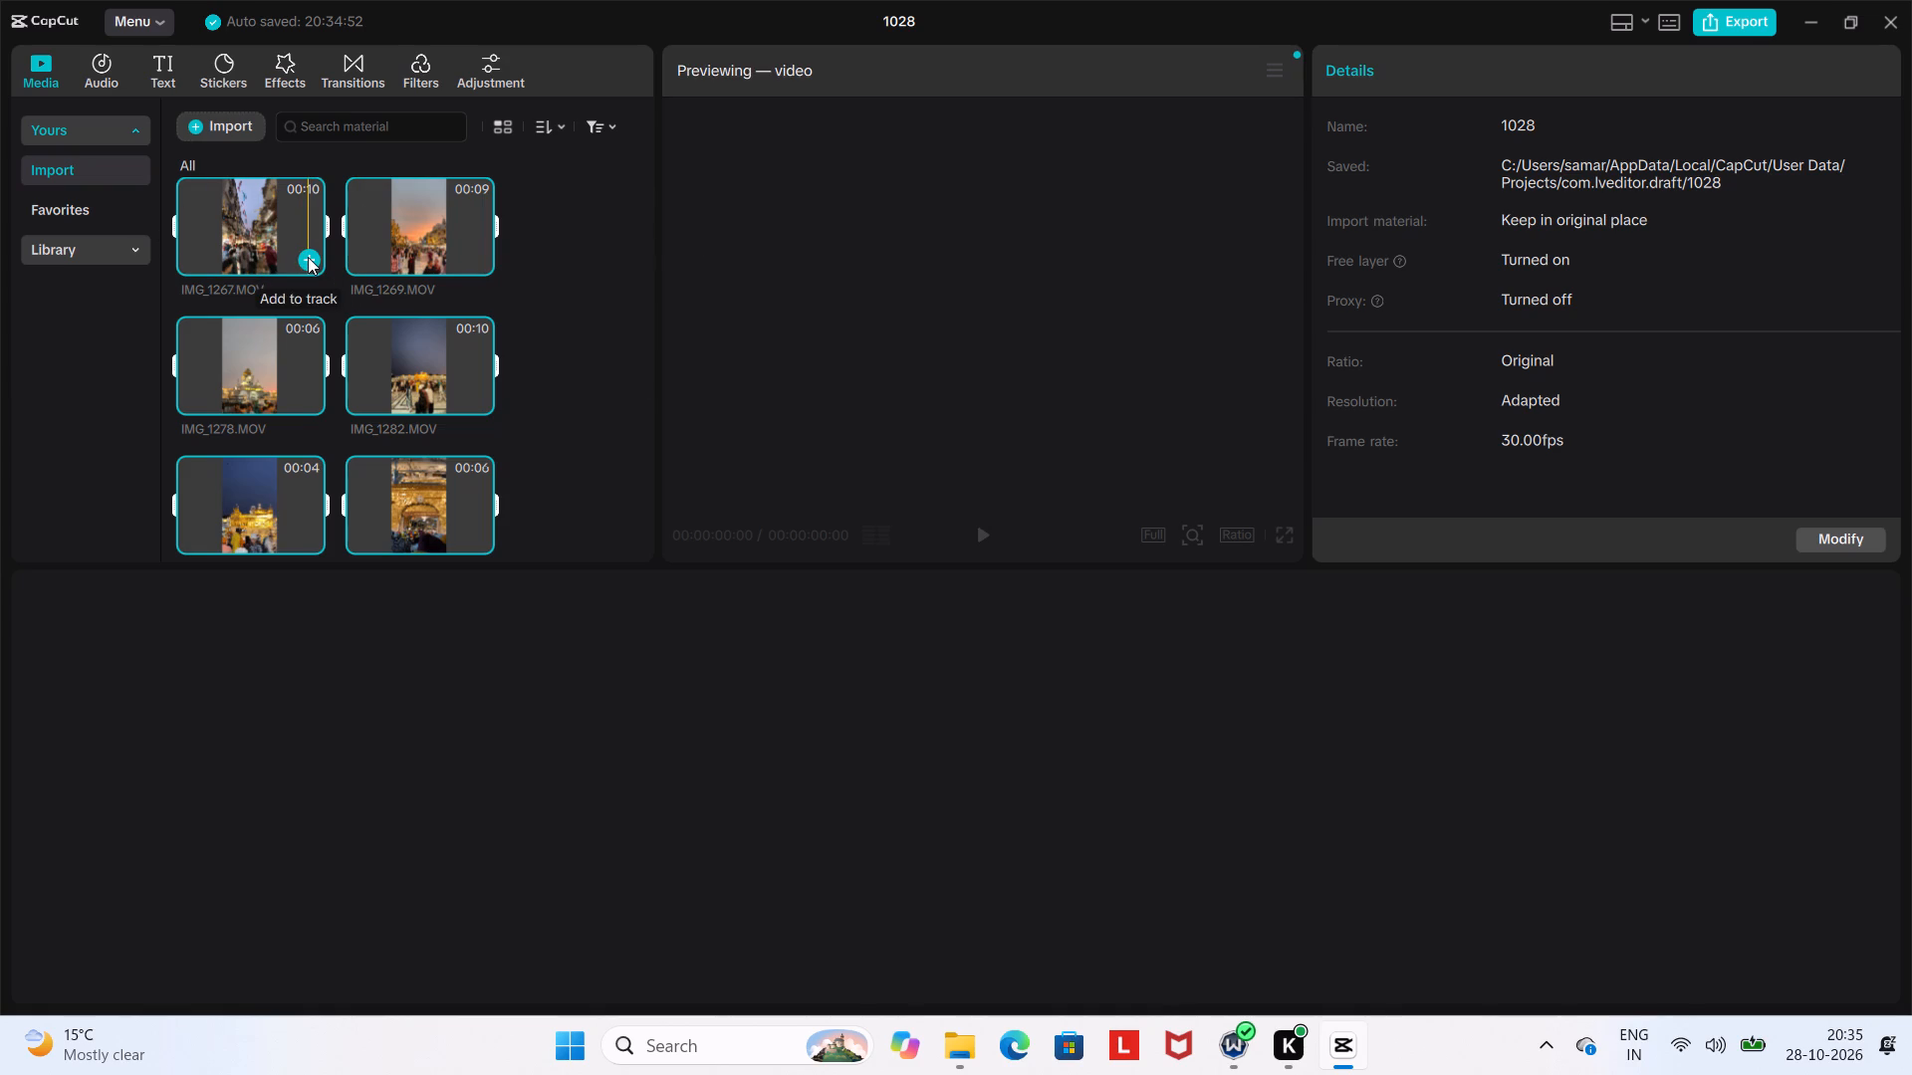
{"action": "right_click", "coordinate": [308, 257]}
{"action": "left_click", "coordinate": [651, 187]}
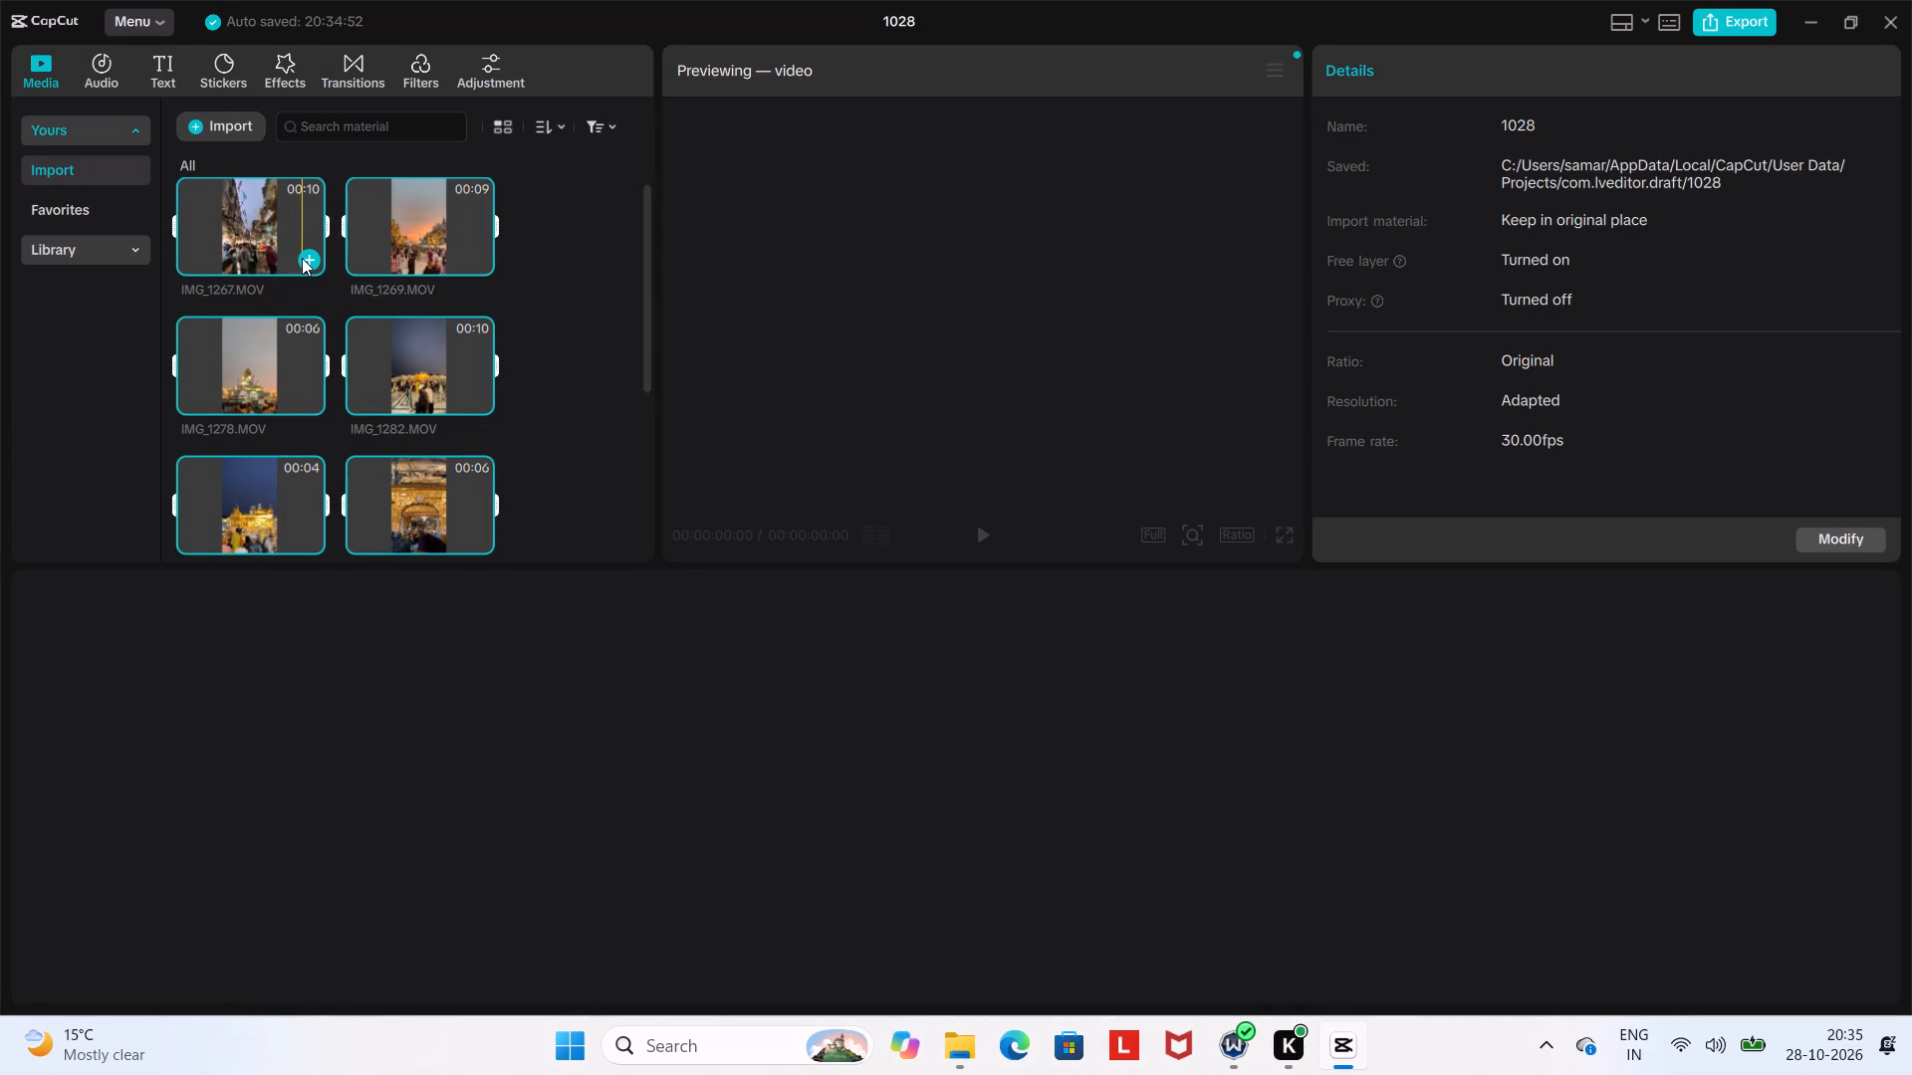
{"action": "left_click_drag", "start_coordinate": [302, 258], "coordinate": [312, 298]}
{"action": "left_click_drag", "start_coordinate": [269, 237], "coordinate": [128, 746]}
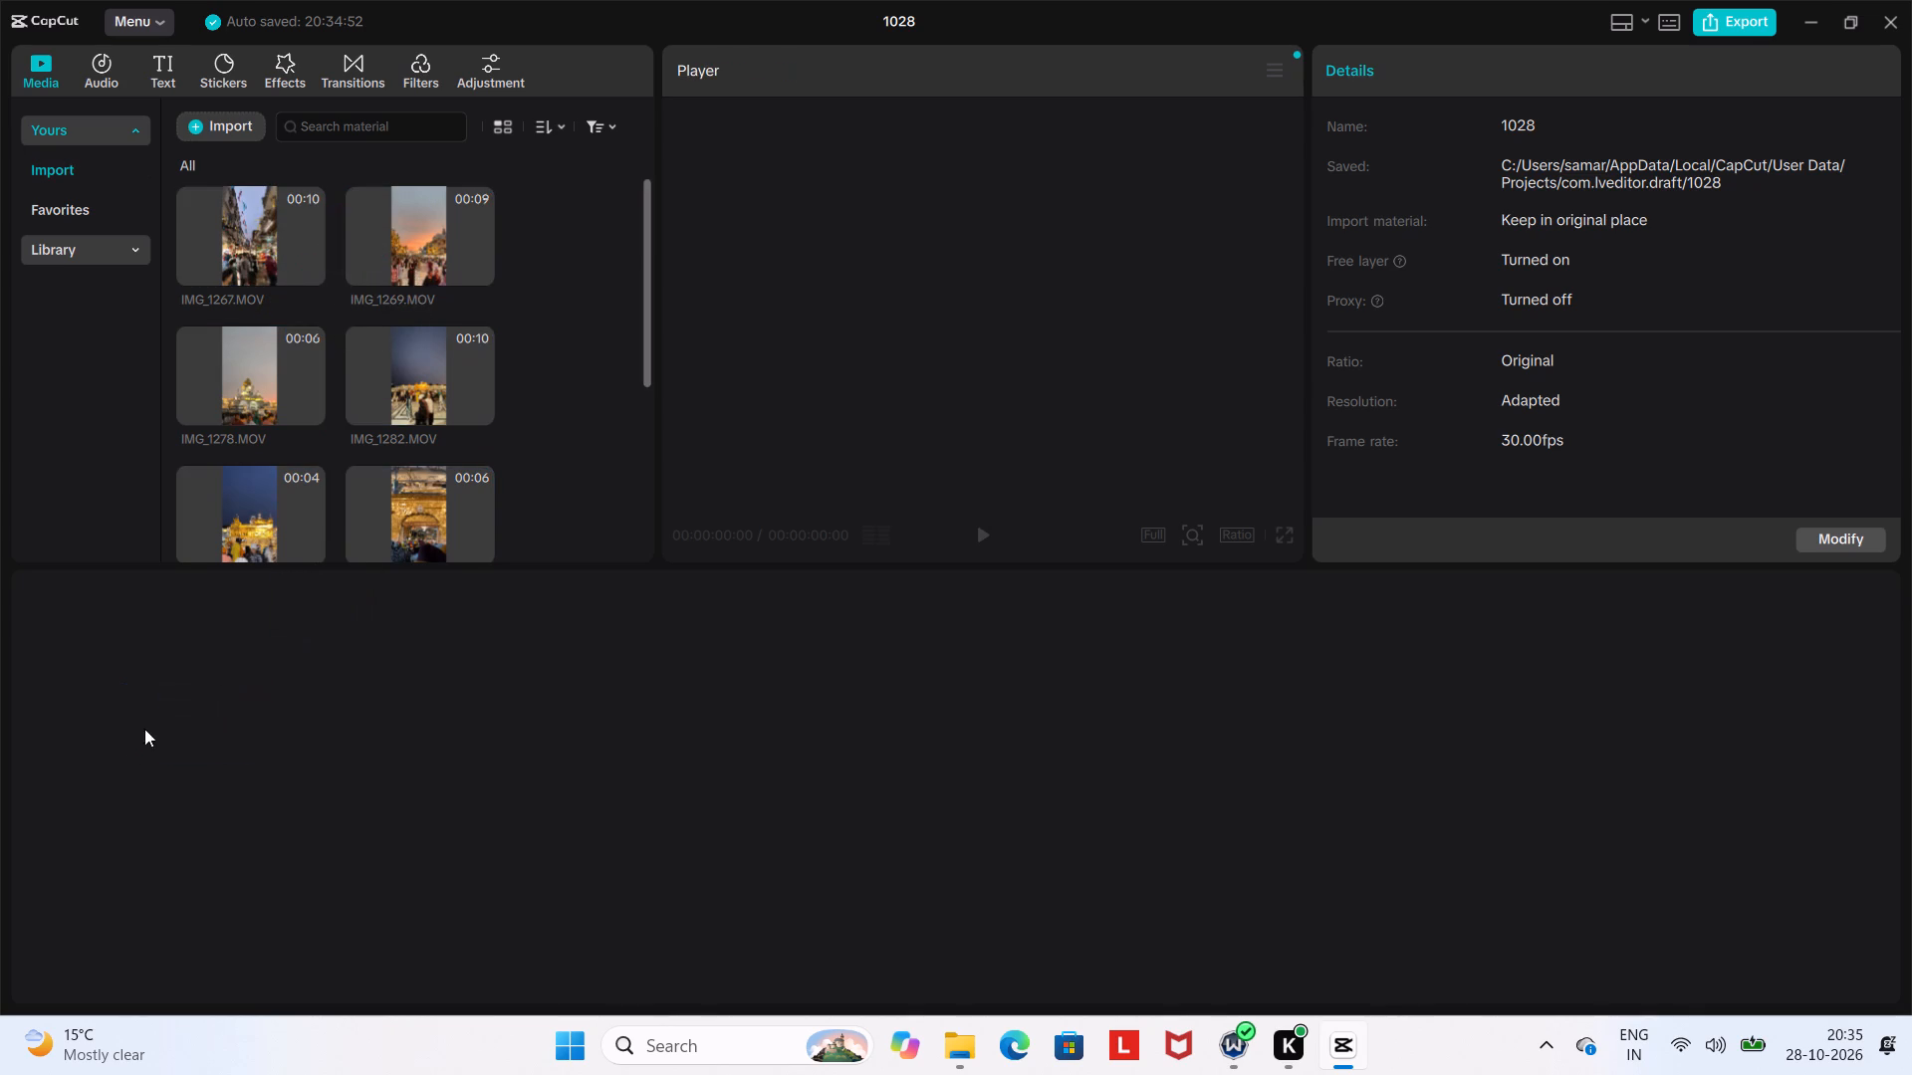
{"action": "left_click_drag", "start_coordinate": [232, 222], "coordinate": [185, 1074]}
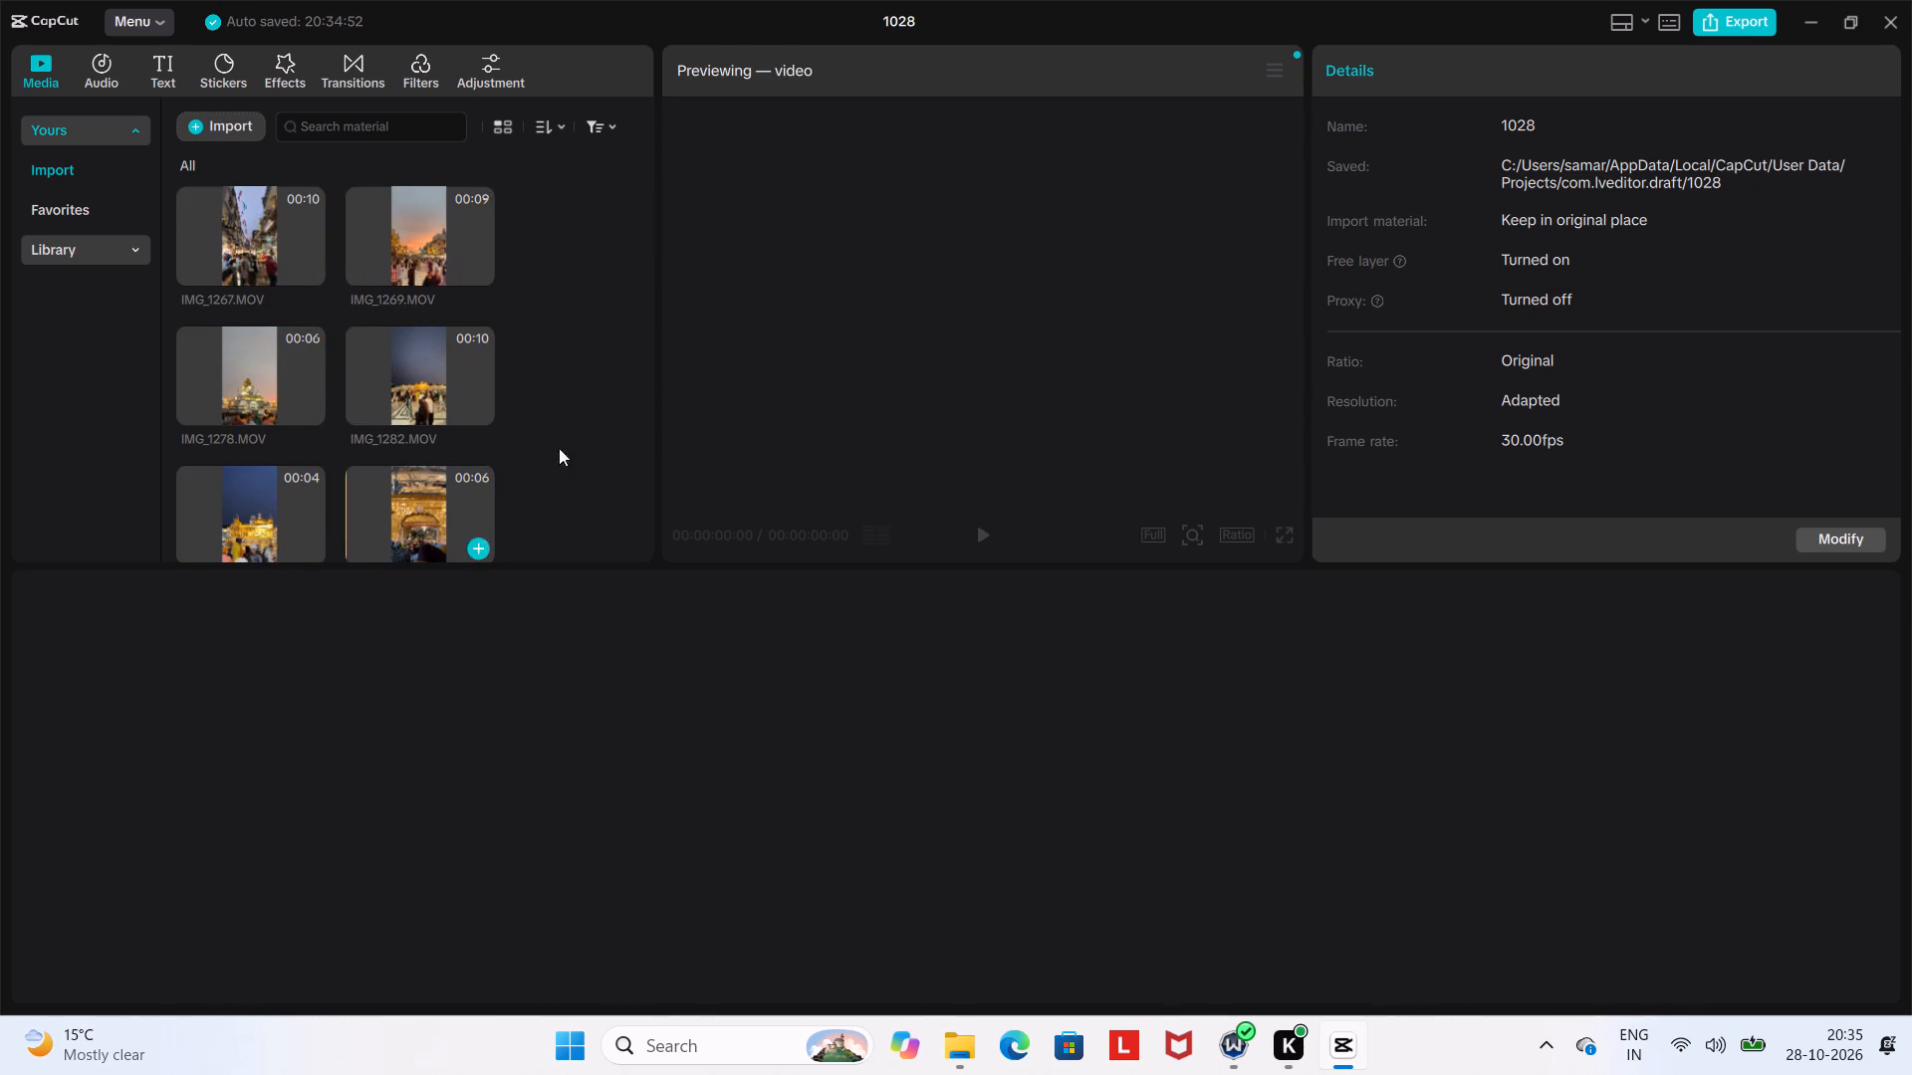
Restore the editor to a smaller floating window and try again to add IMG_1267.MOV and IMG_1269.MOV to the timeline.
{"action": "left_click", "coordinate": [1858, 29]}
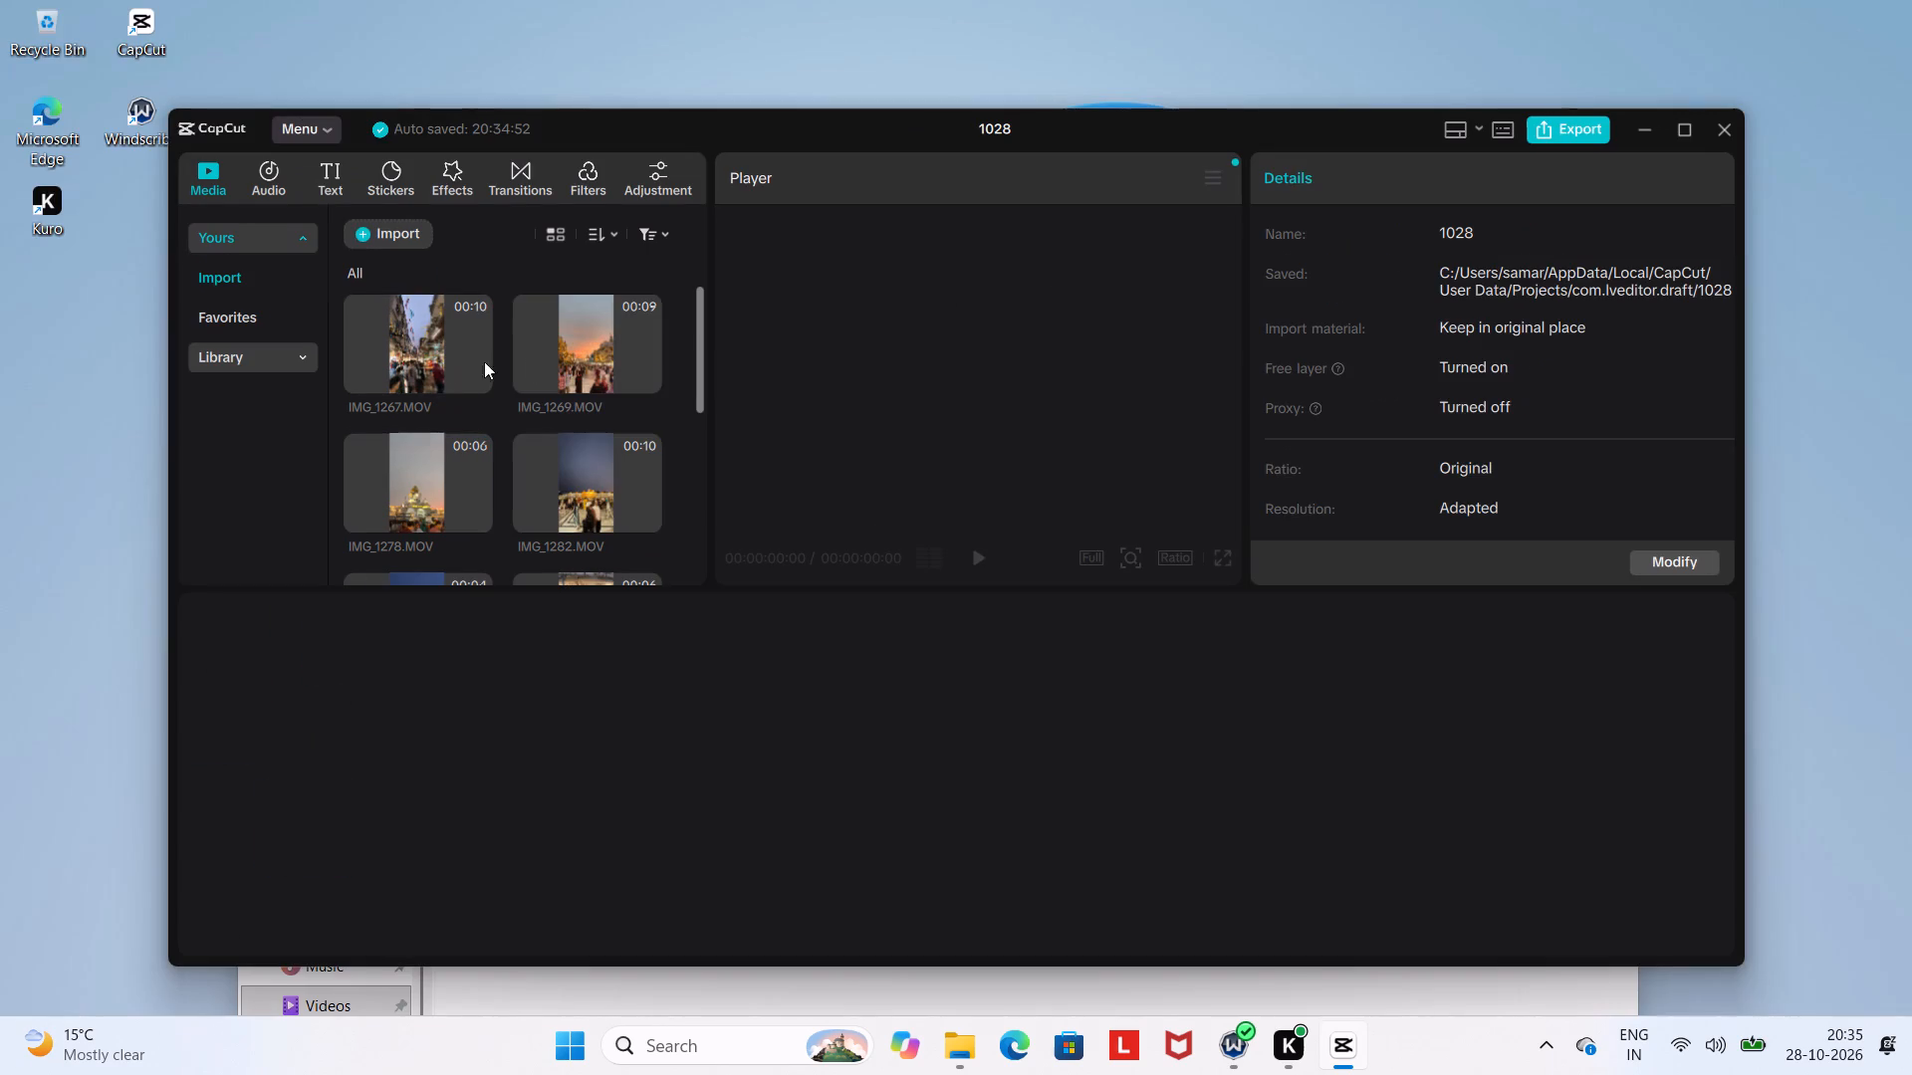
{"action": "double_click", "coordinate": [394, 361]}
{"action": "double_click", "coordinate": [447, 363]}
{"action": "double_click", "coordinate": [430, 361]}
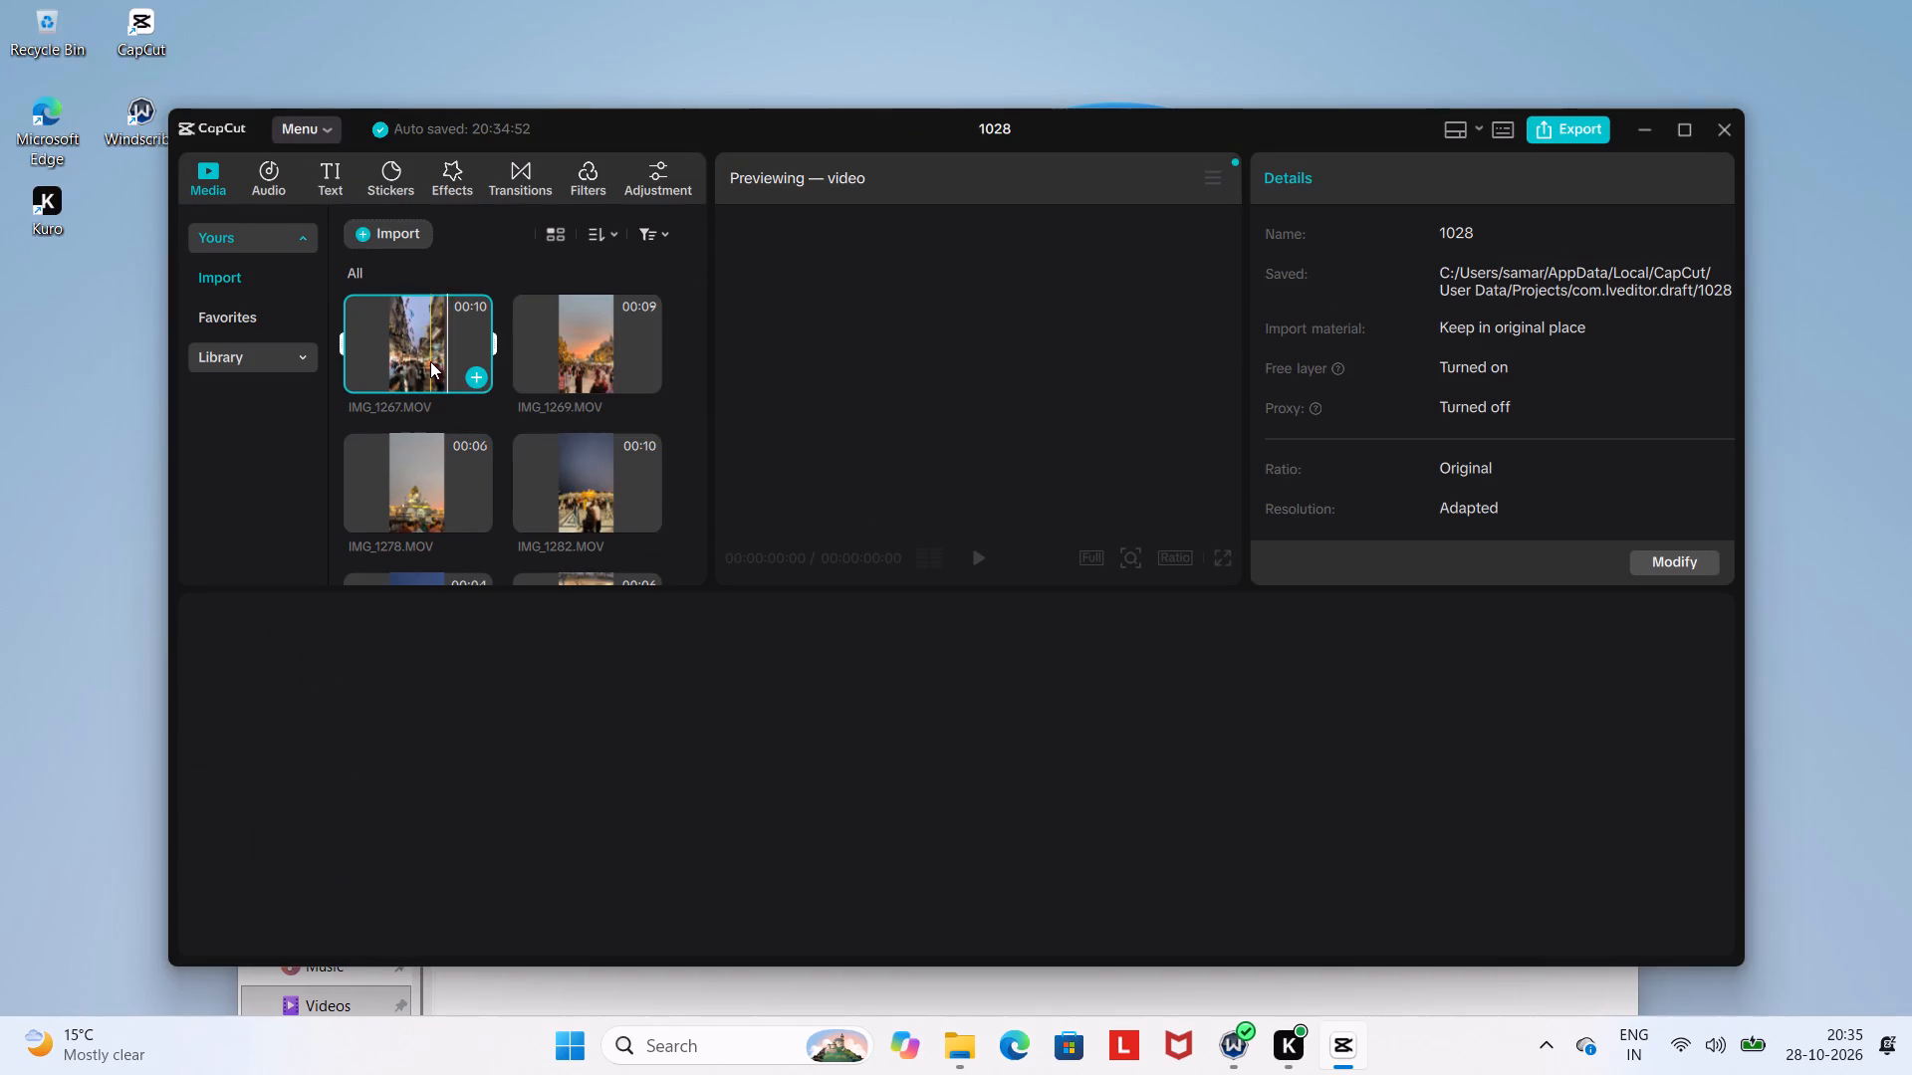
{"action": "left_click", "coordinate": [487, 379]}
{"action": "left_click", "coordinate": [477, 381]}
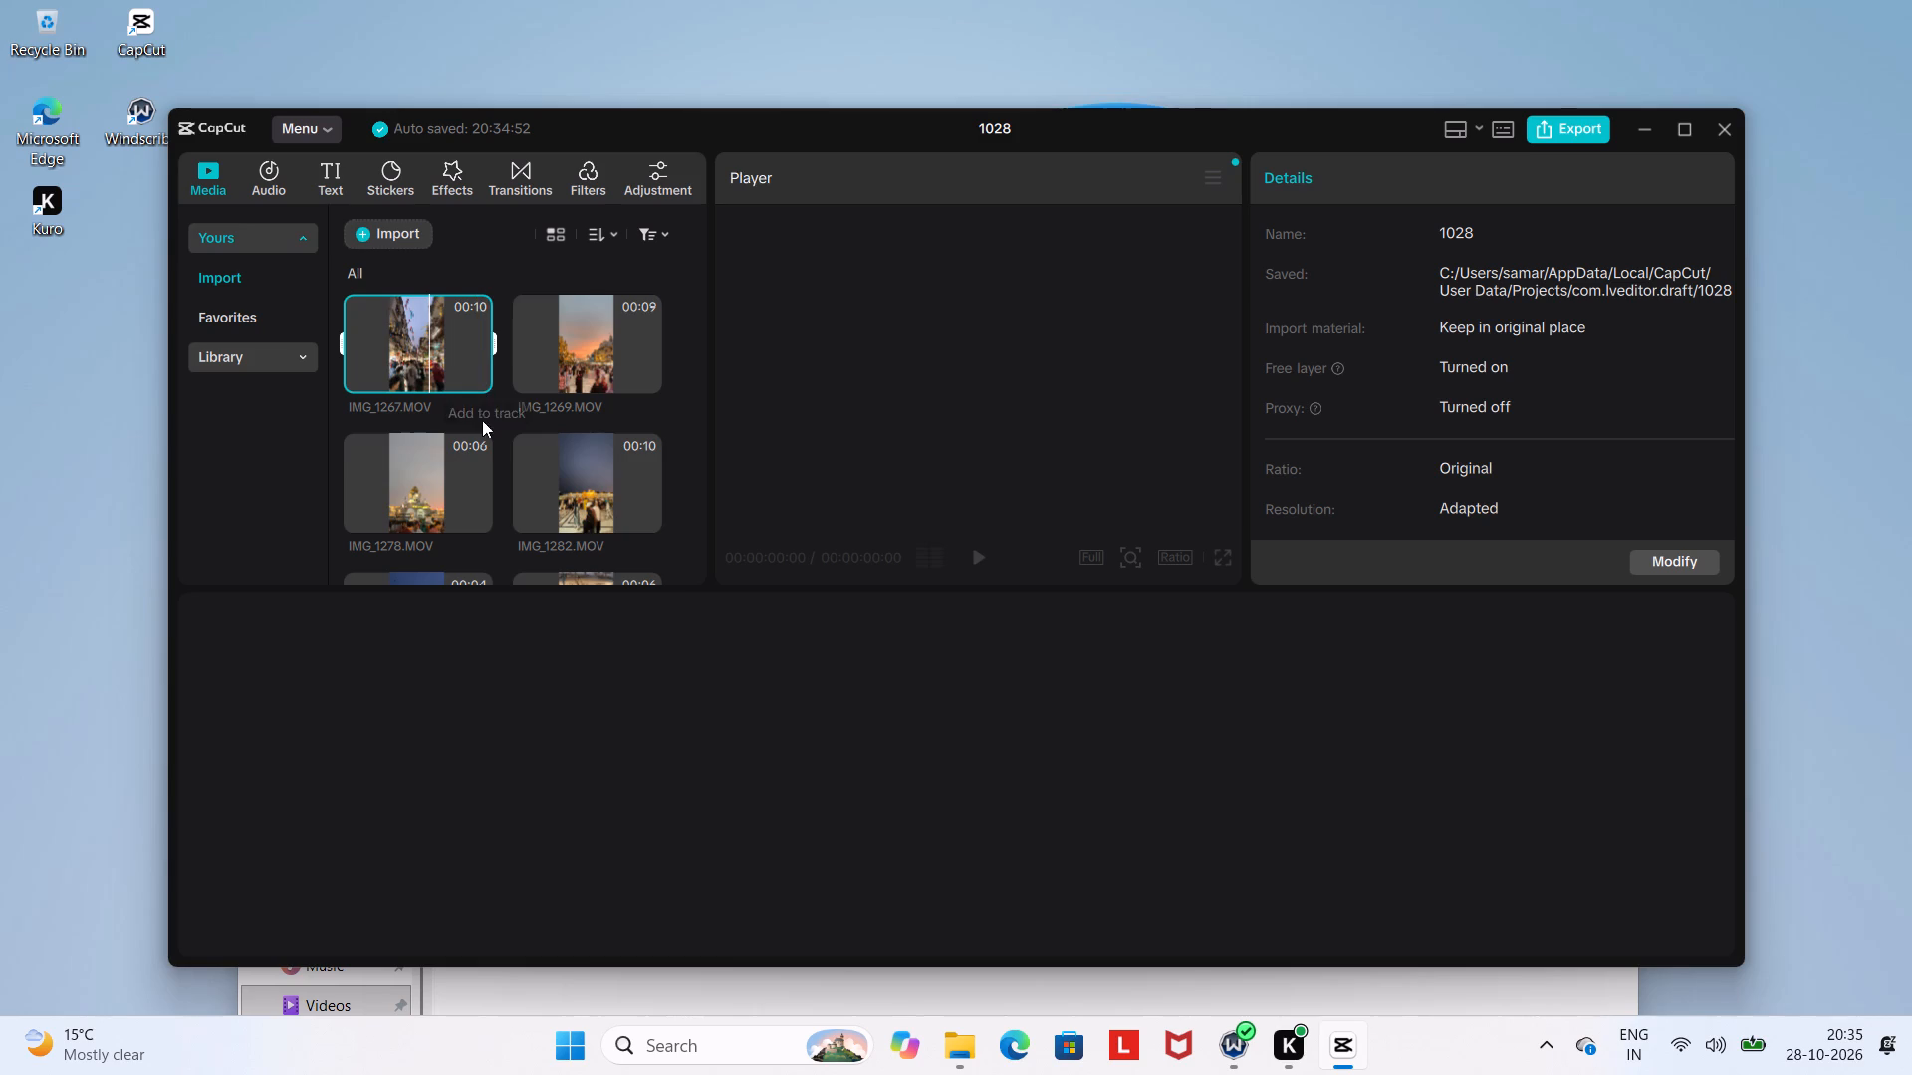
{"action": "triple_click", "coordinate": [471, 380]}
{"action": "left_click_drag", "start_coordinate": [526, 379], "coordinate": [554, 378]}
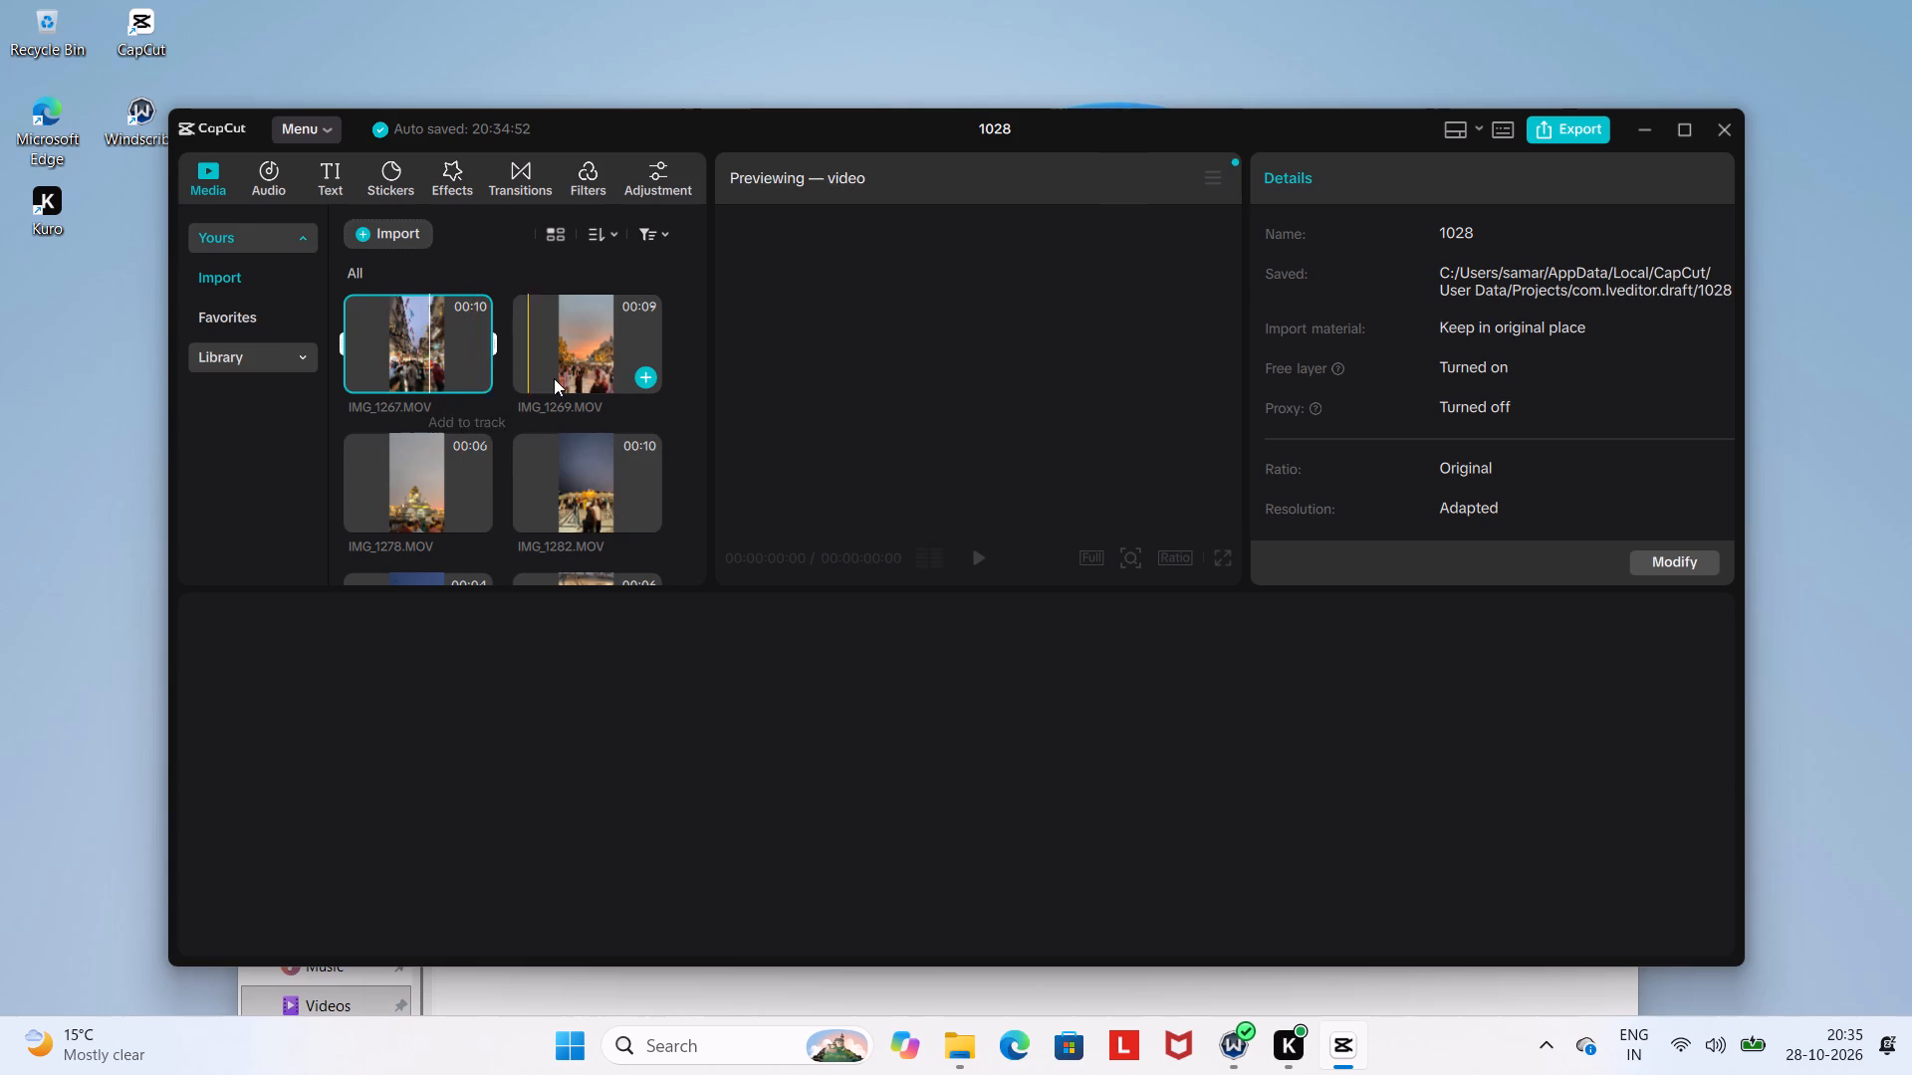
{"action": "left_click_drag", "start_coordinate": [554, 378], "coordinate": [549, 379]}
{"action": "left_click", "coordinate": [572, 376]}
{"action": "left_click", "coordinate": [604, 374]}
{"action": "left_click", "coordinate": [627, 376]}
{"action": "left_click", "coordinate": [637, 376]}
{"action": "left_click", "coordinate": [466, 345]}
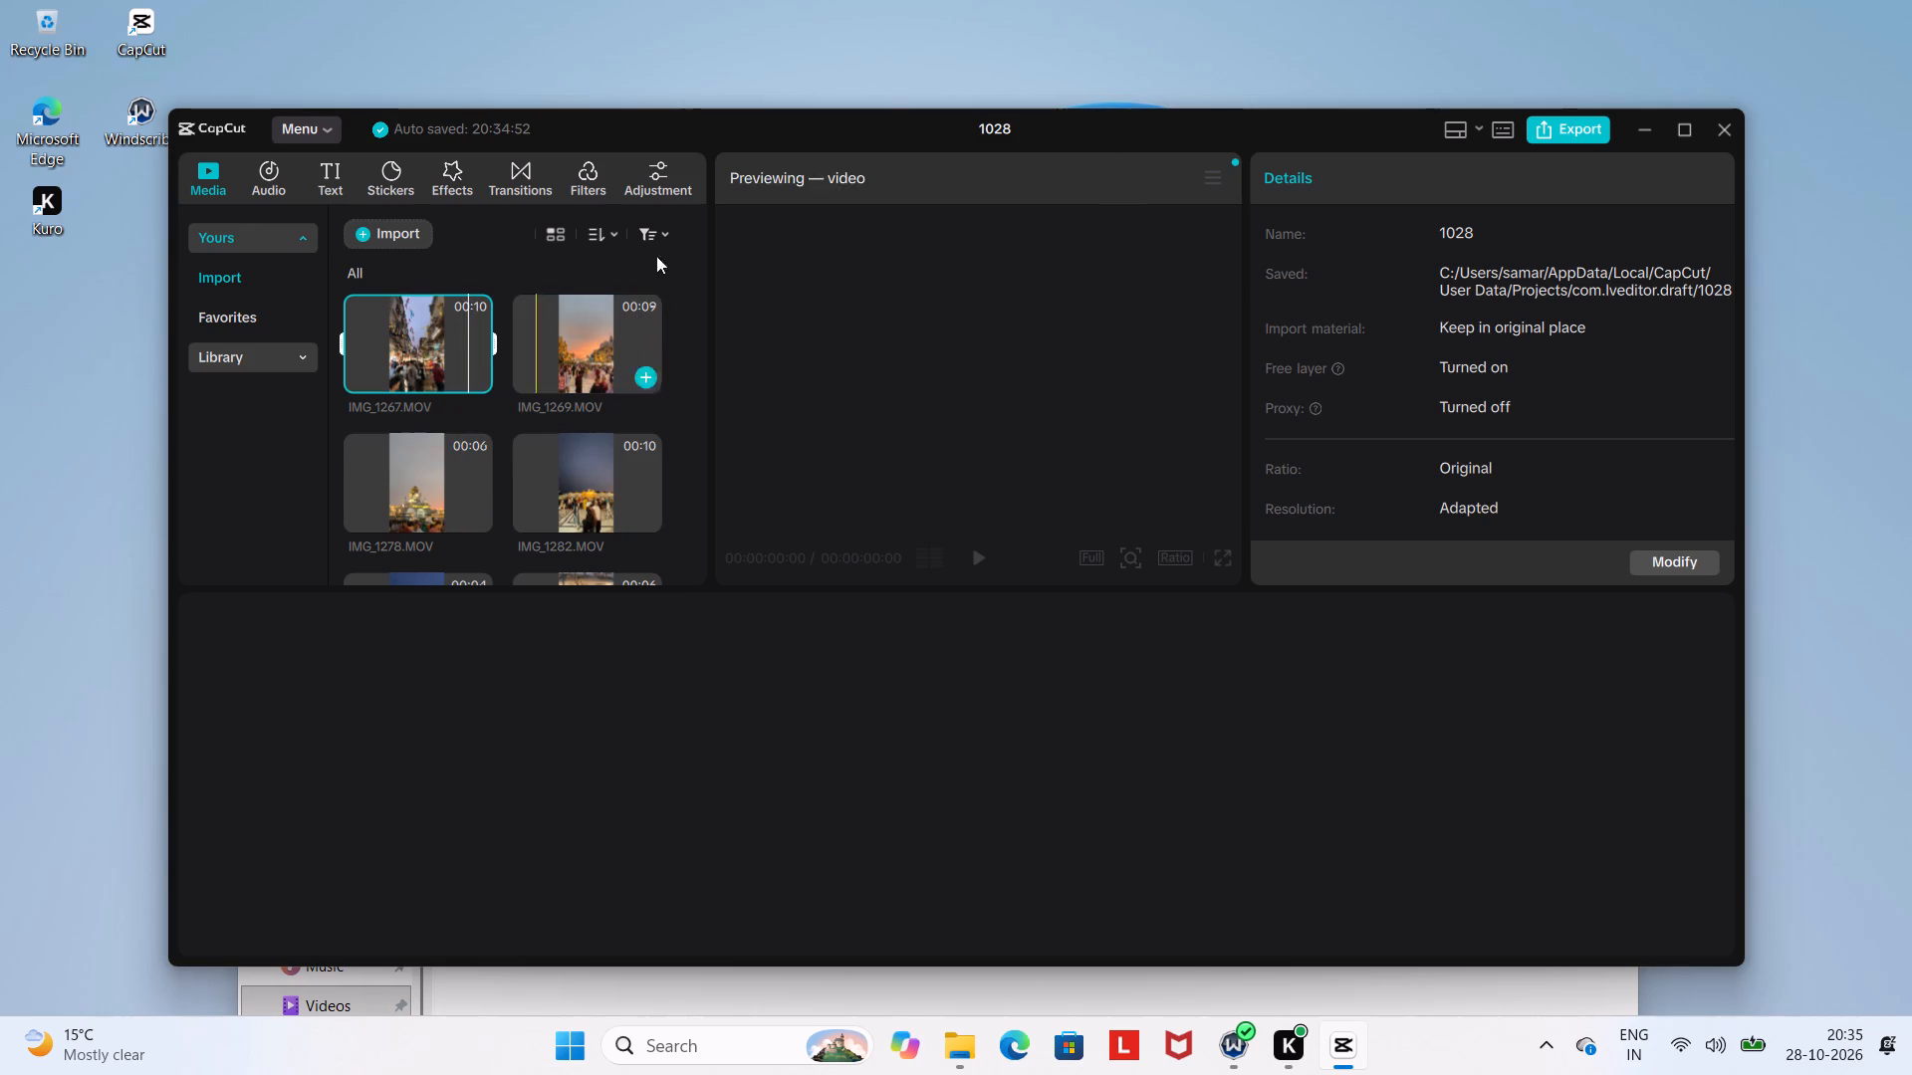
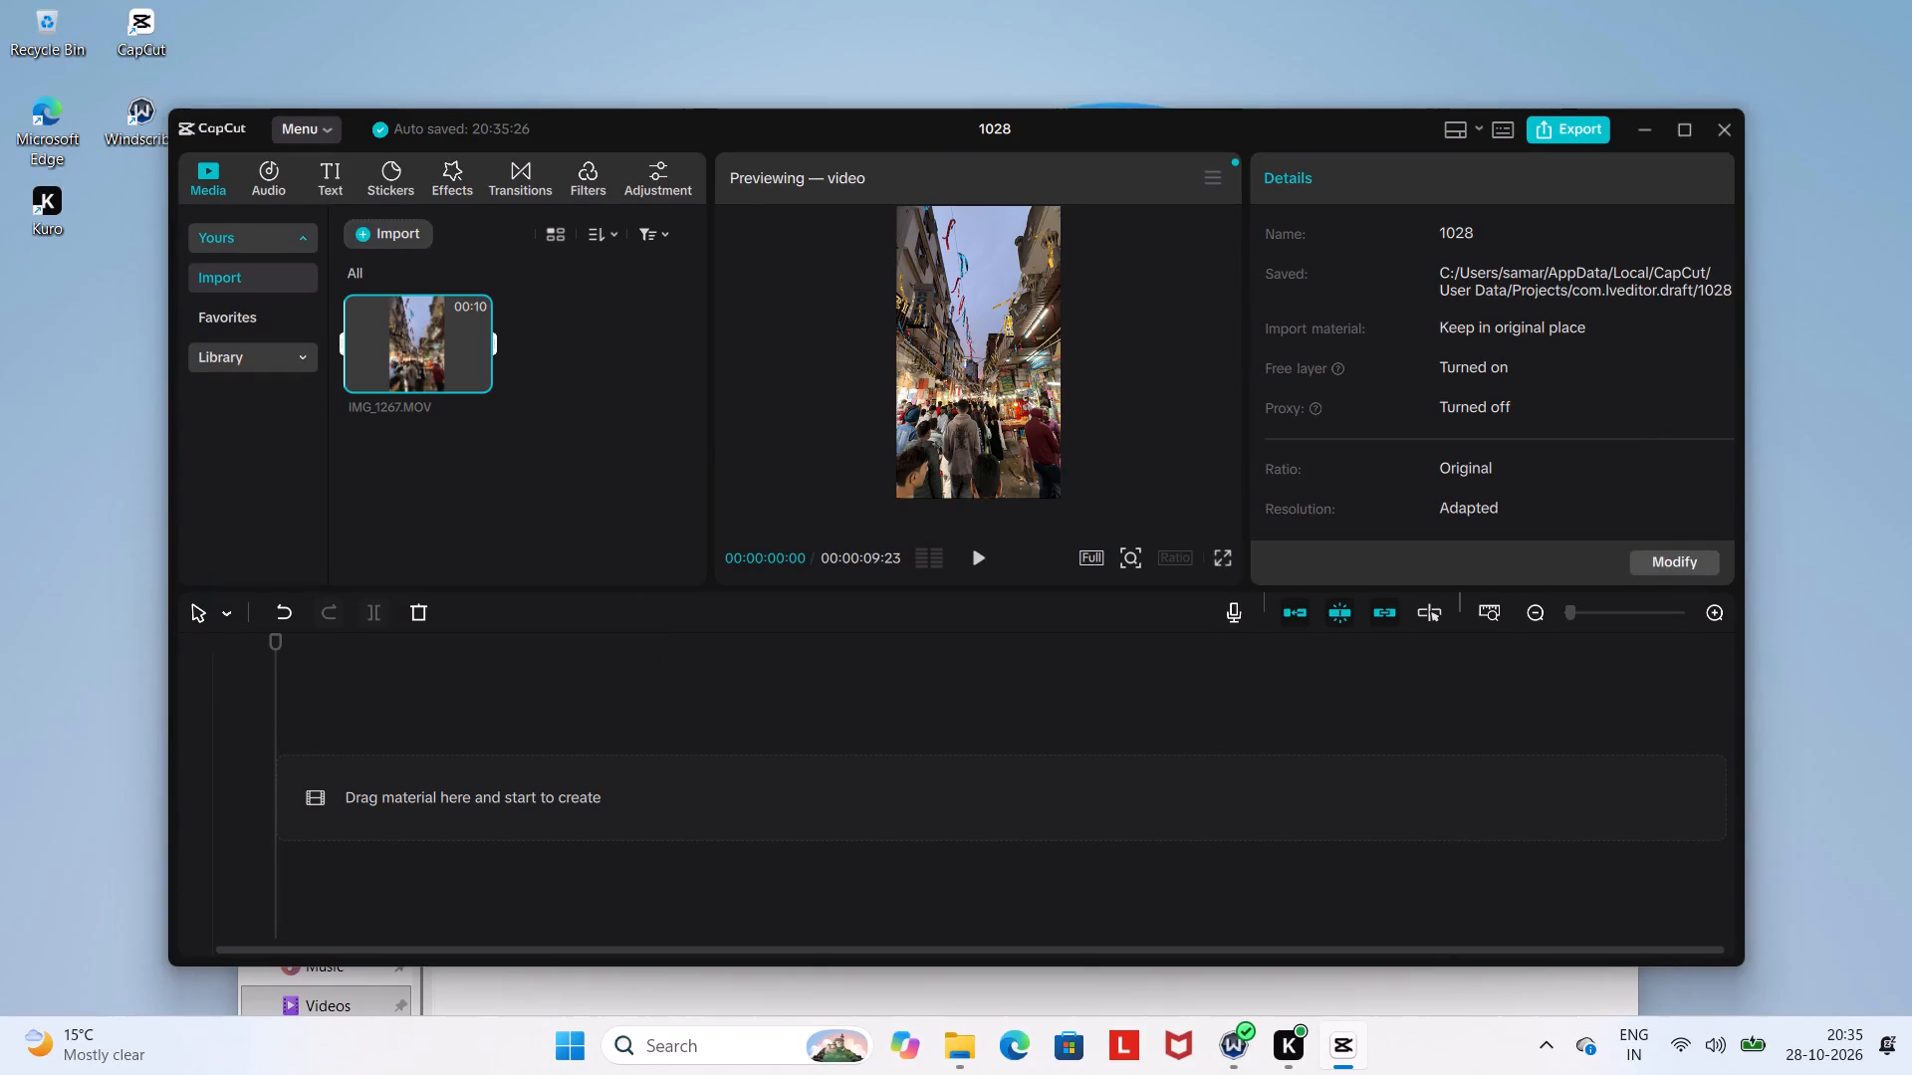
Import IMG_1269, IMG_1278, IMG_1282 and IMG_1283 one at a time from the Videos folder into the project's media.
{"action": "left_click", "coordinate": [957, 1046]}
{"action": "left_click_drag", "start_coordinate": [709, 713], "coordinate": [624, 423]}
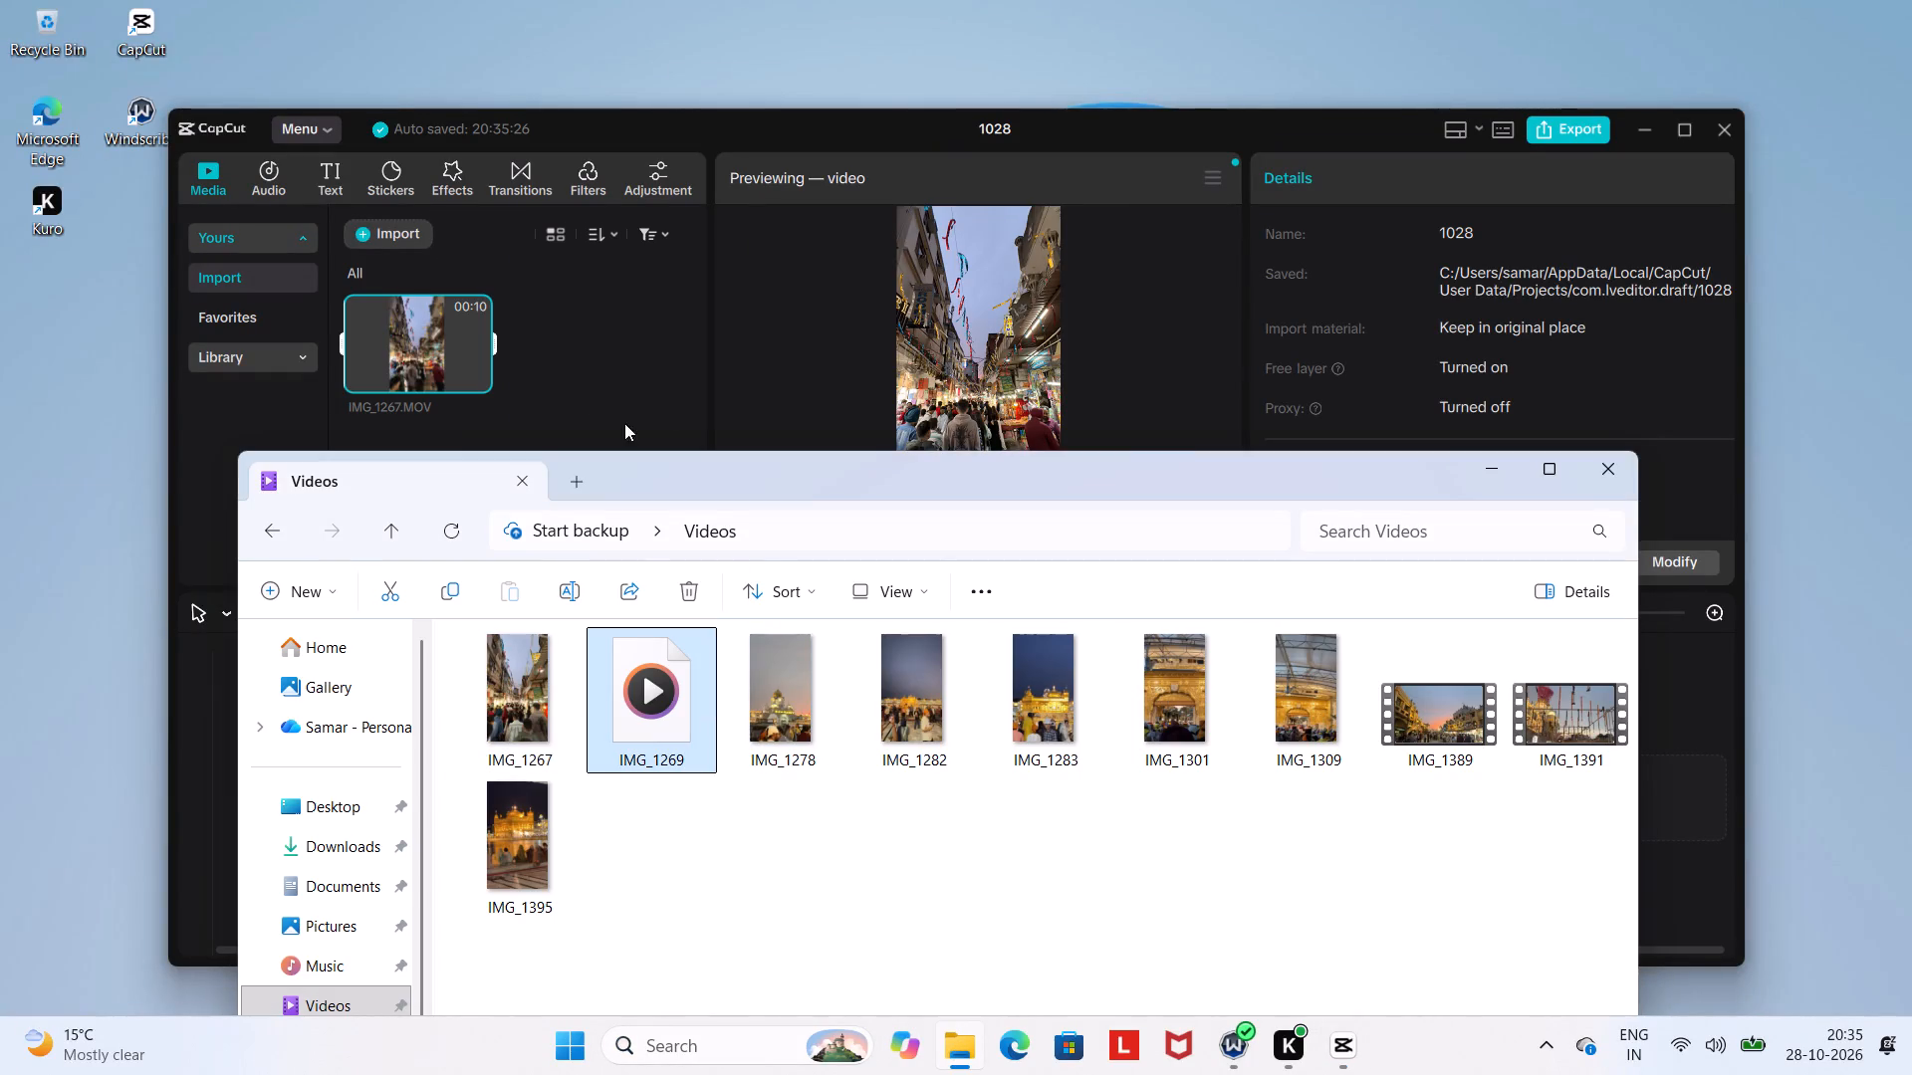
{"action": "left_click_drag", "start_coordinate": [624, 423], "coordinate": [606, 351]}
{"action": "left_click", "coordinate": [958, 1040]}
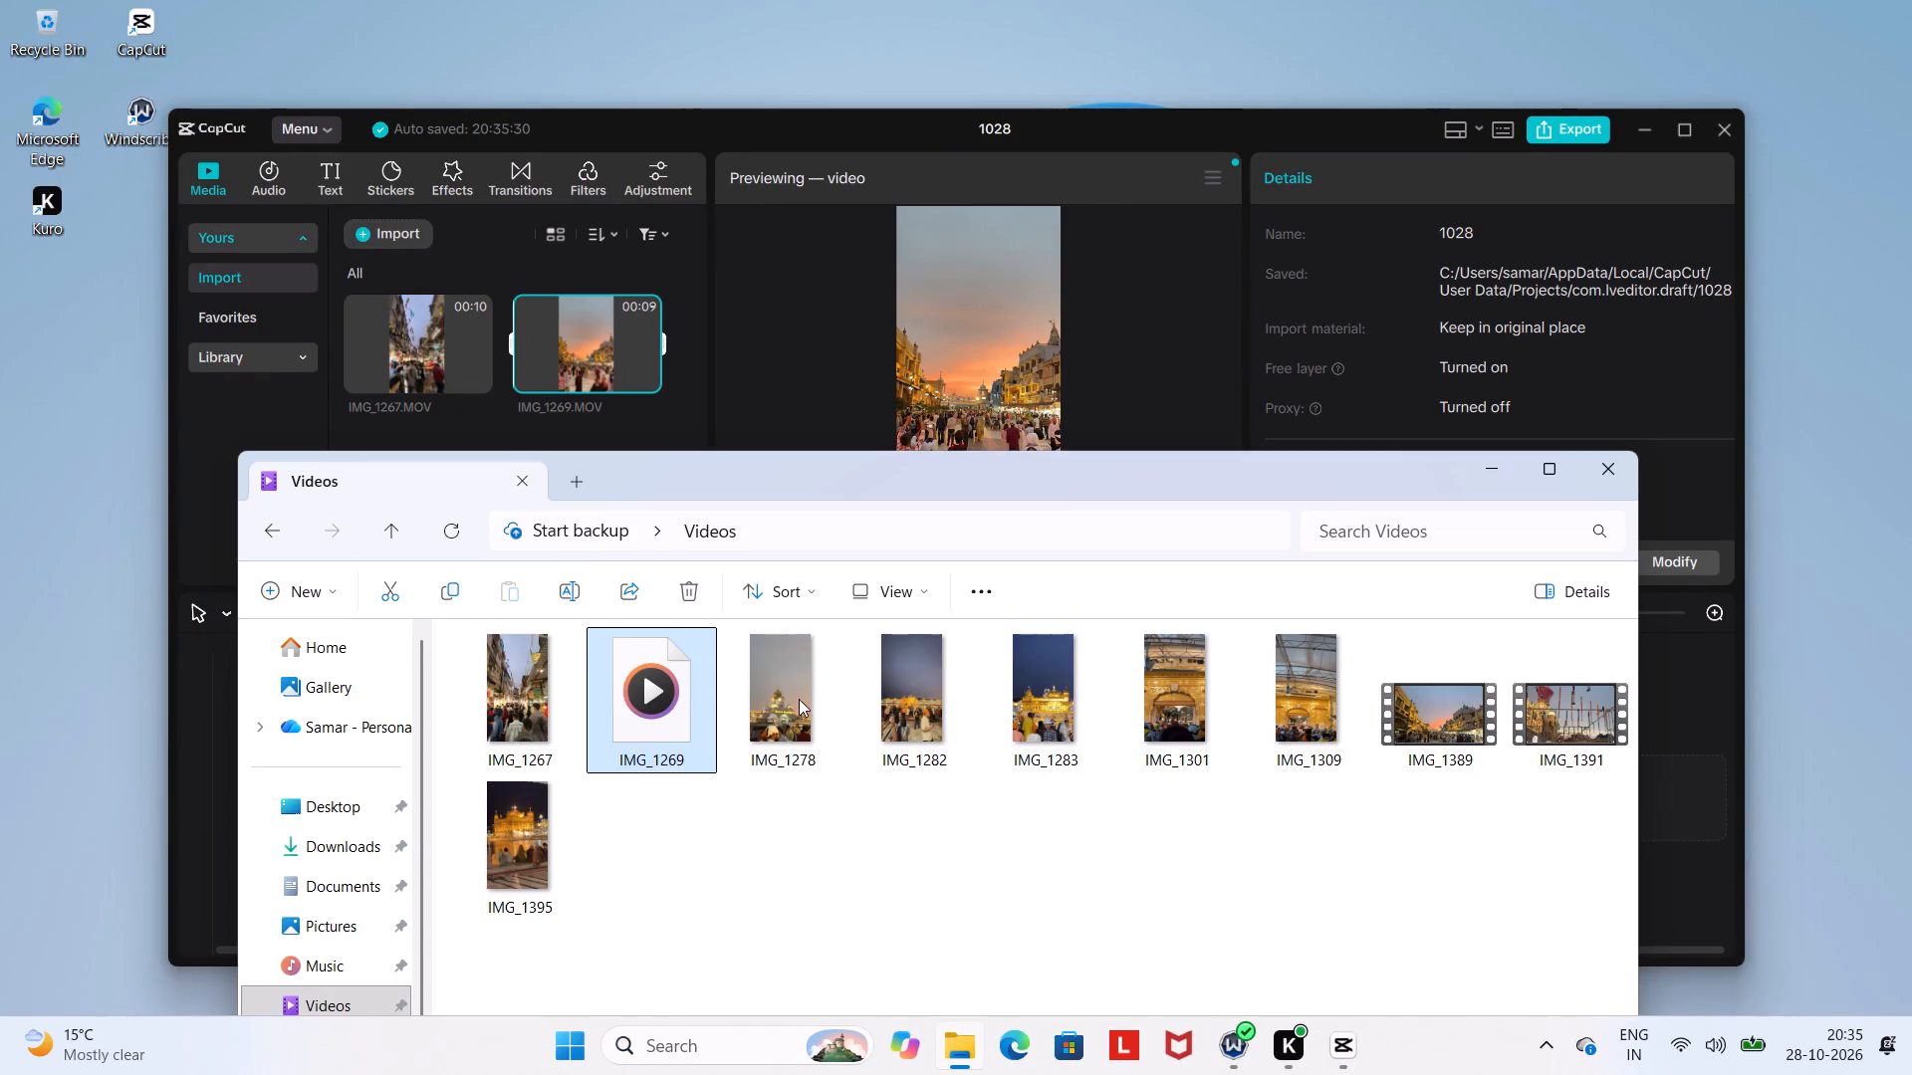
{"action": "left_click_drag", "start_coordinate": [799, 698], "coordinate": [669, 414]}
{"action": "left_click", "coordinate": [958, 1057]}
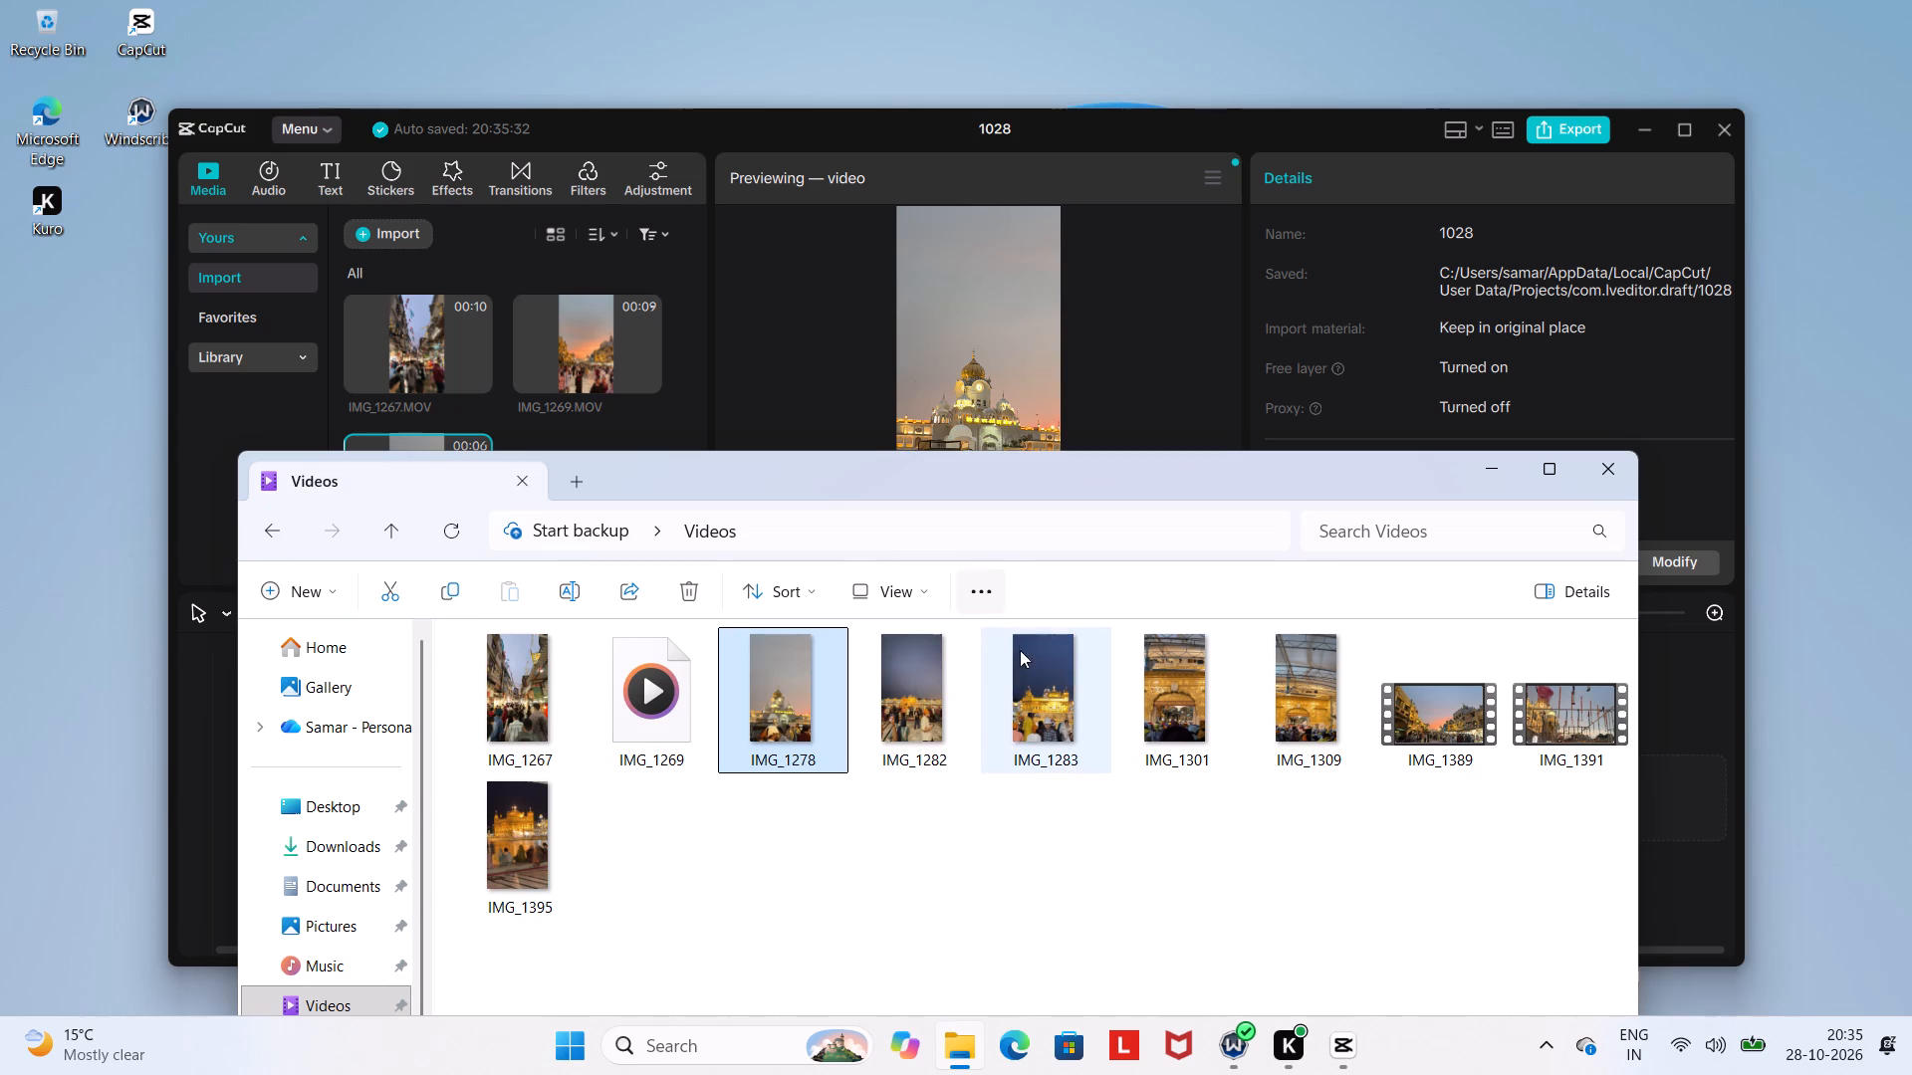
{"action": "left_click_drag", "start_coordinate": [911, 681], "coordinate": [657, 390]}
{"action": "left_click", "coordinate": [990, 1072]}
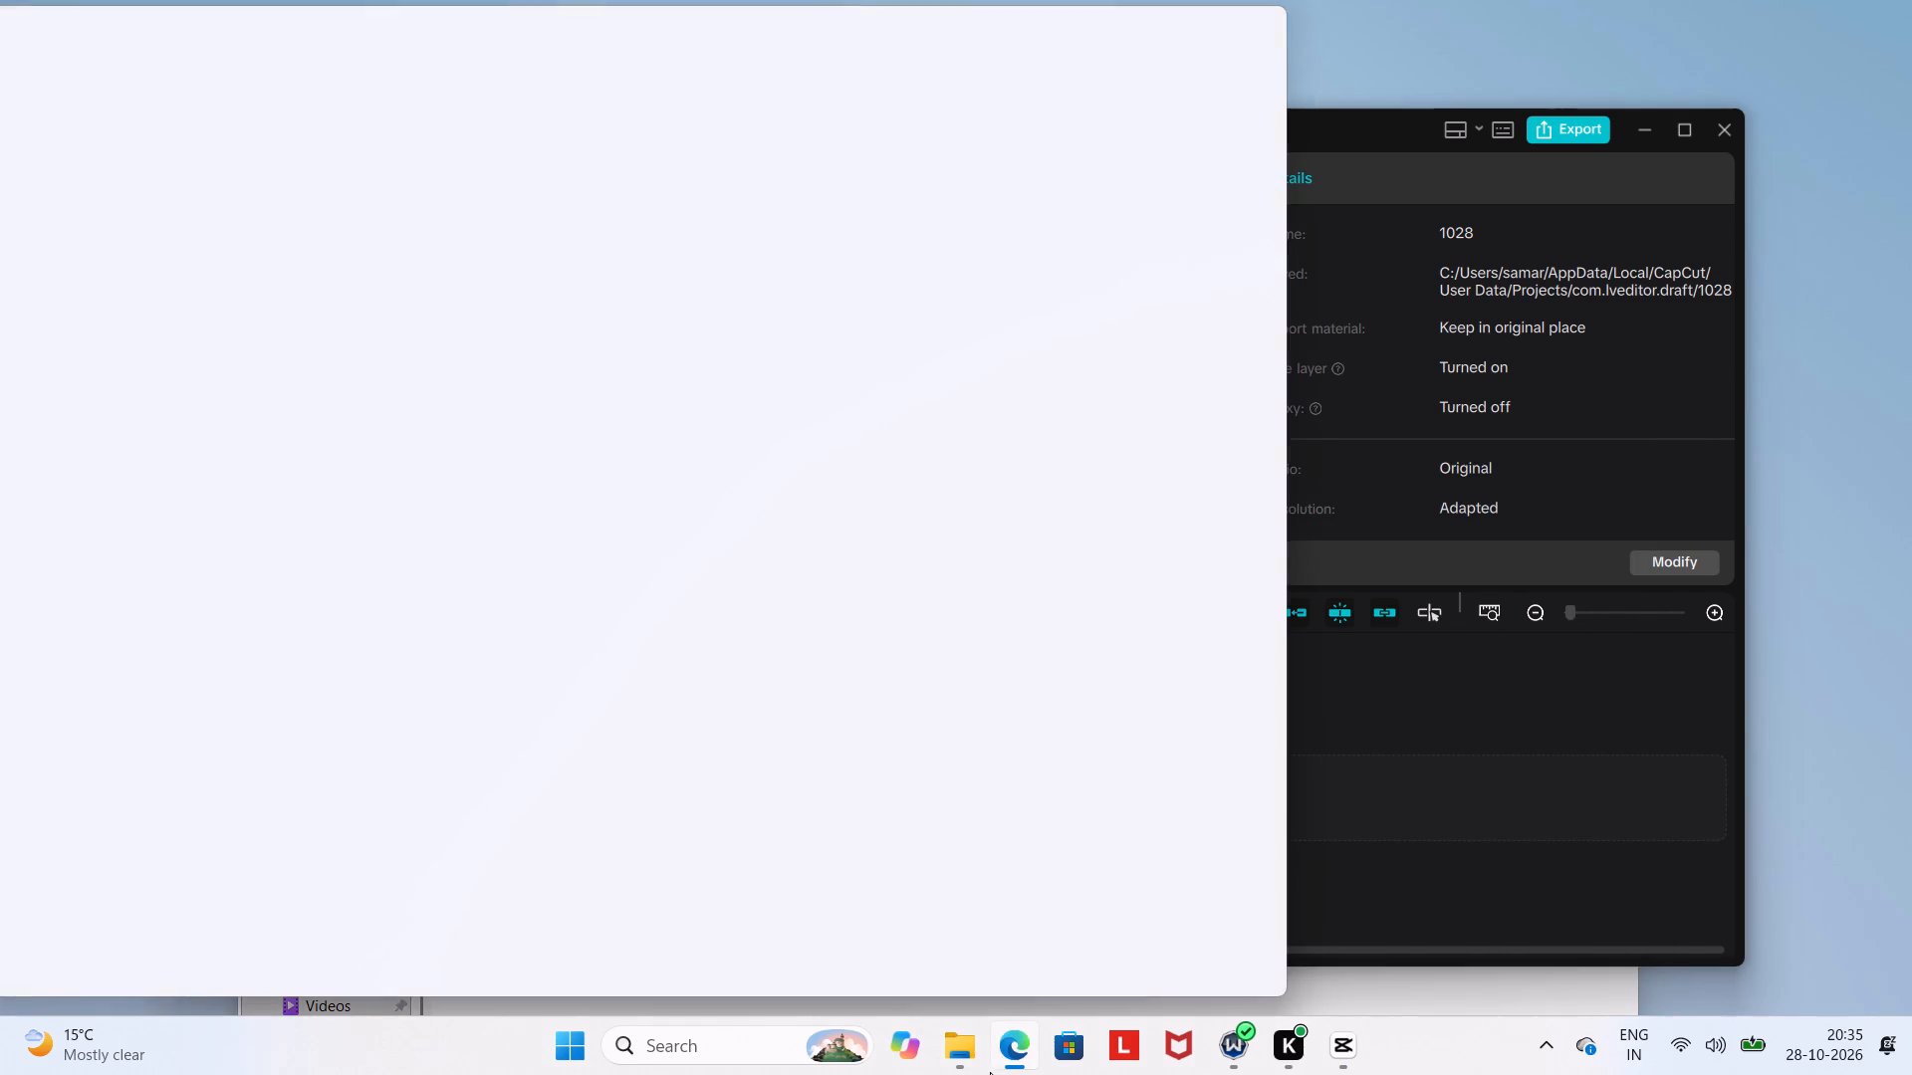
{"action": "left_click", "coordinate": [1250, 40]}
{"action": "left_click", "coordinate": [945, 1067]}
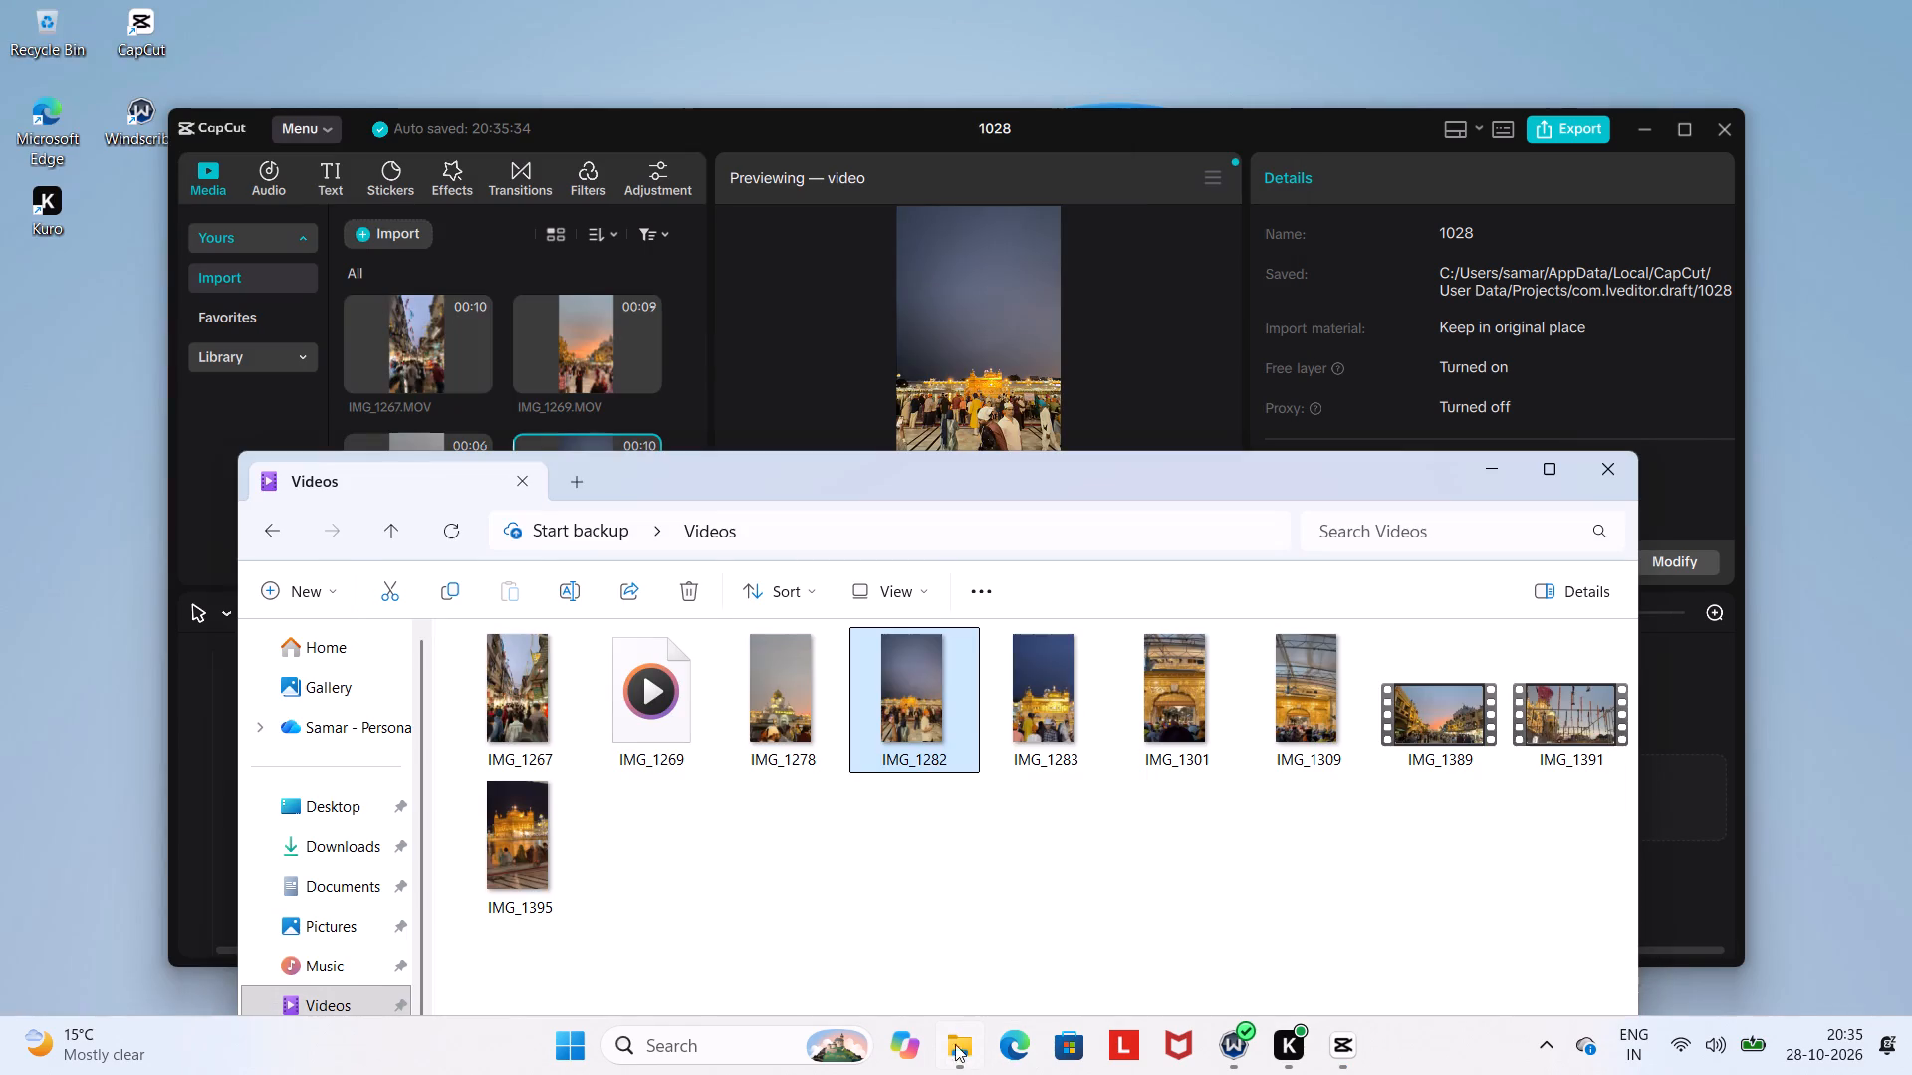
{"action": "left_click_drag", "start_coordinate": [1055, 706], "coordinate": [600, 384]}
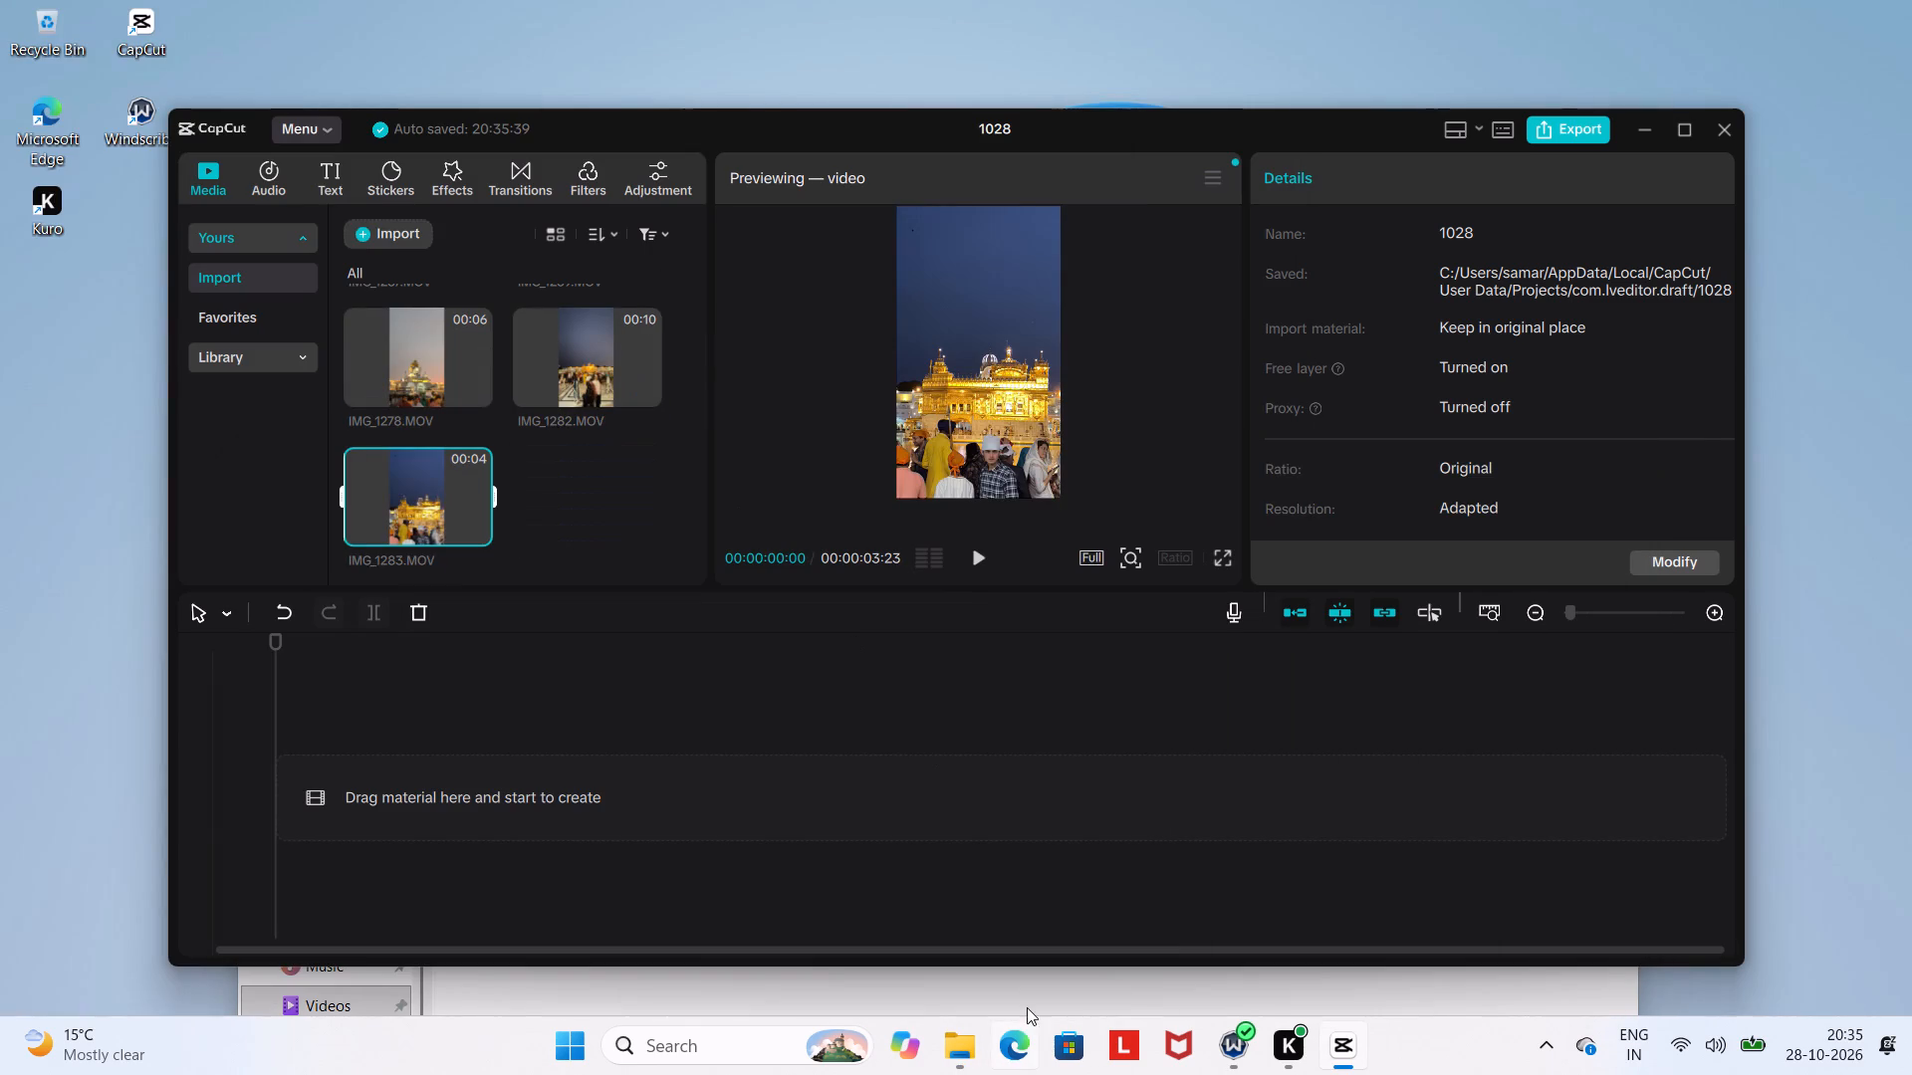
Import the remaining clips IMG_1301, IMG_1309, IMG_1389, IMG_1391 and IMG_1395 from the Videos folder into the project's media.
{"action": "left_click", "coordinate": [946, 1055]}
{"action": "left_click_drag", "start_coordinate": [1161, 735], "coordinate": [601, 377]}
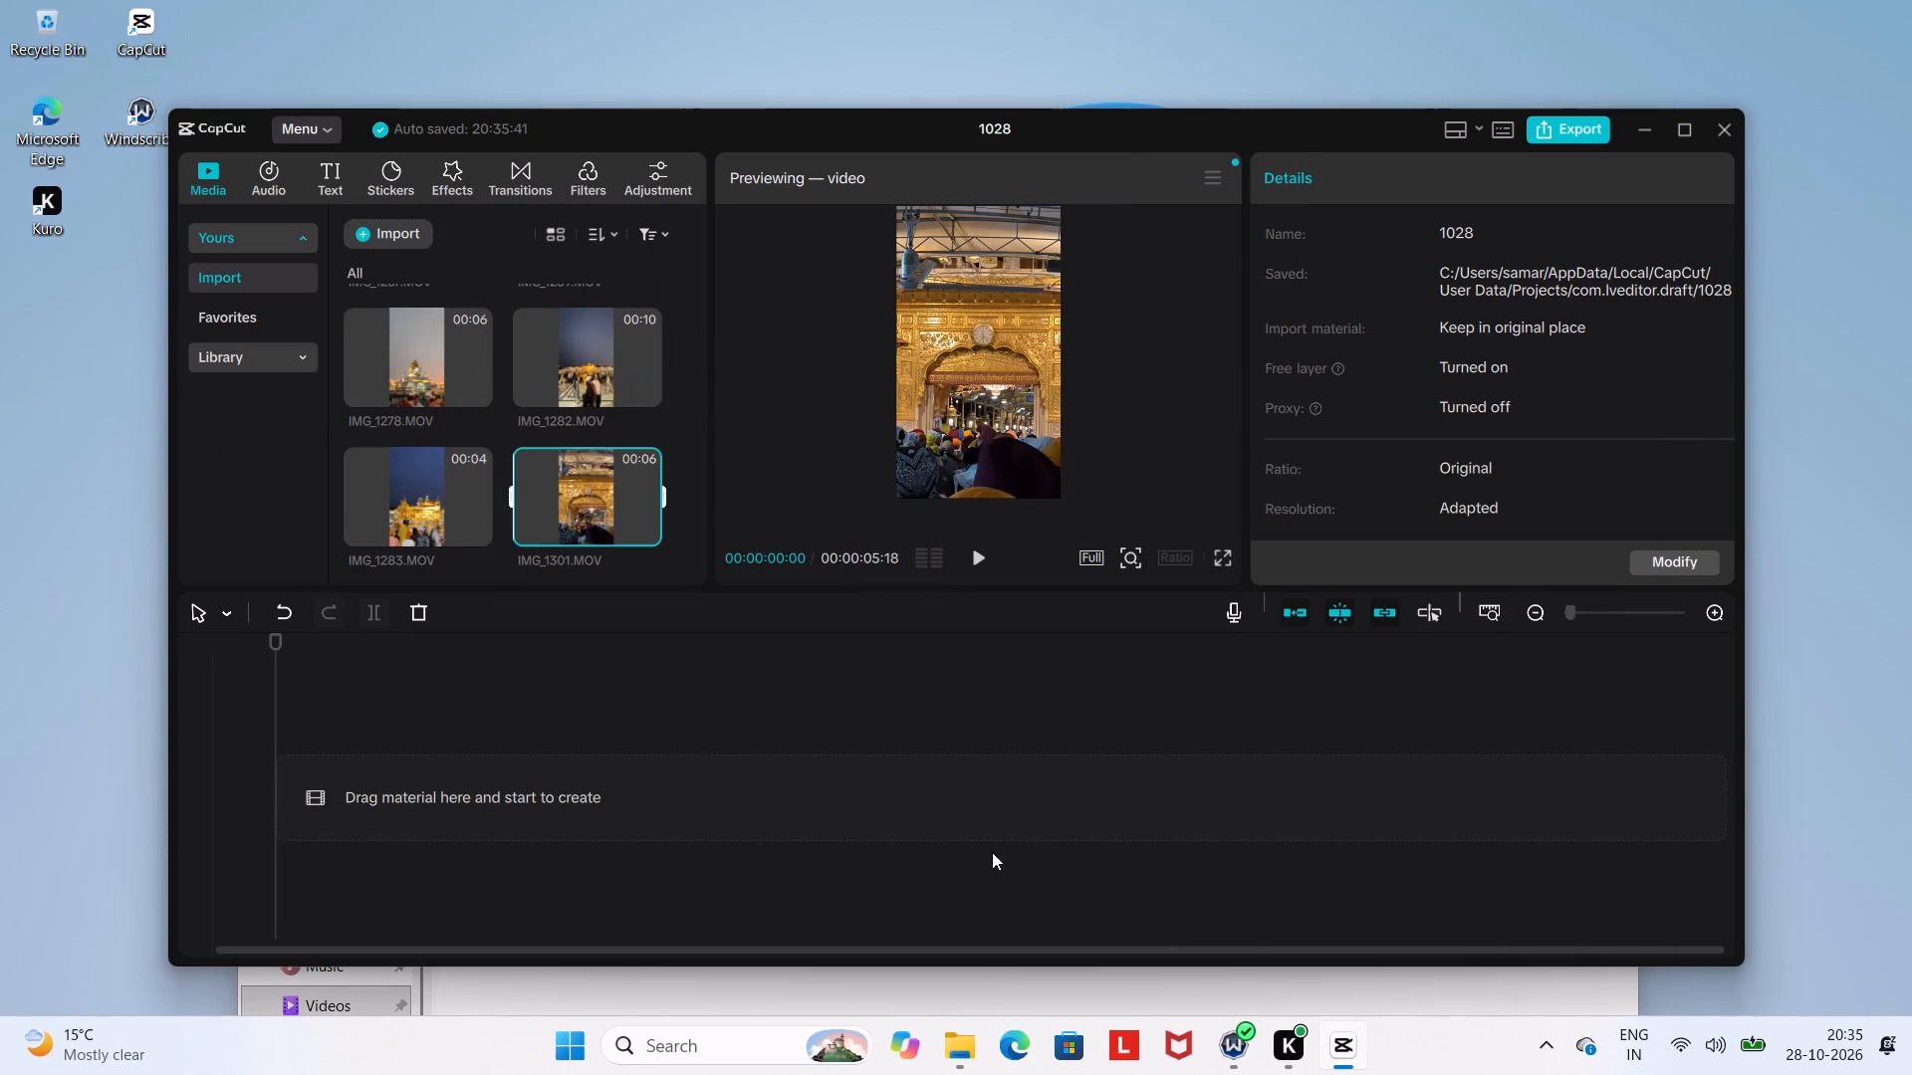
{"action": "left_click", "coordinate": [969, 1074]}
{"action": "left_click_drag", "start_coordinate": [1326, 664], "coordinate": [616, 417]}
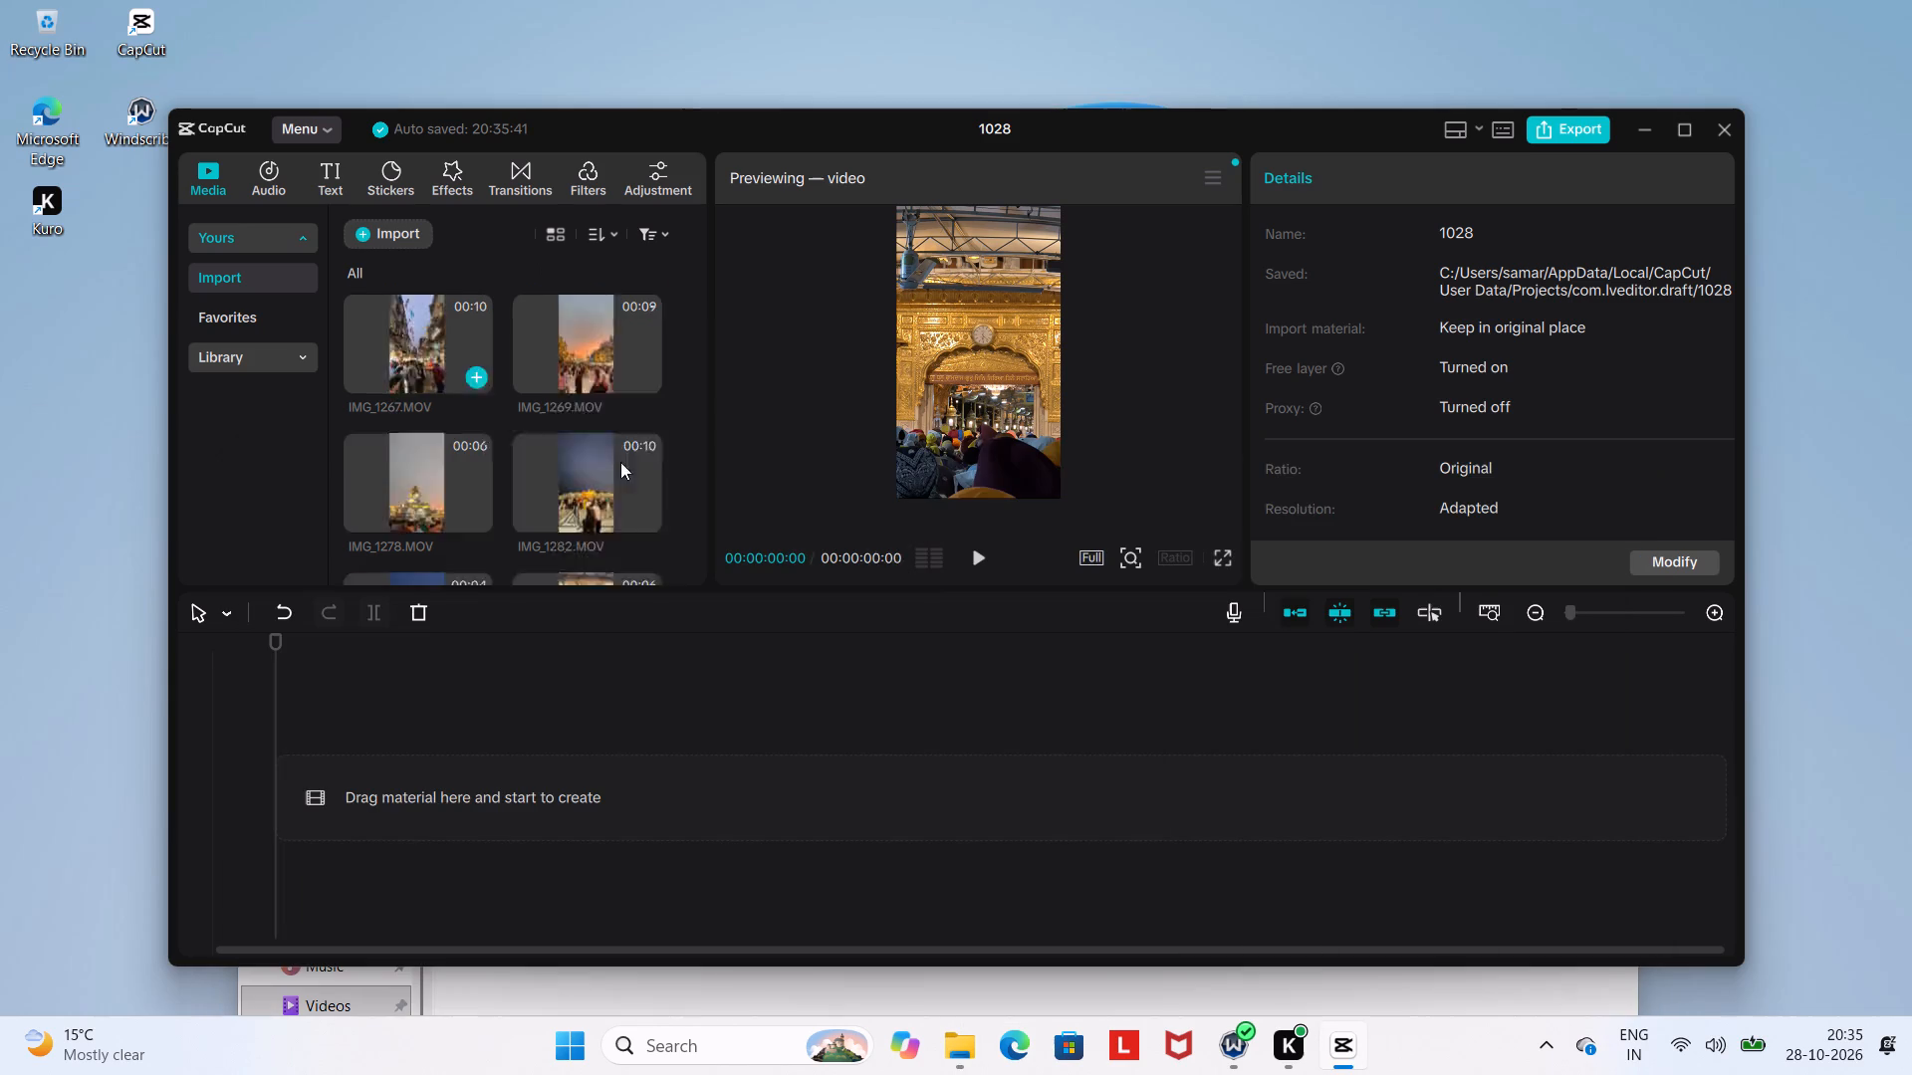
{"action": "left_click", "coordinate": [968, 1041]}
{"action": "left_click_drag", "start_coordinate": [1414, 741], "coordinate": [596, 397]}
{"action": "left_click", "coordinate": [964, 1058]}
{"action": "left_click_drag", "start_coordinate": [1562, 714], "coordinate": [546, 372]}
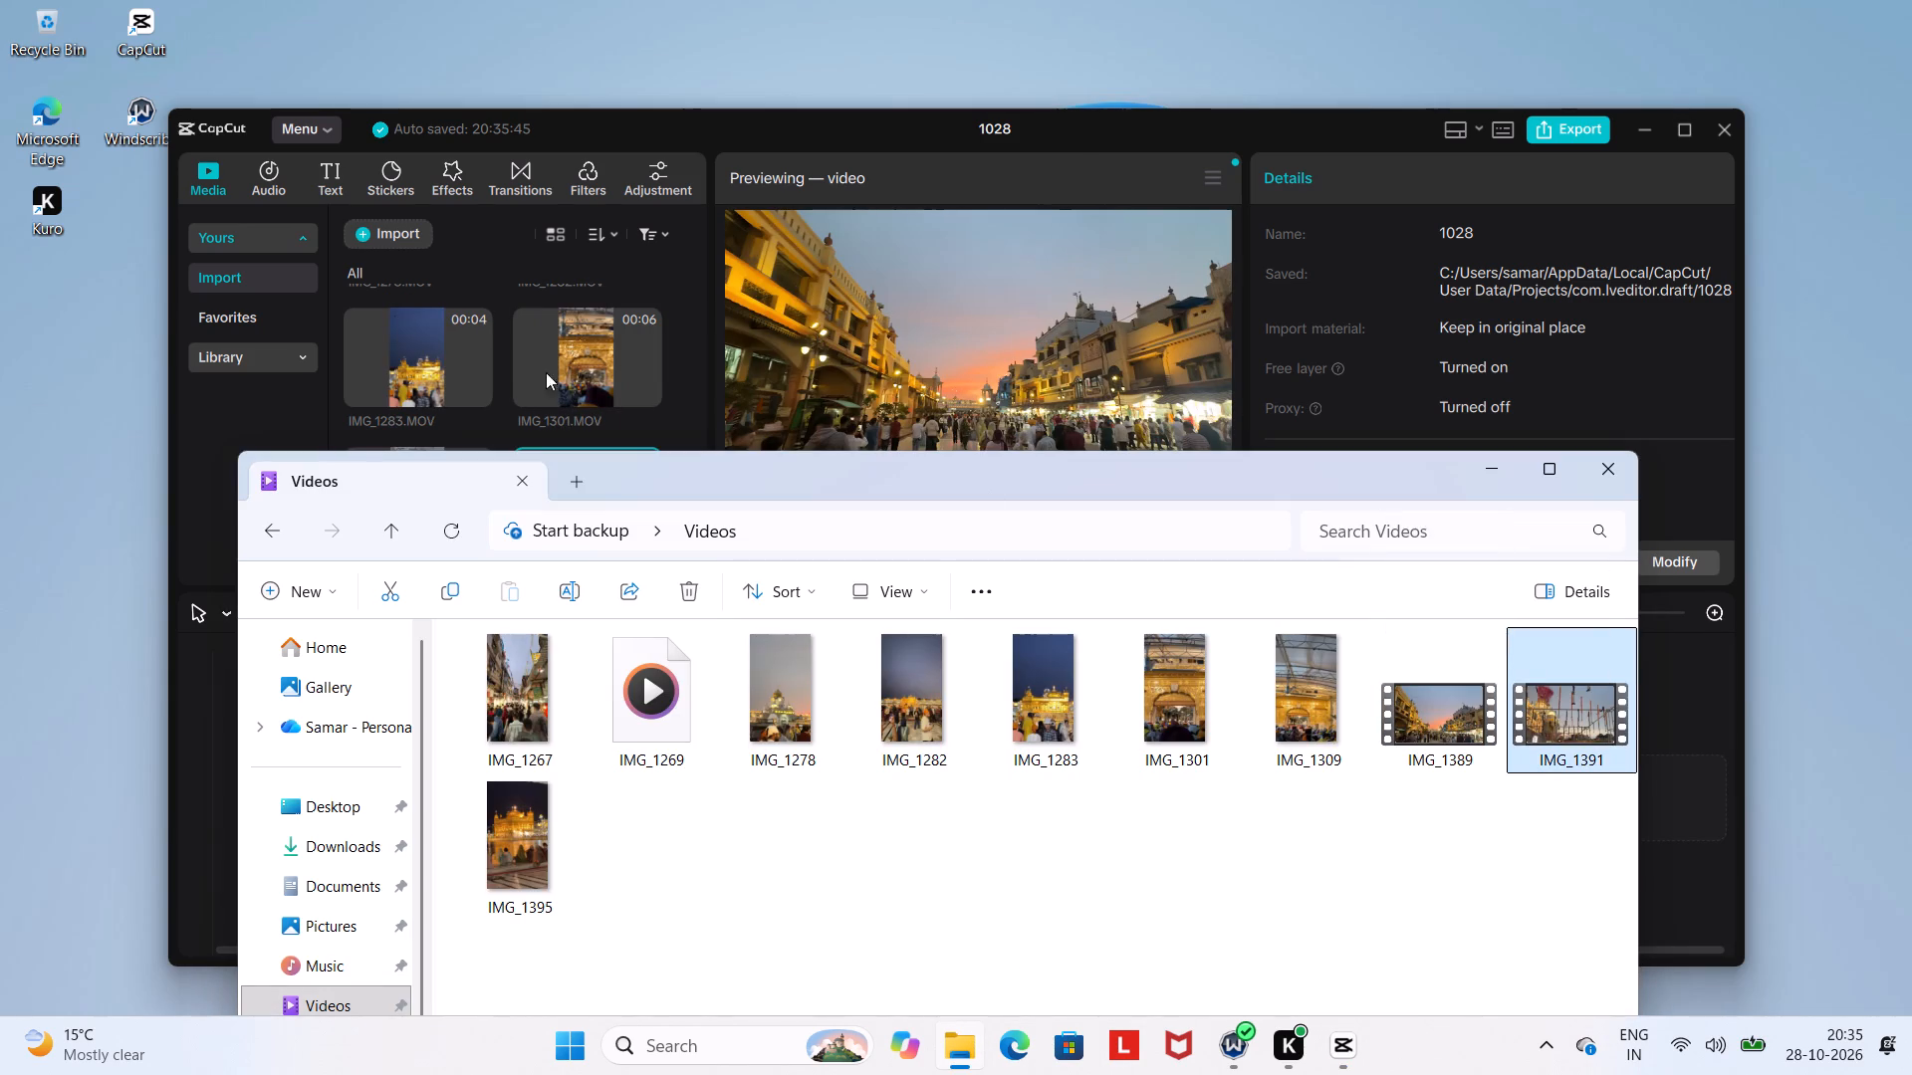
{"action": "left_click_drag", "start_coordinate": [546, 372], "coordinate": [495, 352]}
{"action": "left_click", "coordinate": [958, 1055]}
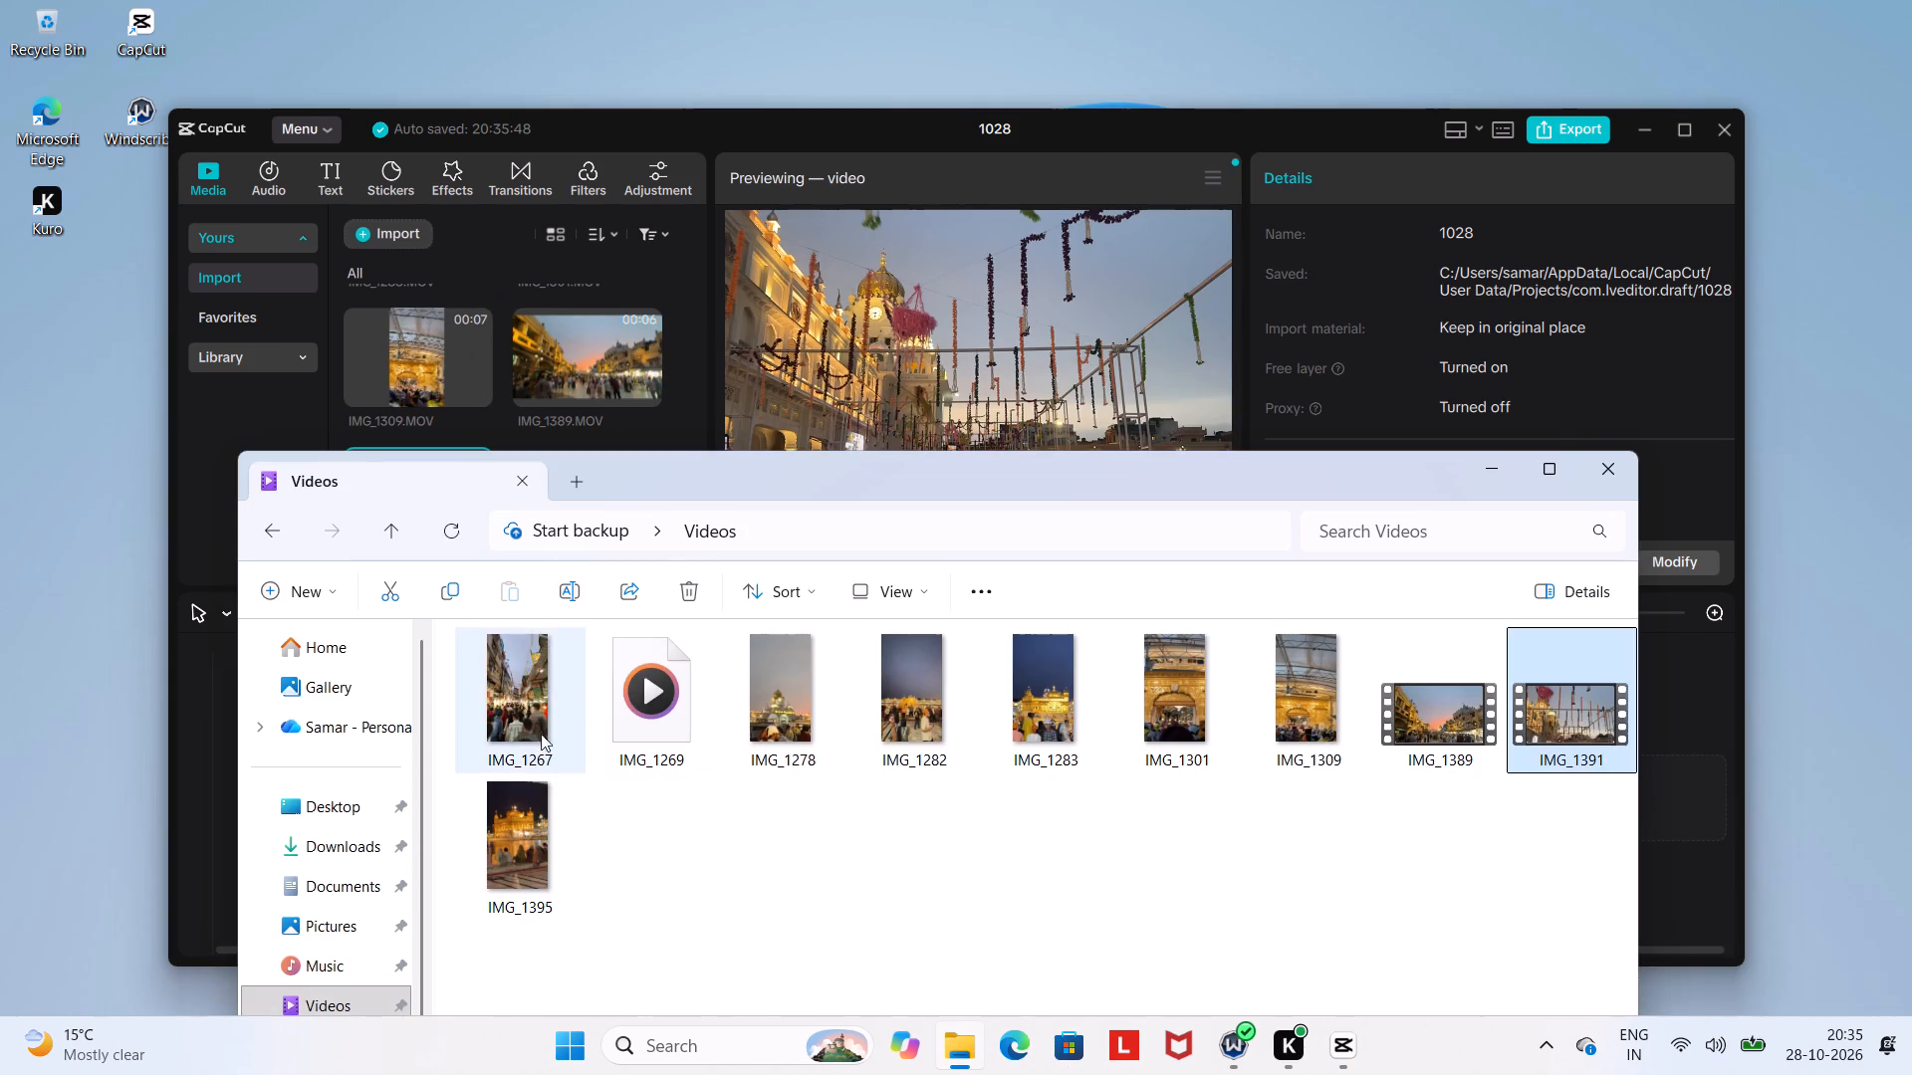
{"action": "left_click_drag", "start_coordinate": [549, 840], "coordinate": [633, 402]}
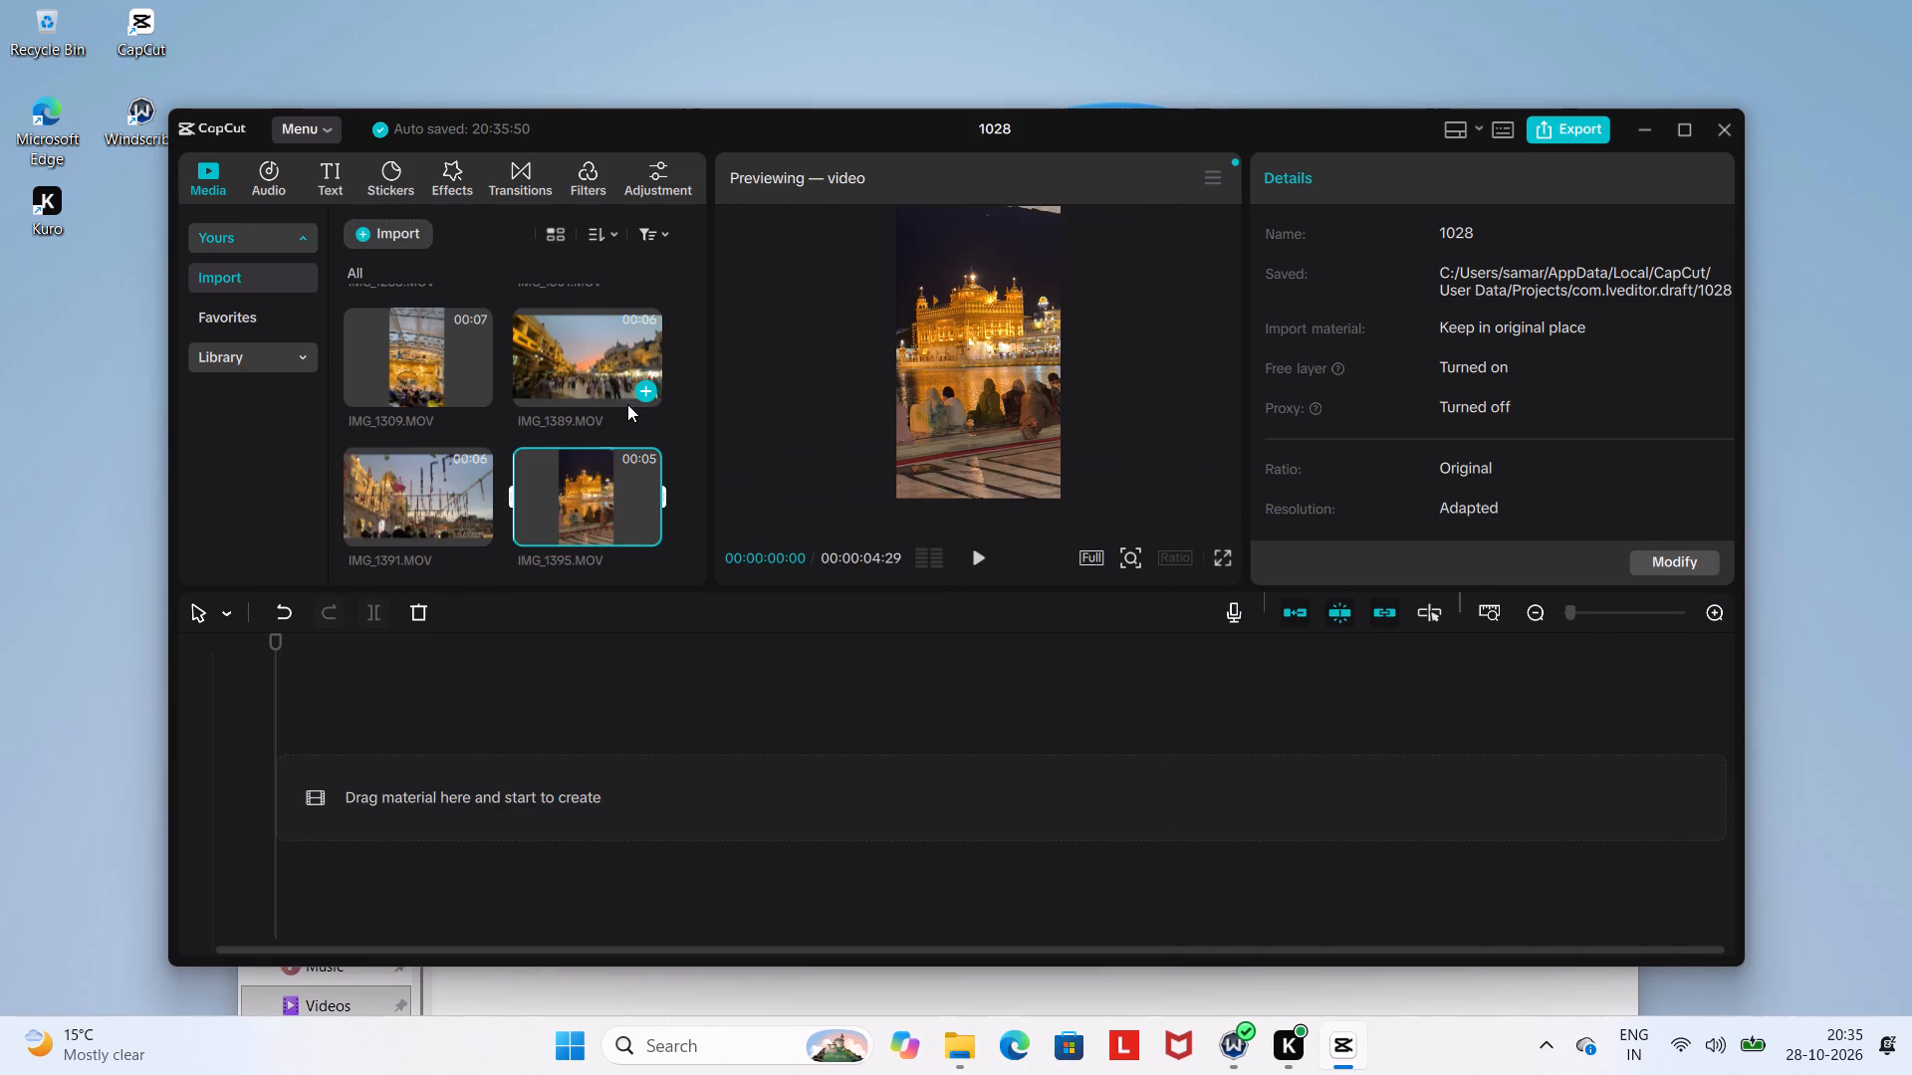
Add IMG_1267, IMG_1269, IMG_1278 and IMG_1282 to the timeline in turn, adding IMG_1278 and IMG_1282 a second time.
{"action": "scroll", "coordinate": [604, 399], "scroll_direction": "up", "scroll_amount": 4}
{"action": "left_click", "coordinate": [471, 381]}
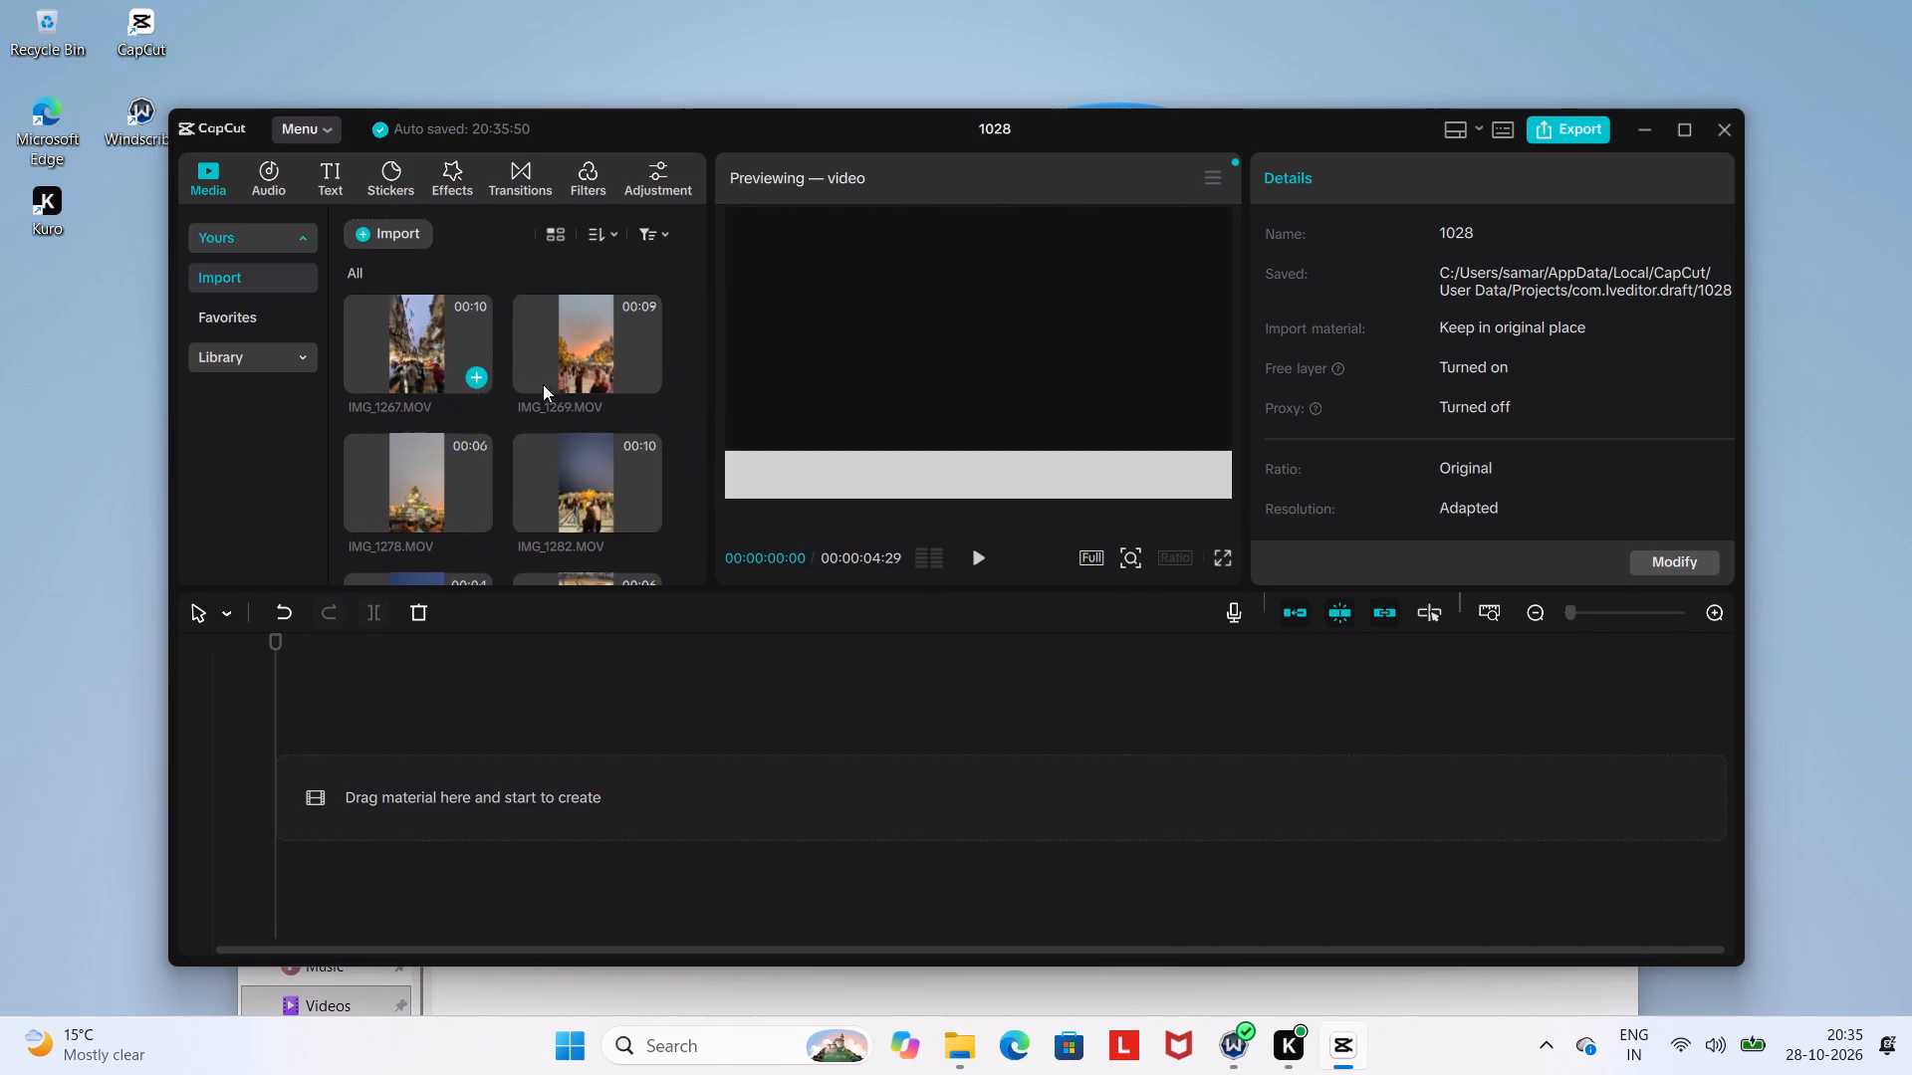
{"action": "left_click", "coordinate": [645, 374]}
{"action": "left_click", "coordinate": [475, 518]}
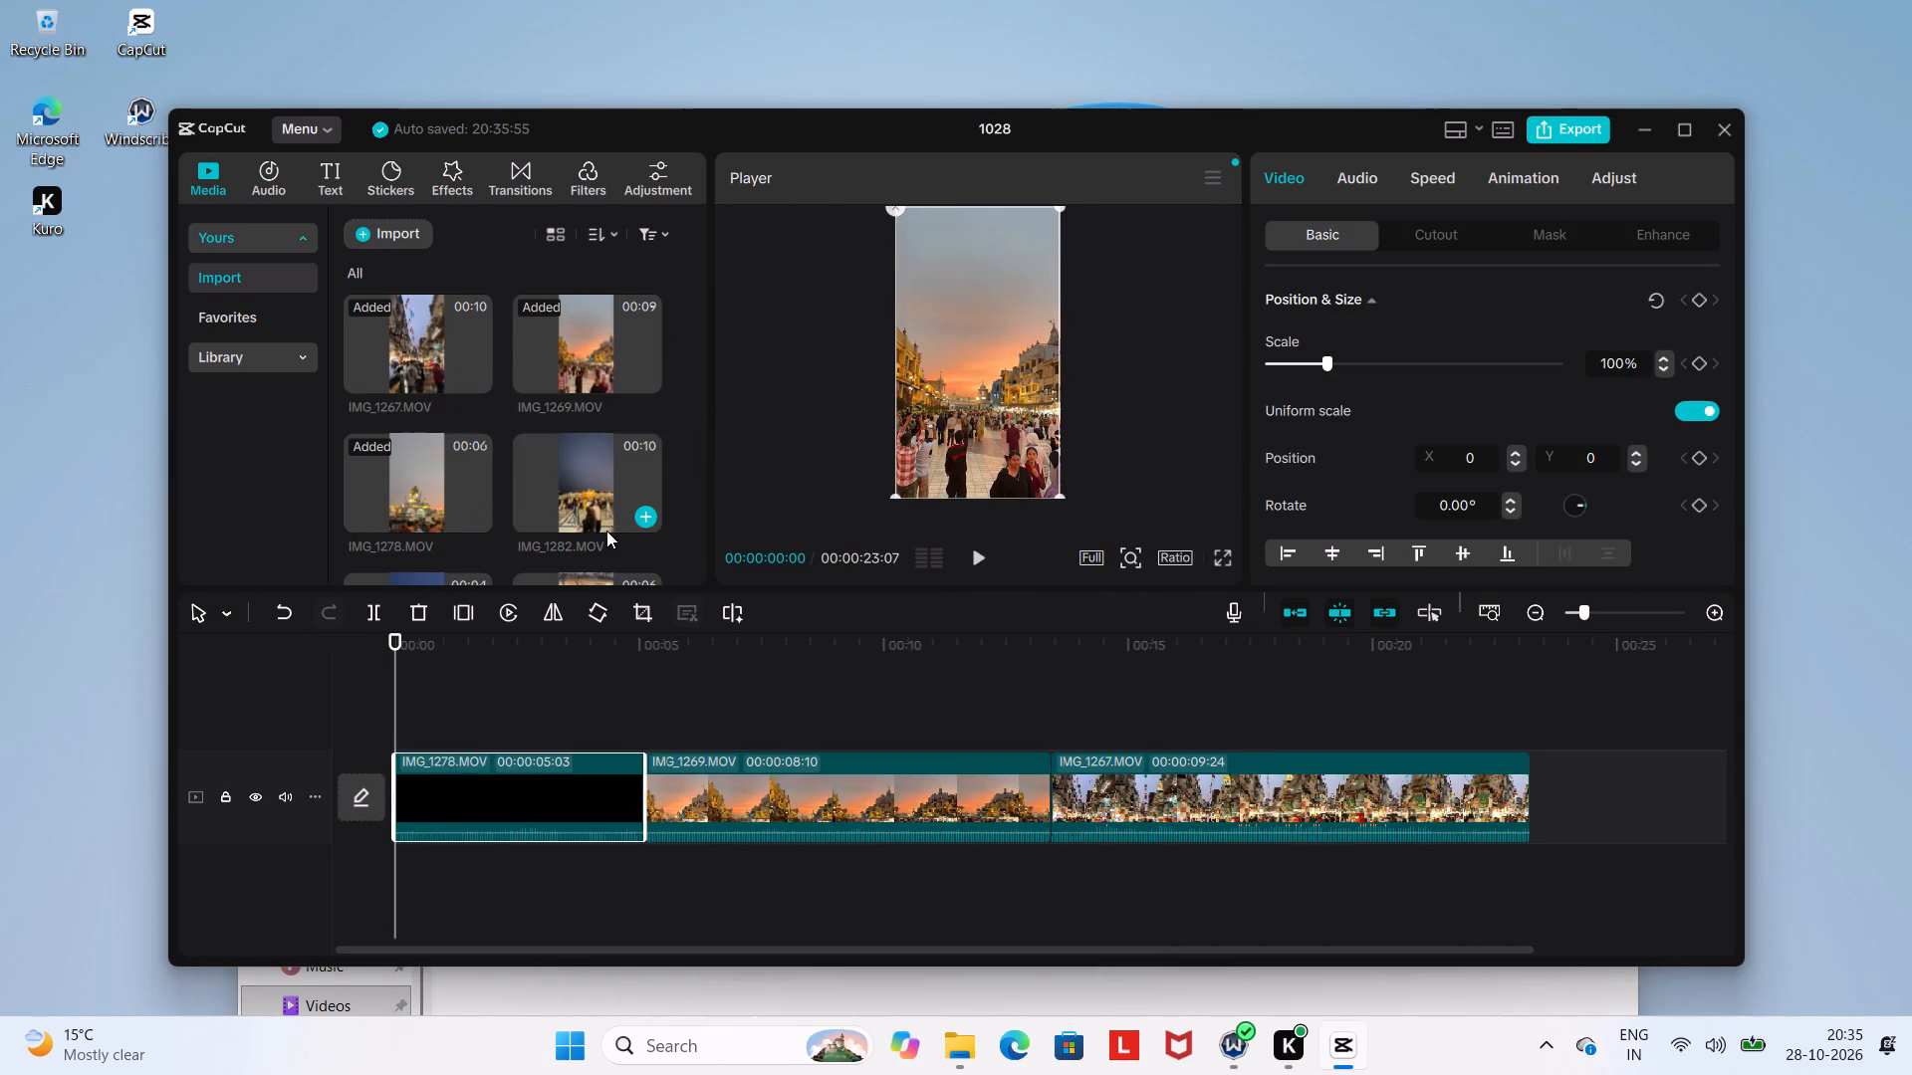
{"action": "left_click", "coordinate": [642, 515]}
{"action": "scroll", "coordinate": [687, 493], "scroll_direction": "down", "scroll_amount": 1}
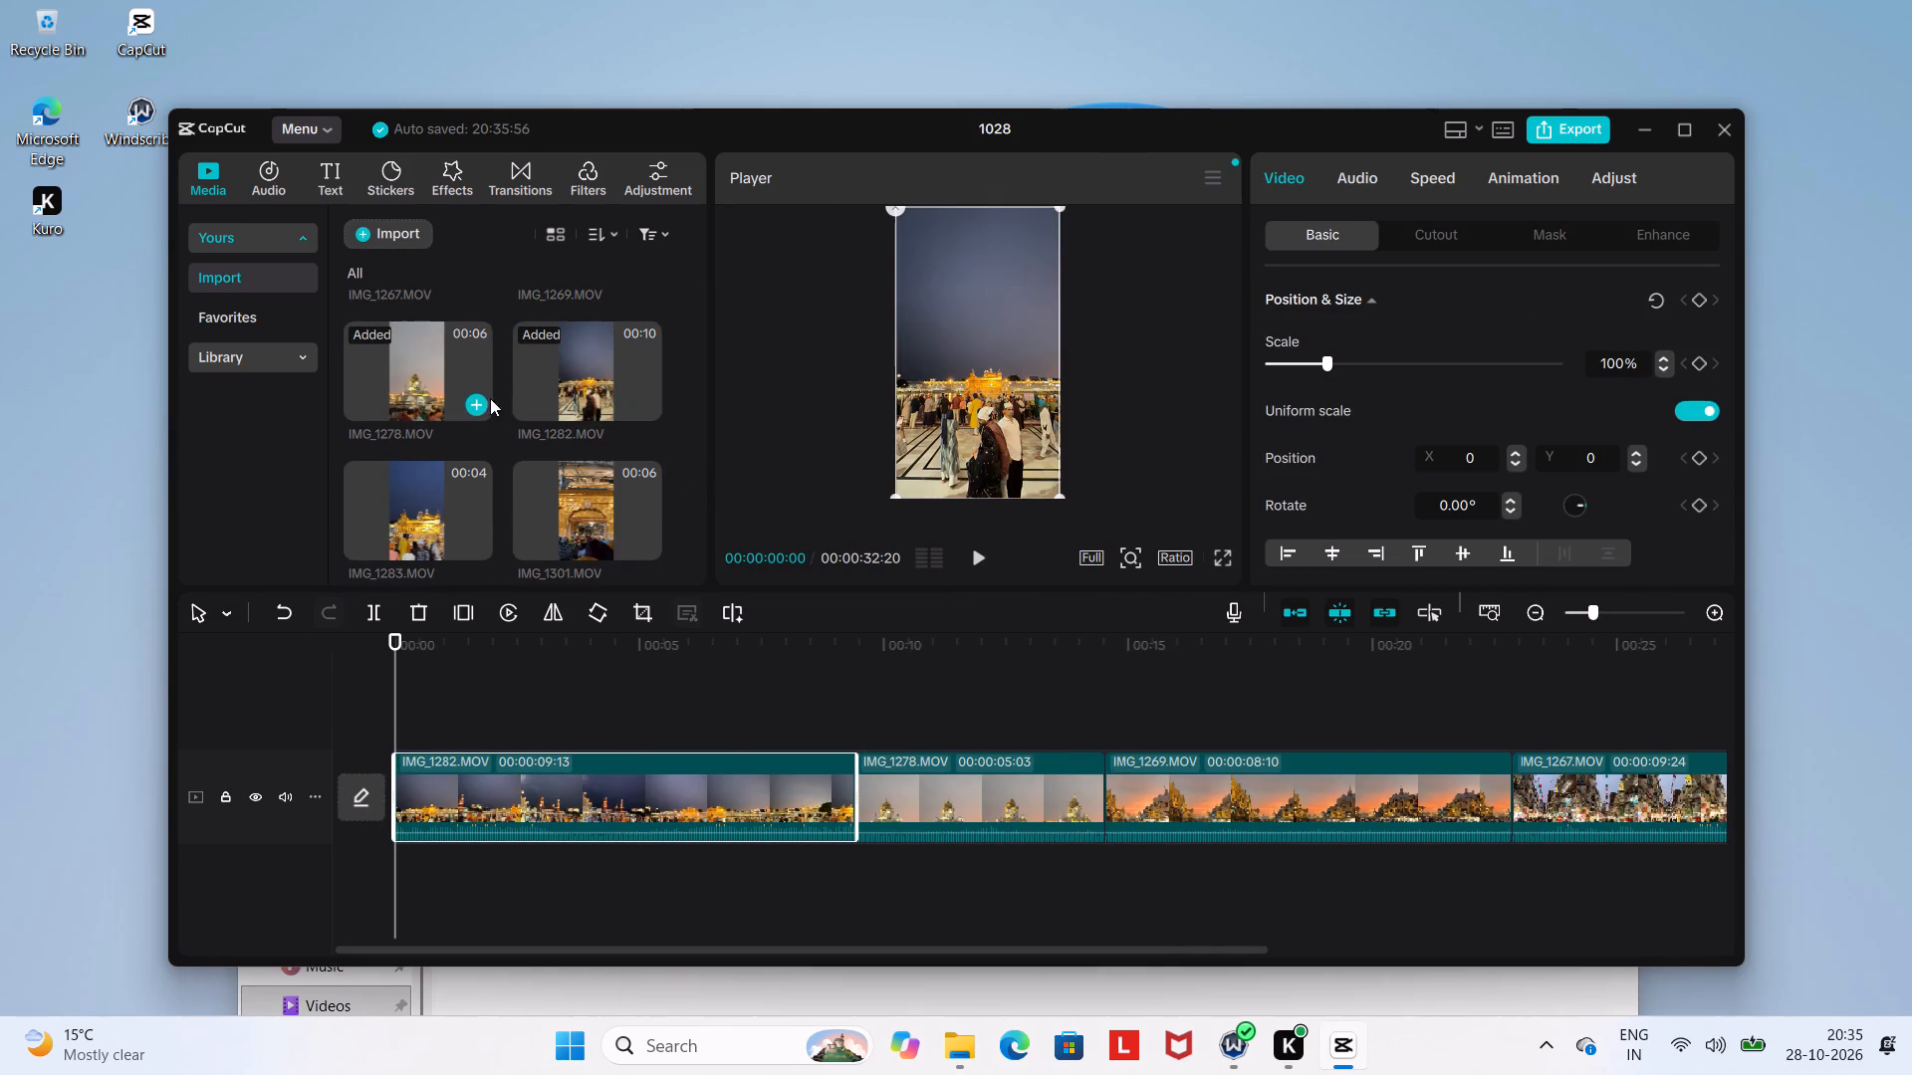
{"action": "left_click", "coordinate": [472, 405]}
{"action": "left_click", "coordinate": [649, 407]}
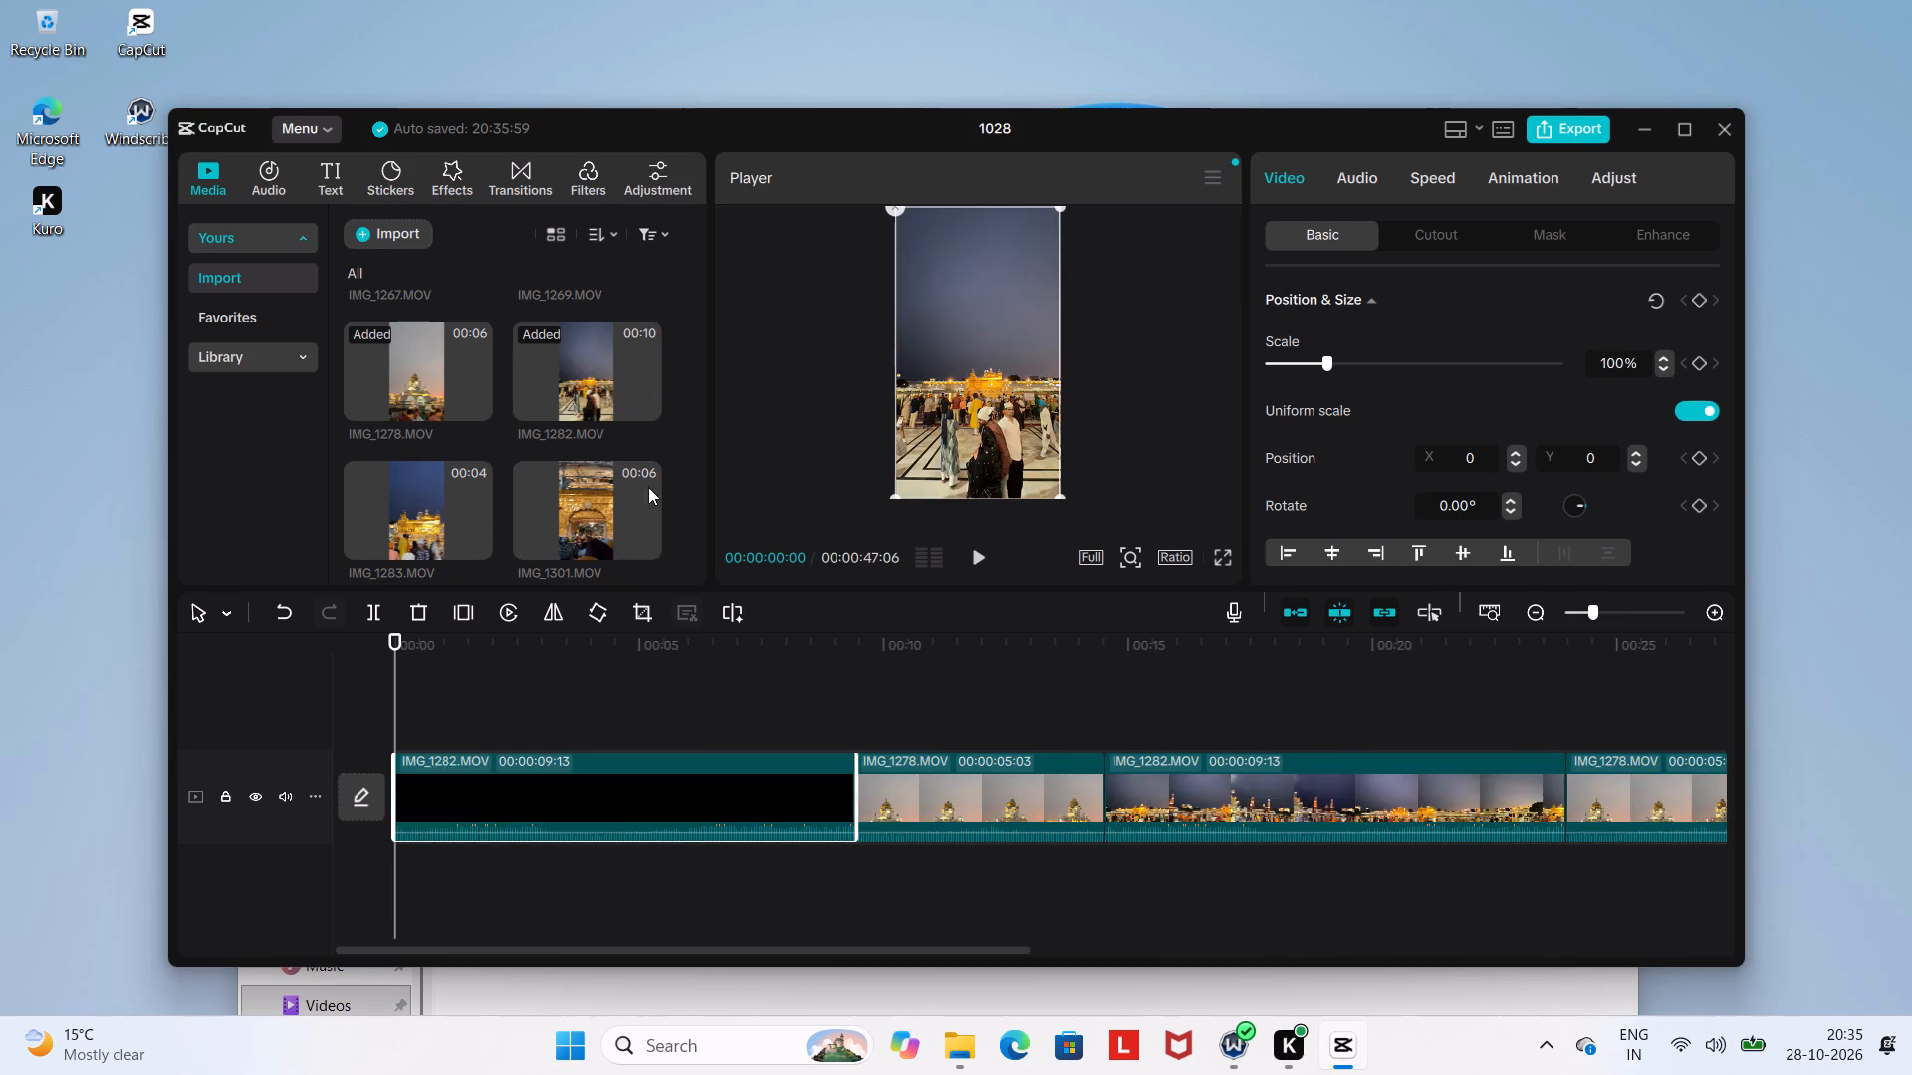
Add IMG_1301, IMG_1283, IMG_1309, IMG_1389, IMG_1391 and IMG_1395 in that order at the start of the timeline.
{"action": "left_click", "coordinate": [642, 541]}
{"action": "left_click", "coordinate": [482, 543]}
{"action": "scroll", "coordinate": [548, 453], "scroll_direction": "down", "scroll_amount": 2}
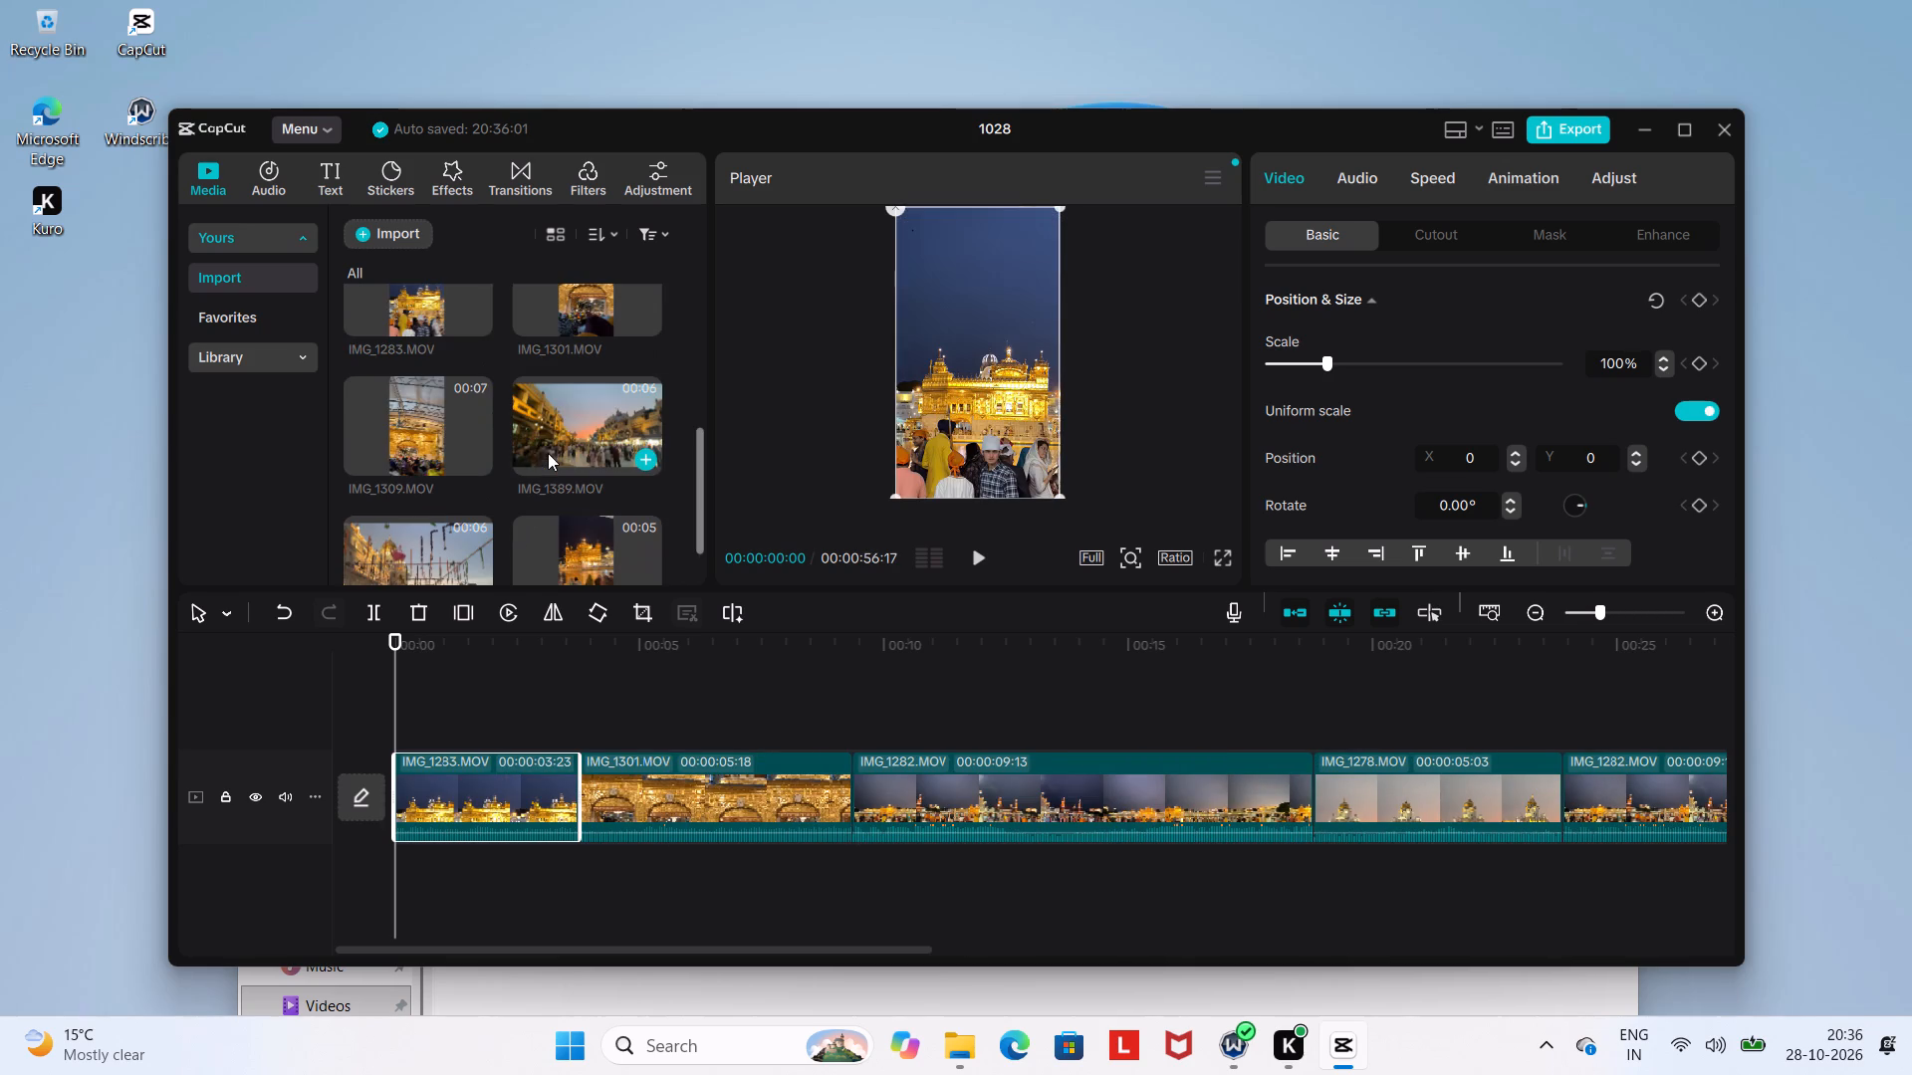
{"action": "left_click", "coordinate": [472, 462]}
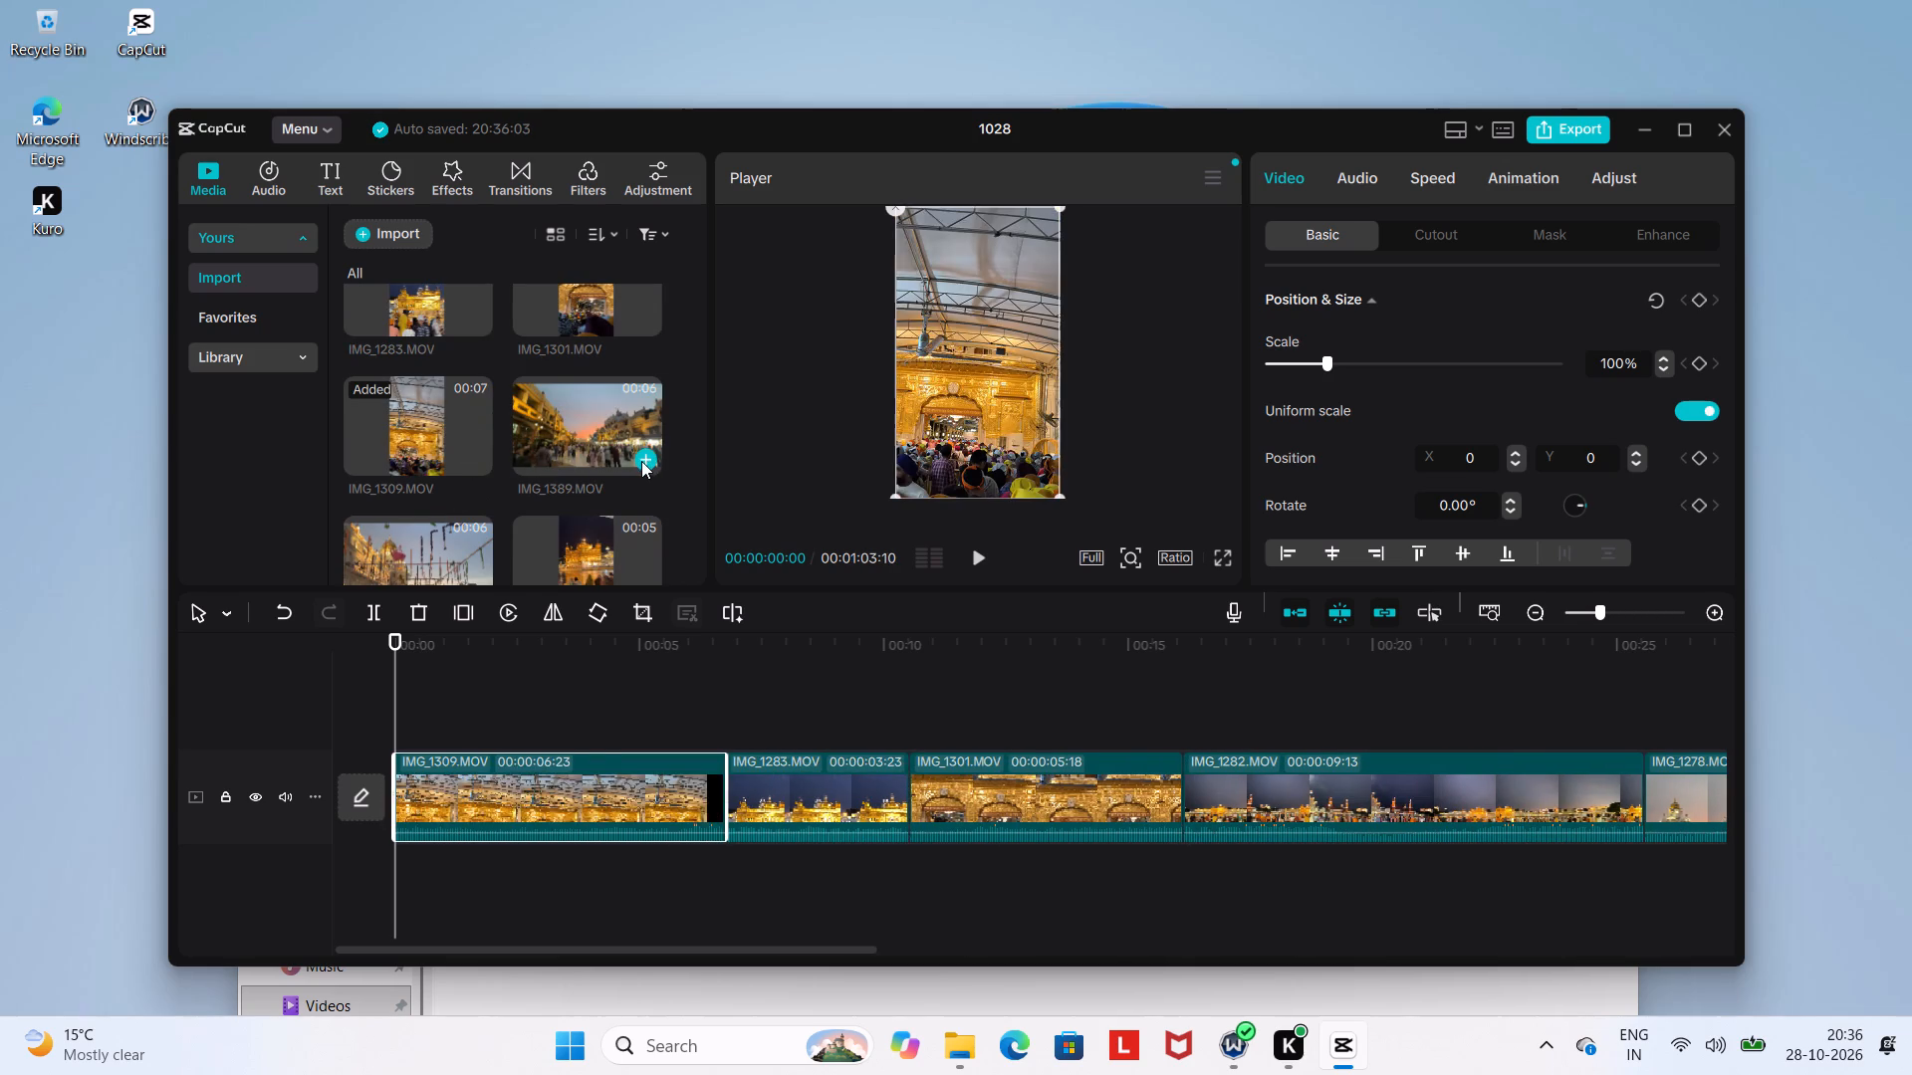
{"action": "left_click", "coordinate": [641, 461]}
{"action": "scroll", "coordinate": [469, 548], "scroll_direction": "down", "scroll_amount": 1}
{"action": "left_click", "coordinate": [479, 531]}
{"action": "scroll", "coordinate": [620, 525], "scroll_direction": "down", "scroll_amount": 3}
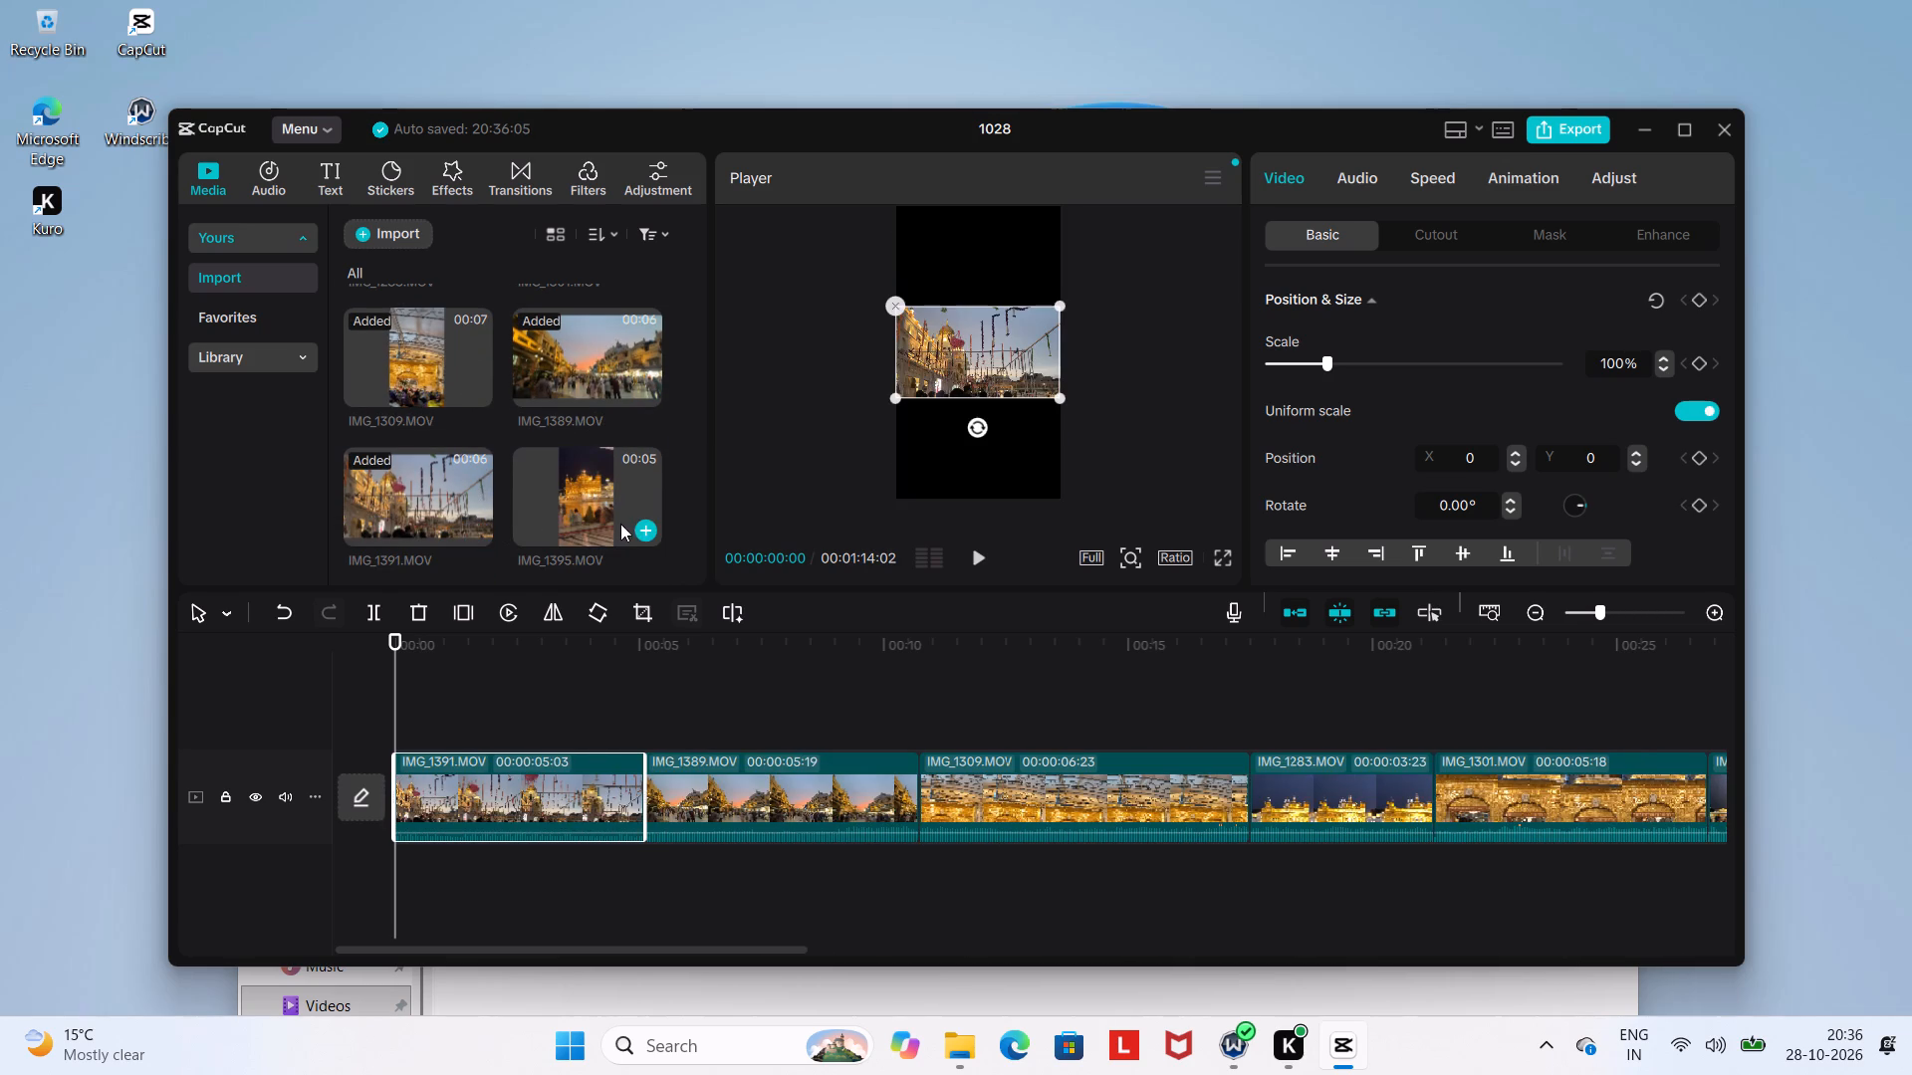
{"action": "left_click", "coordinate": [641, 528]}
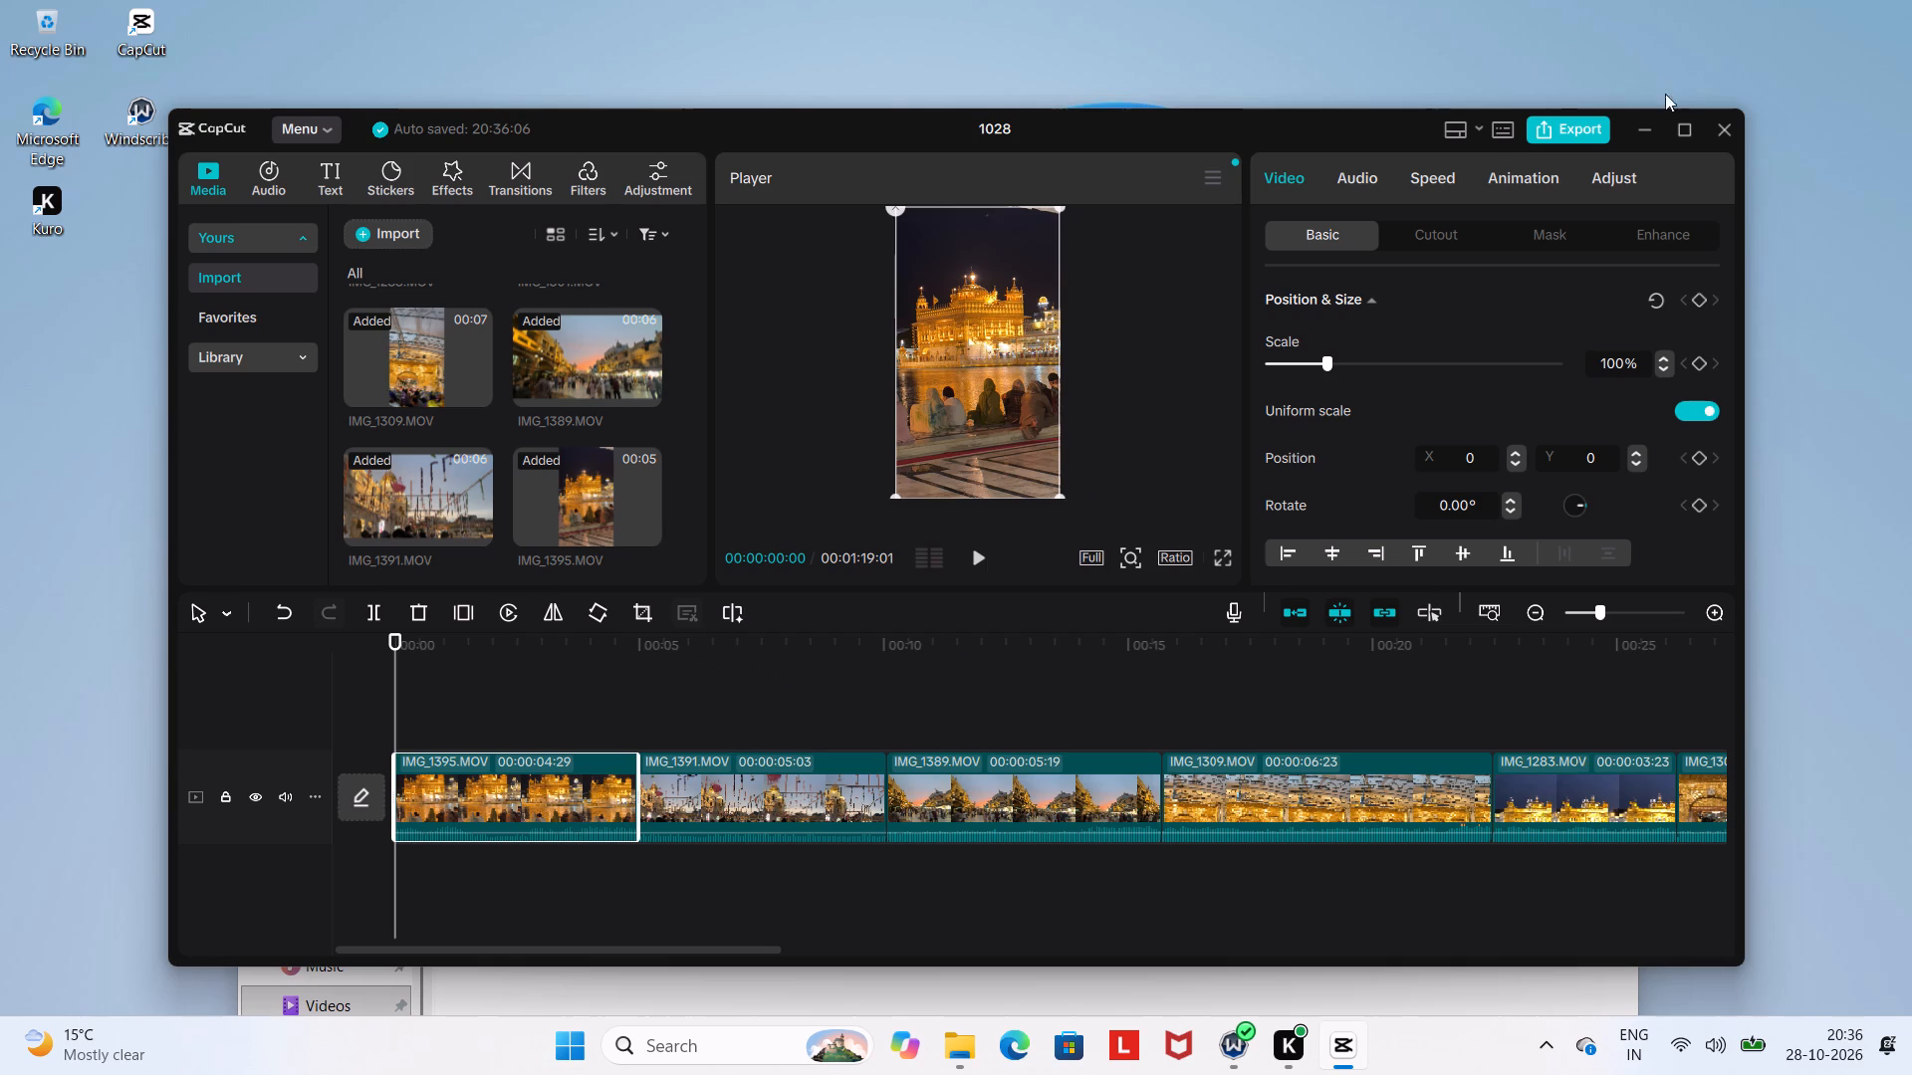
Maximize the editor window and play the assembled sequence from the start.
{"action": "left_click", "coordinate": [1680, 139]}
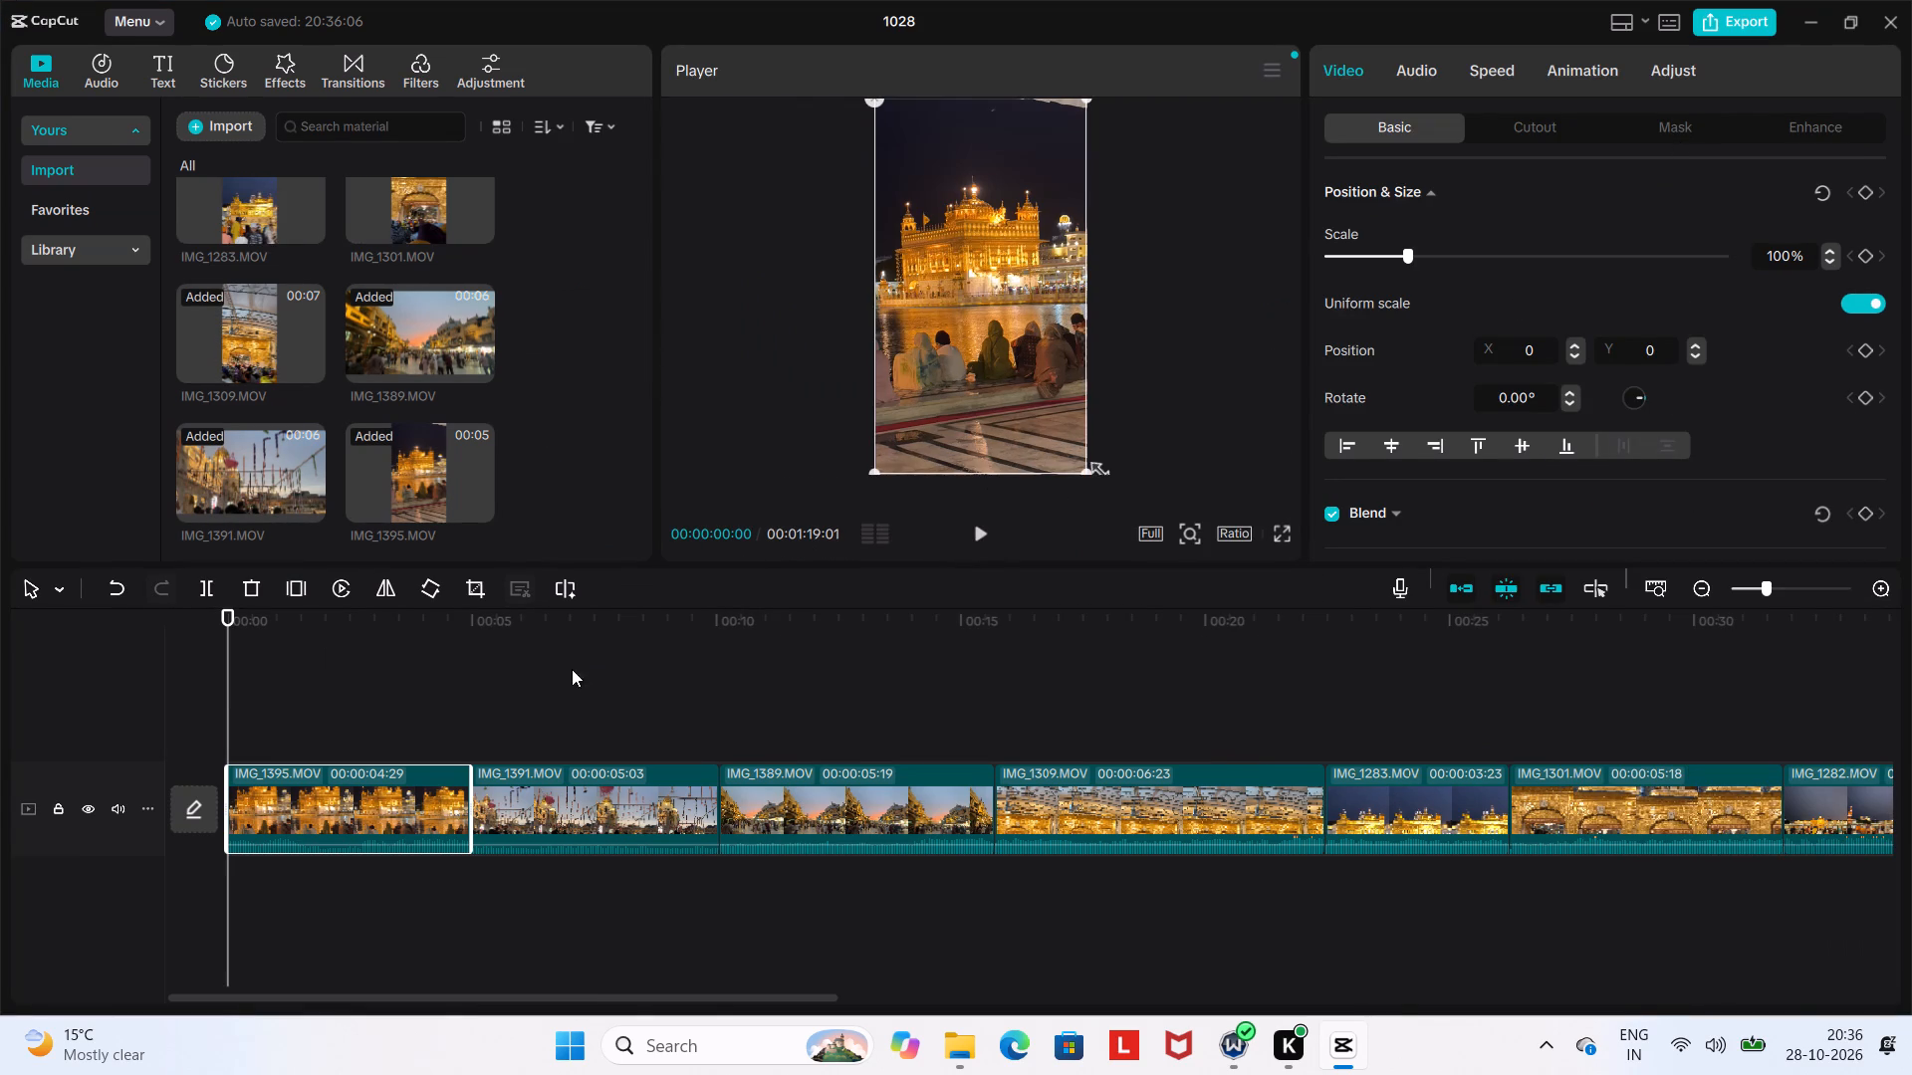
{"action": "left_click", "coordinate": [975, 534]}
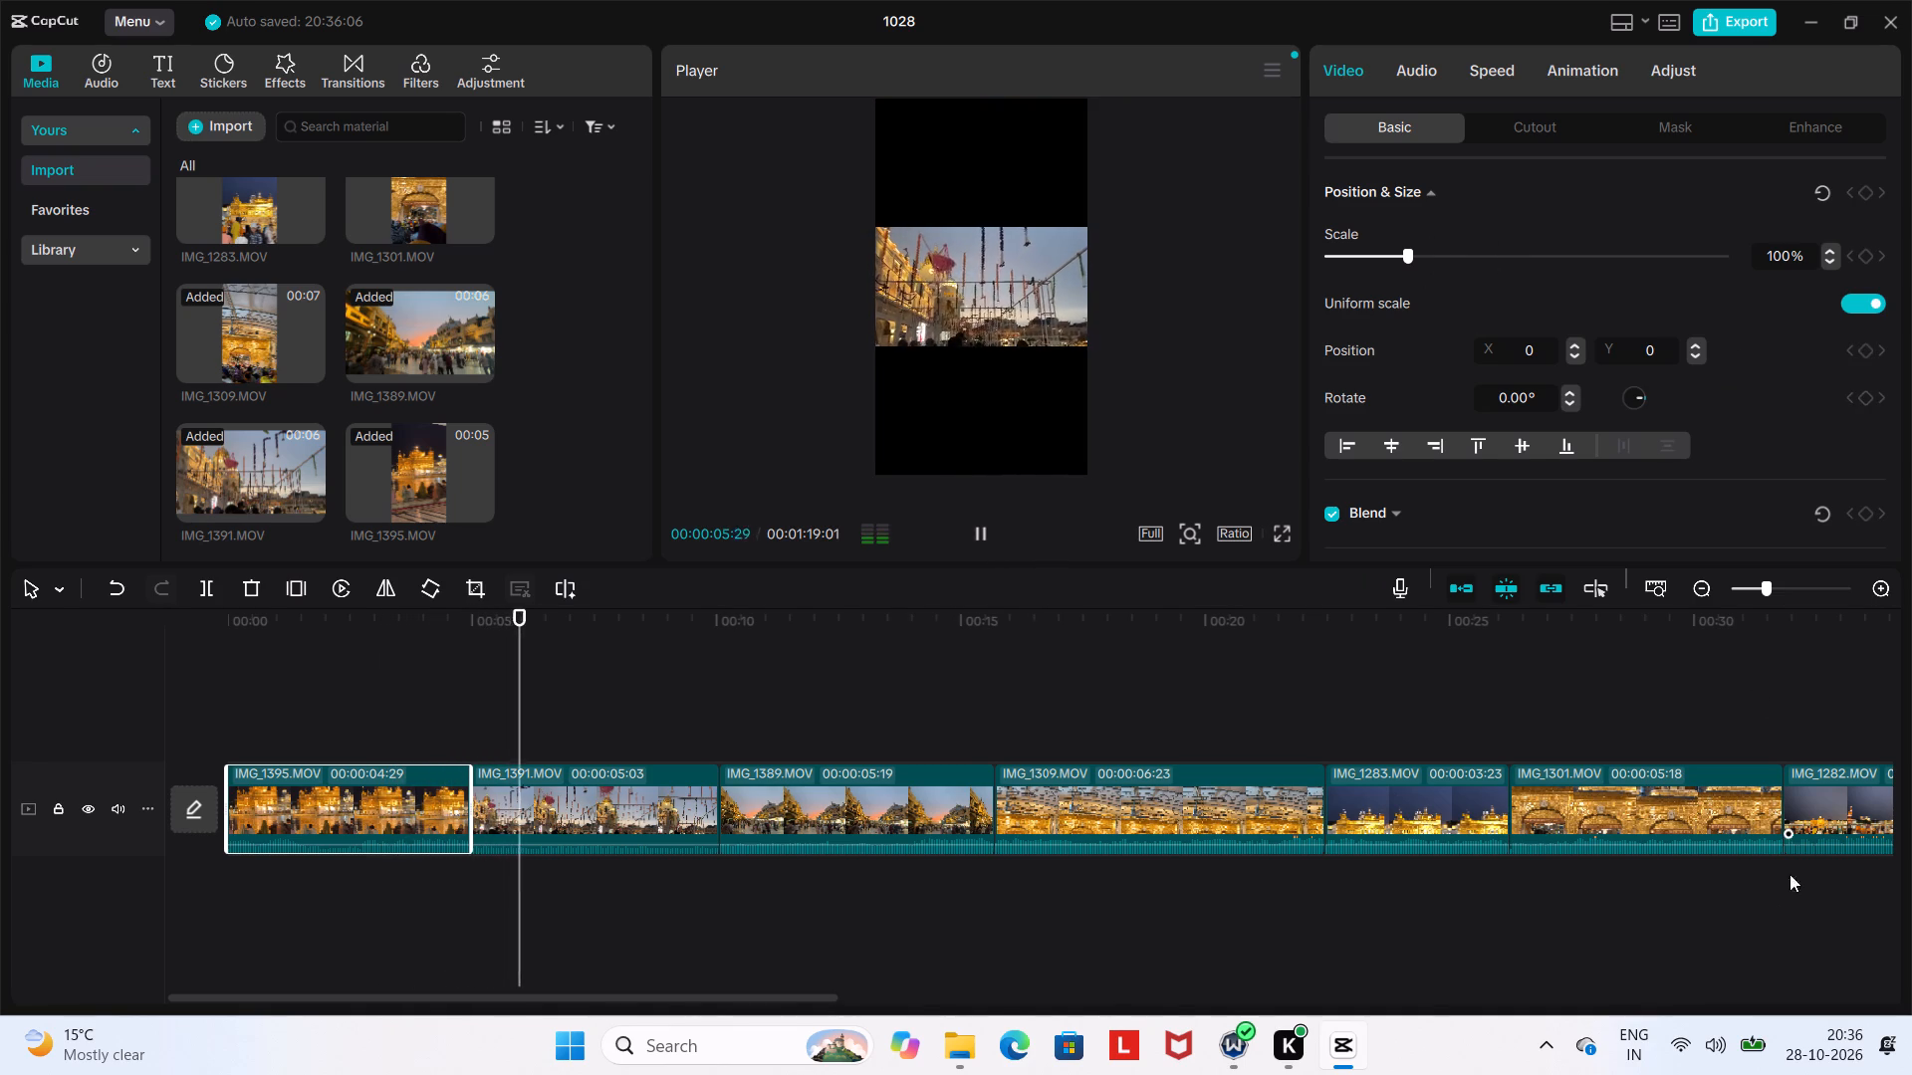
Turn the computer's sound volume all the way down and return to the timeline within the IMG_1309.MOV clip.
{"action": "left_click", "coordinate": [1724, 1012]}
{"action": "left_click", "coordinate": [1721, 1033]}
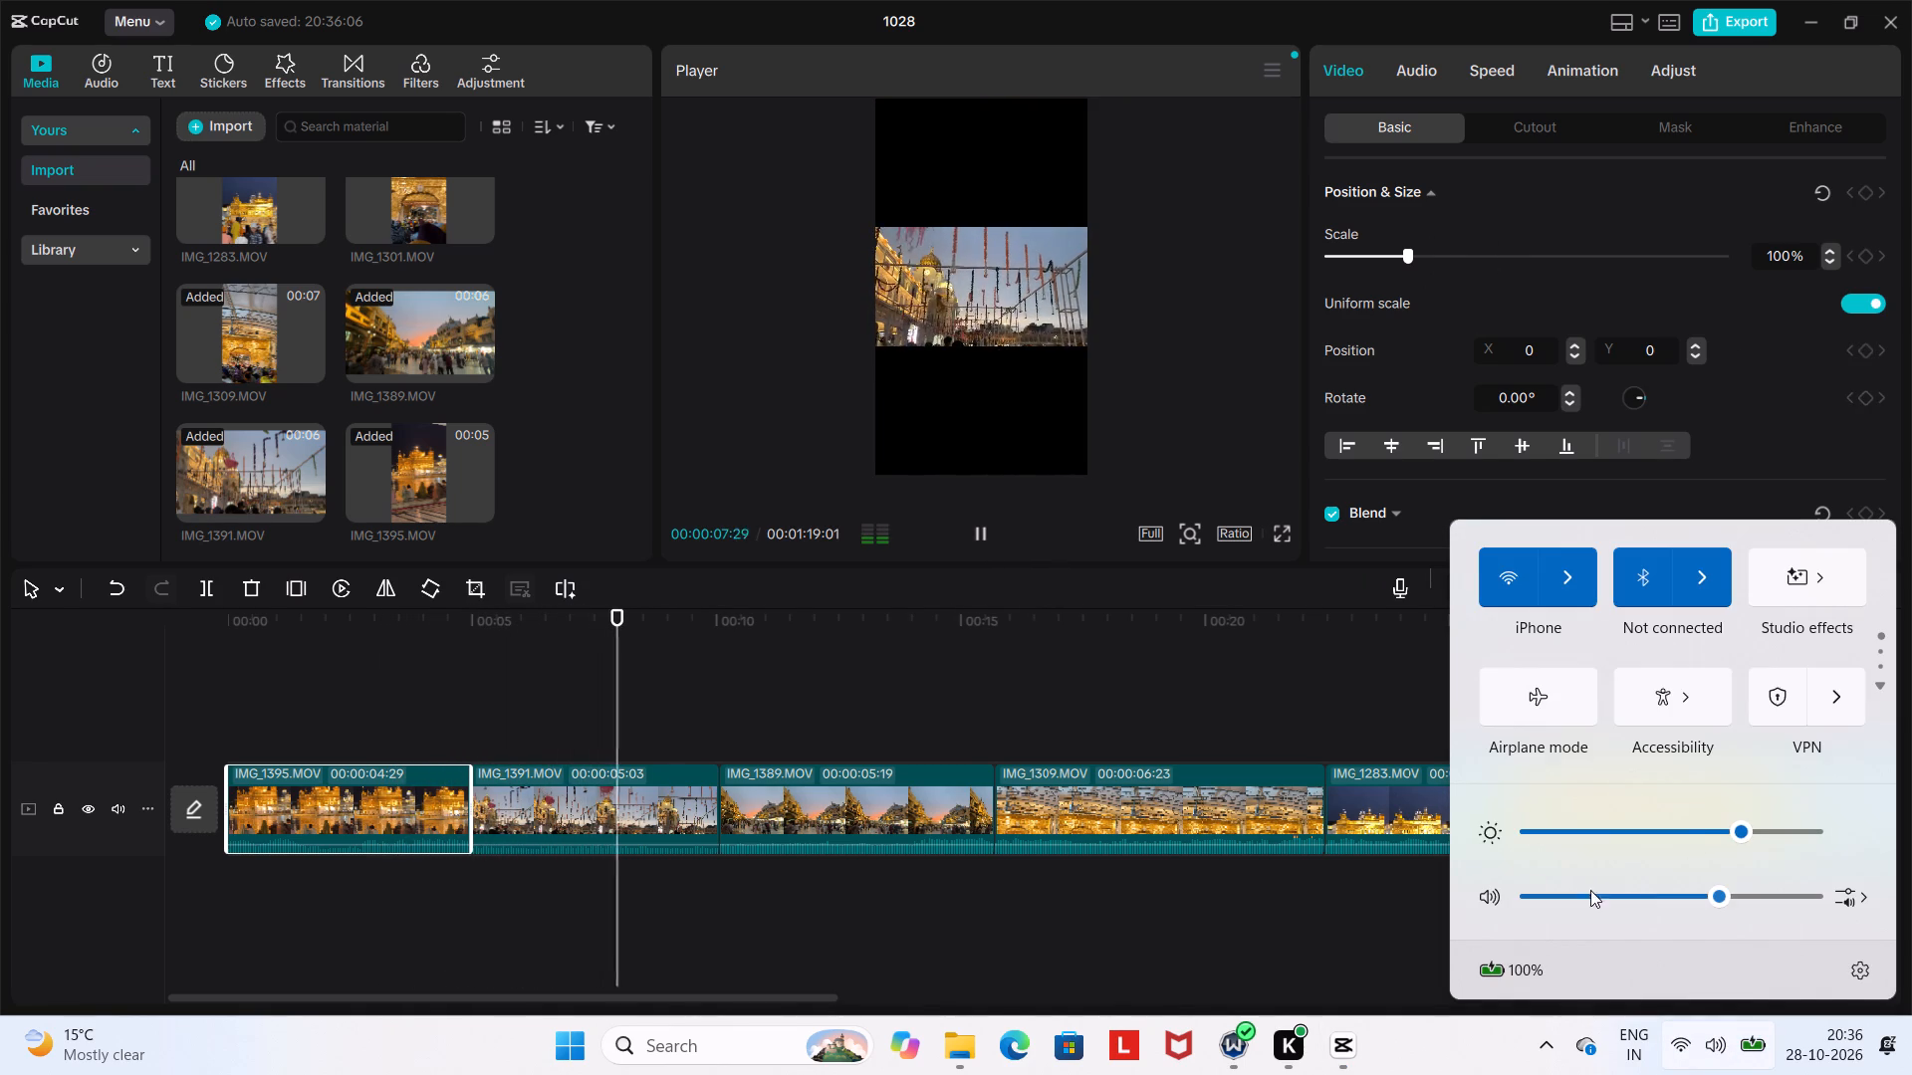
{"action": "left_click_drag", "start_coordinate": [1715, 903], "coordinate": [1438, 902]}
{"action": "left_click", "coordinate": [1280, 727]}
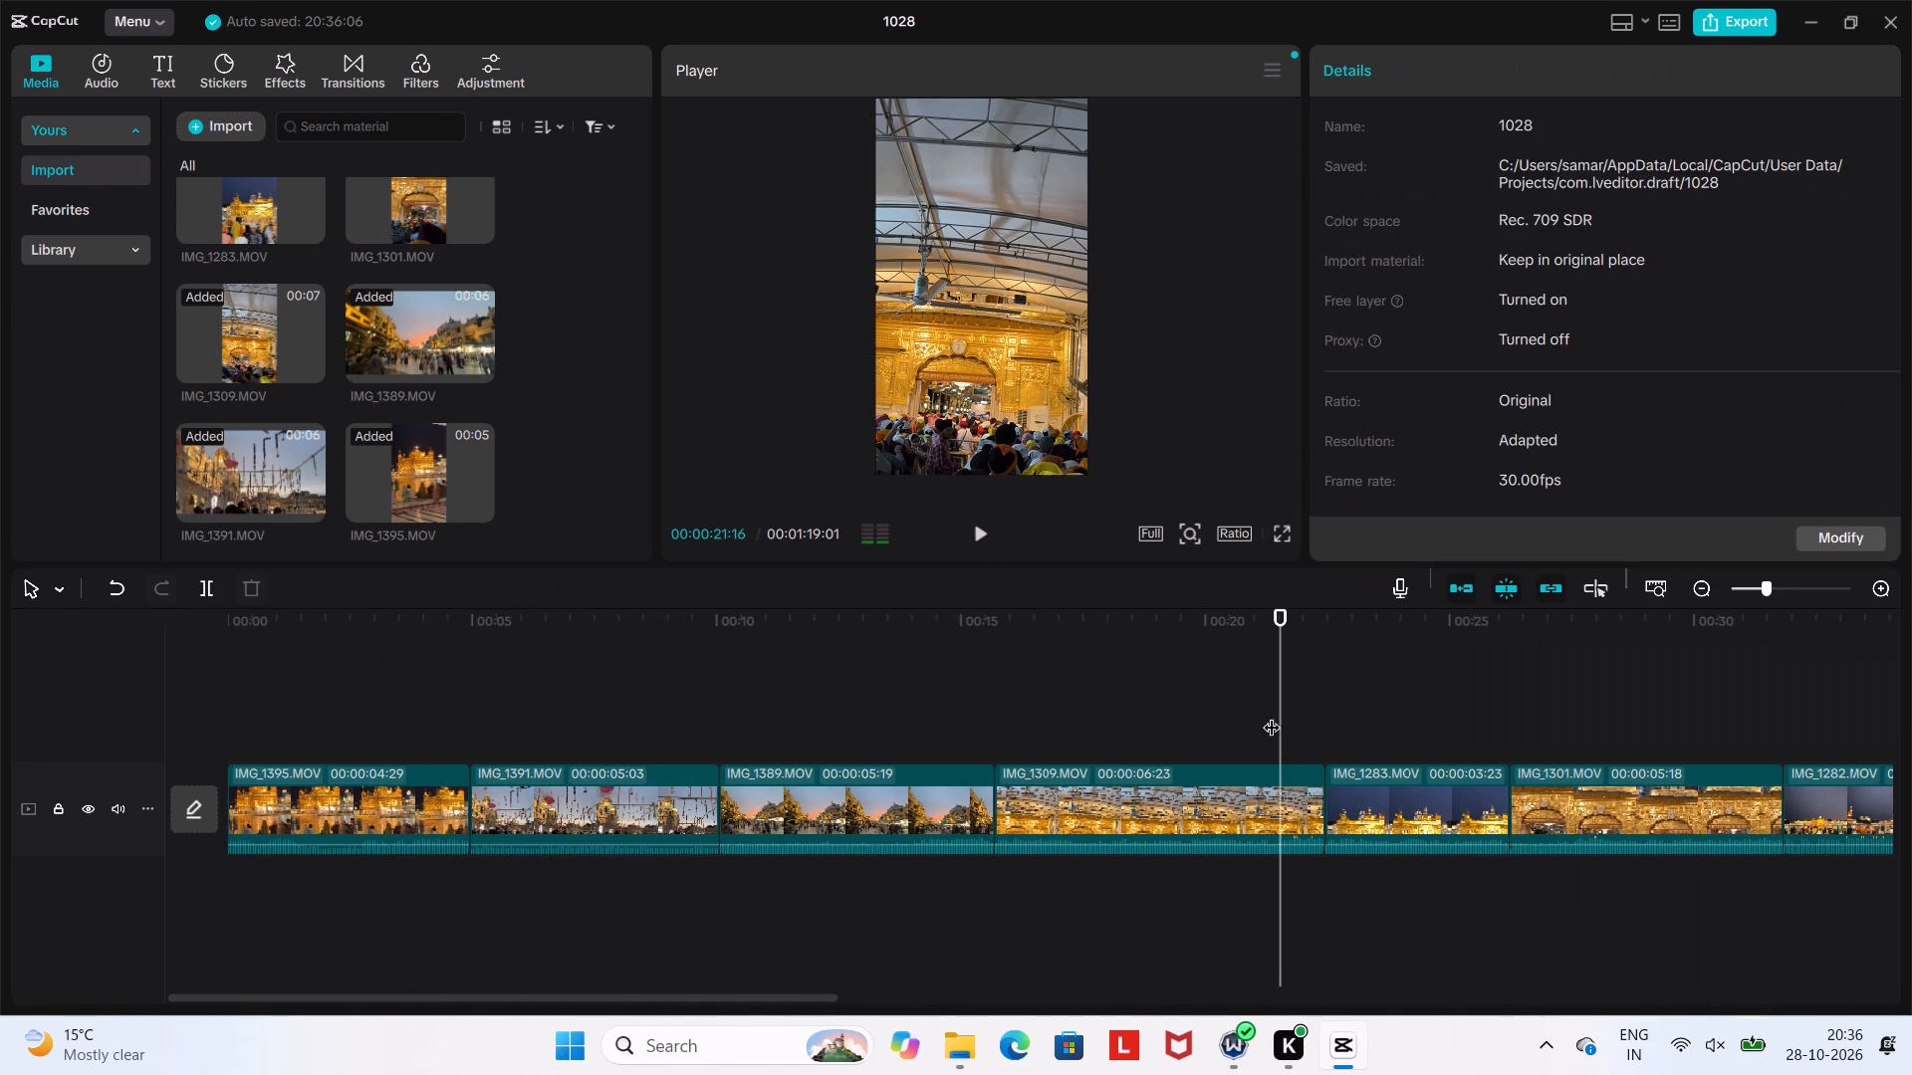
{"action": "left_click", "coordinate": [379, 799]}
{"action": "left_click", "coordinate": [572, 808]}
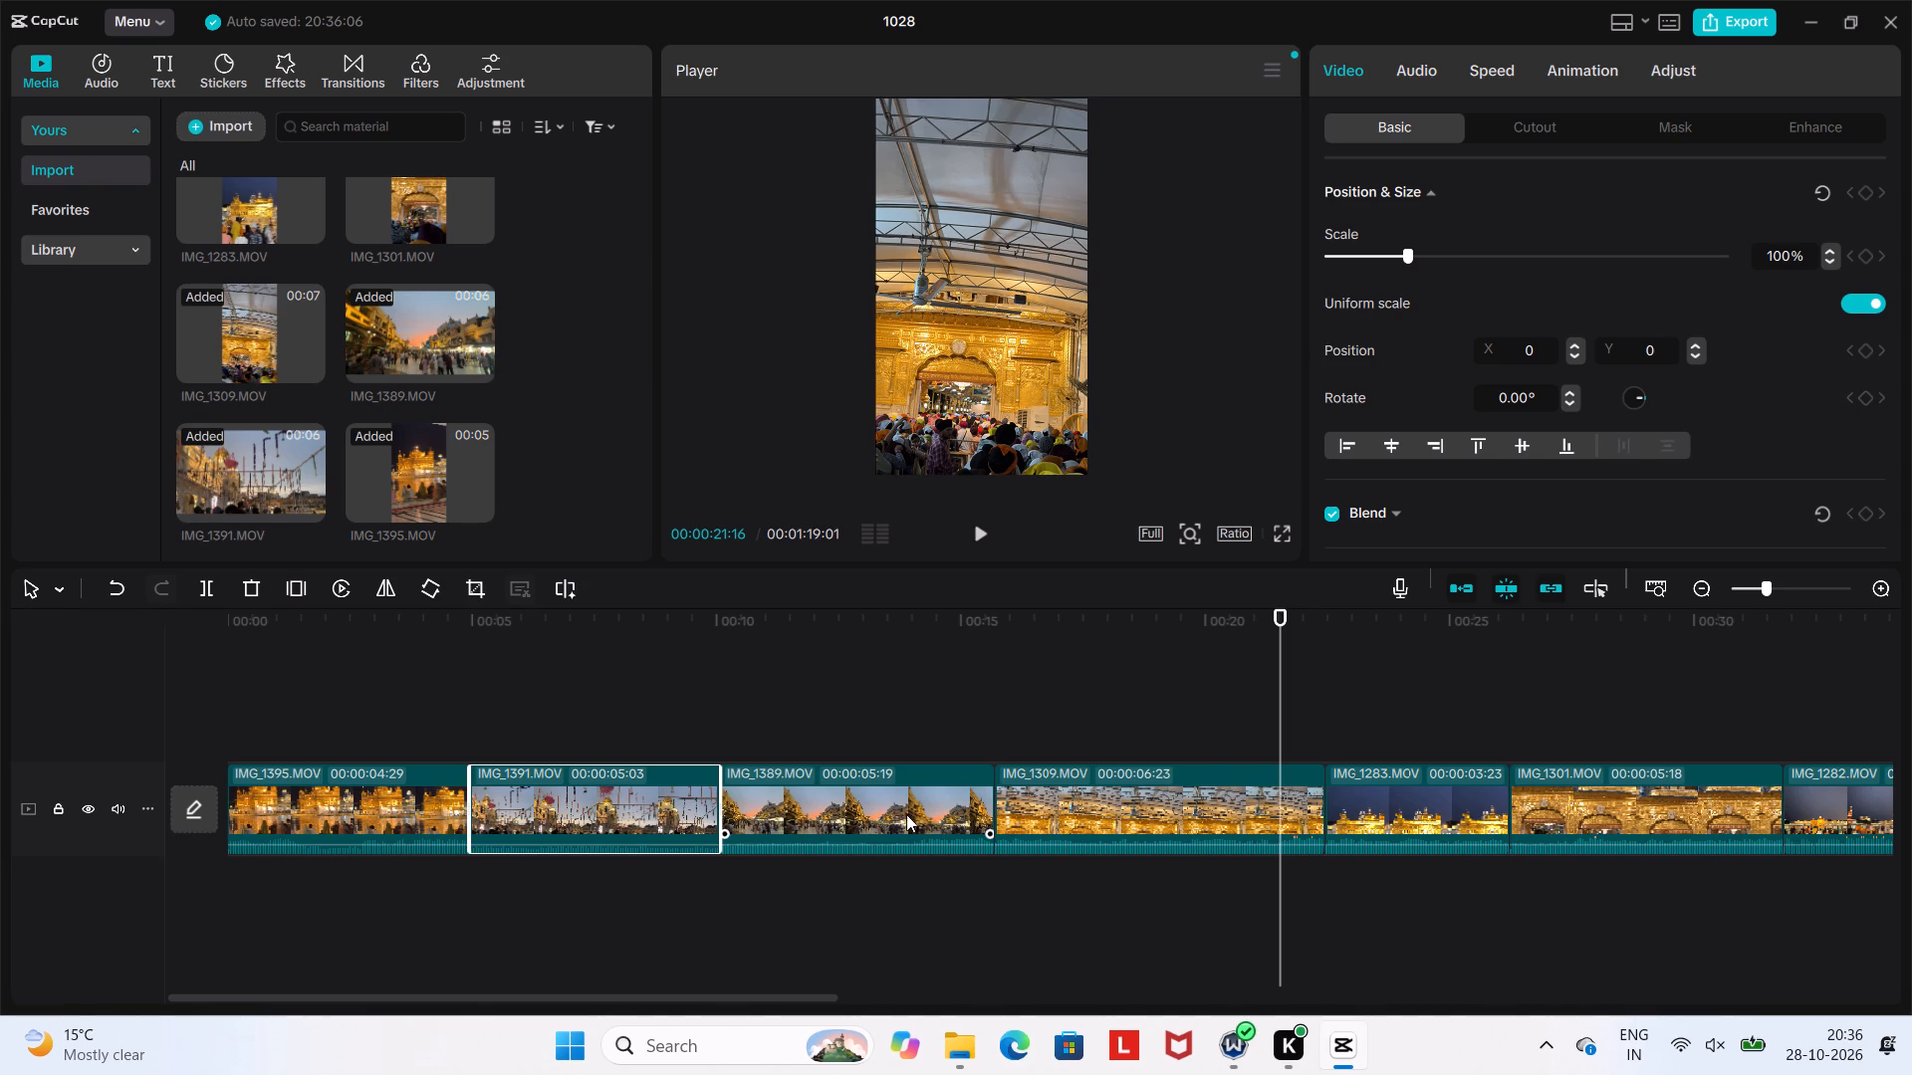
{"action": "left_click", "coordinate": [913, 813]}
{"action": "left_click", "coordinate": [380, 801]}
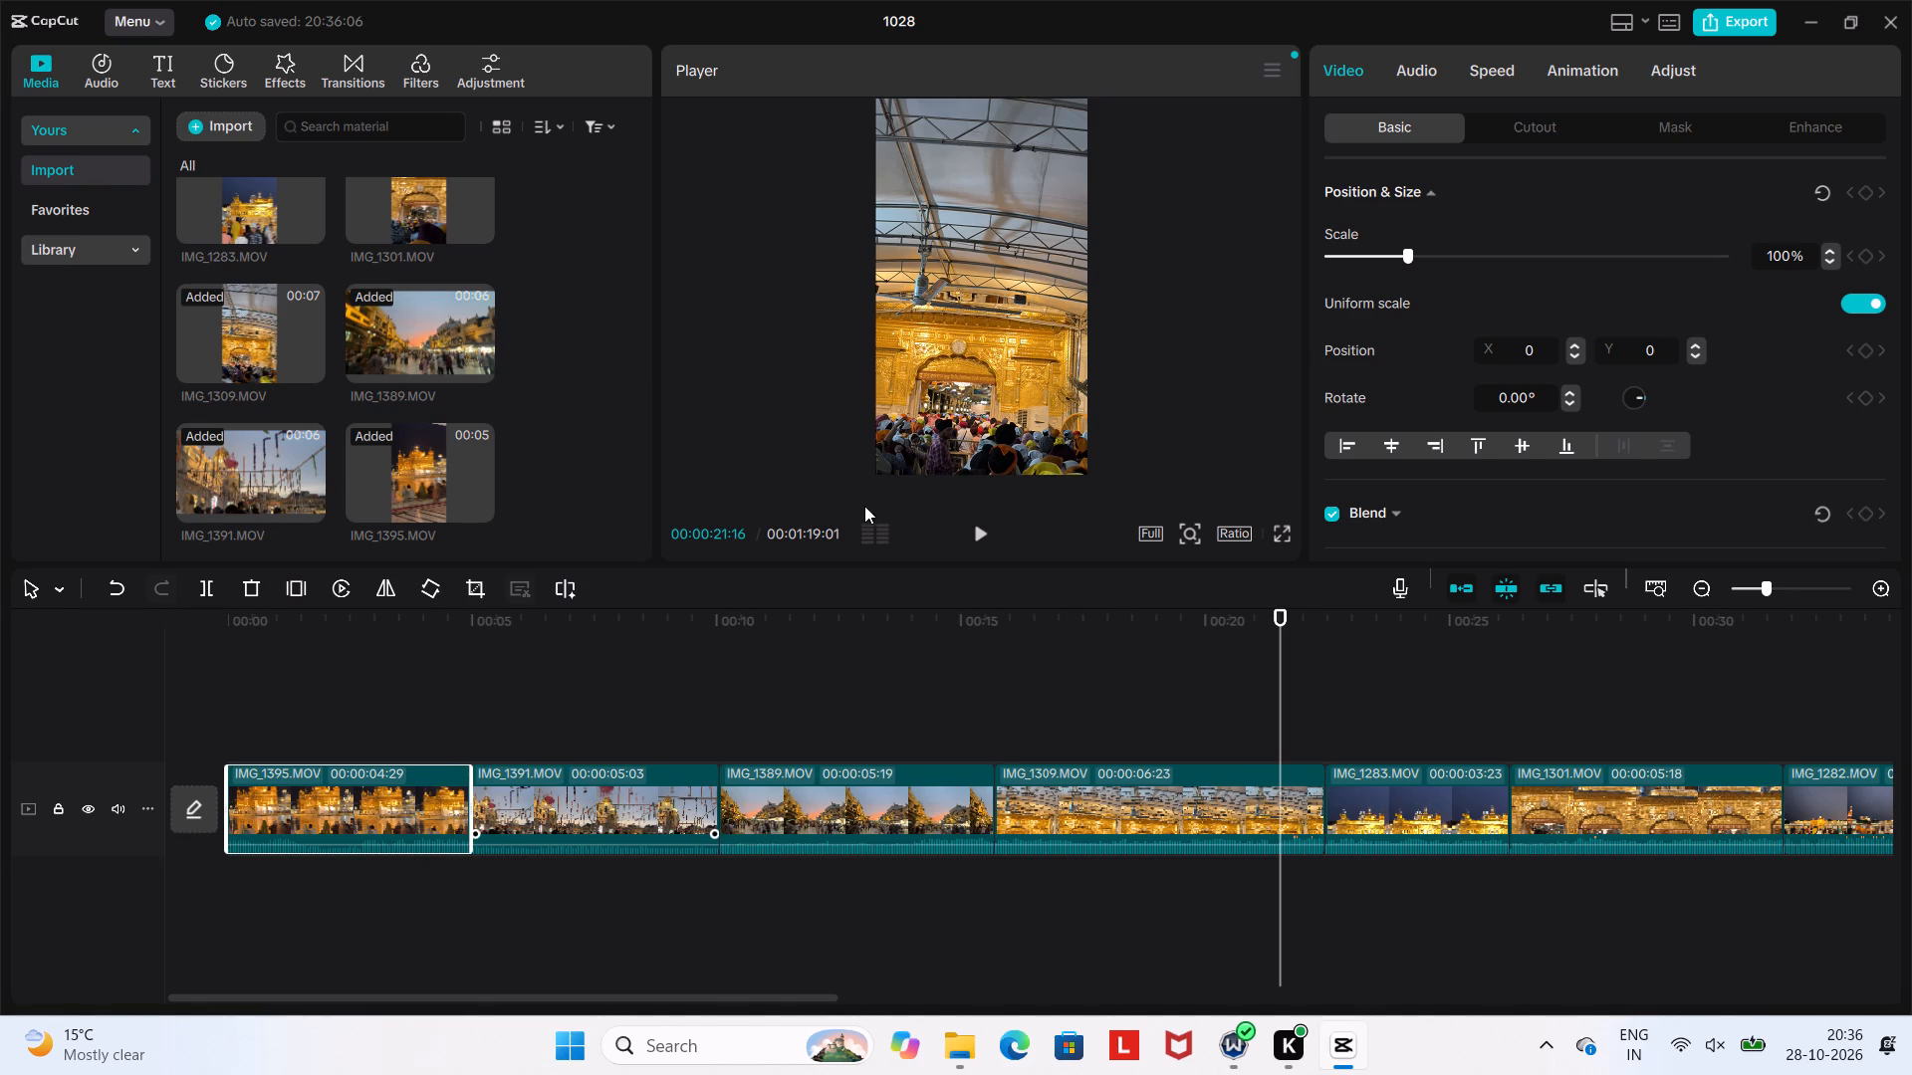
Play on into the IMG_1283.MOV clip and shift its picture slightly down in the frame, to position Y -121.
{"action": "left_click", "coordinate": [982, 545]}
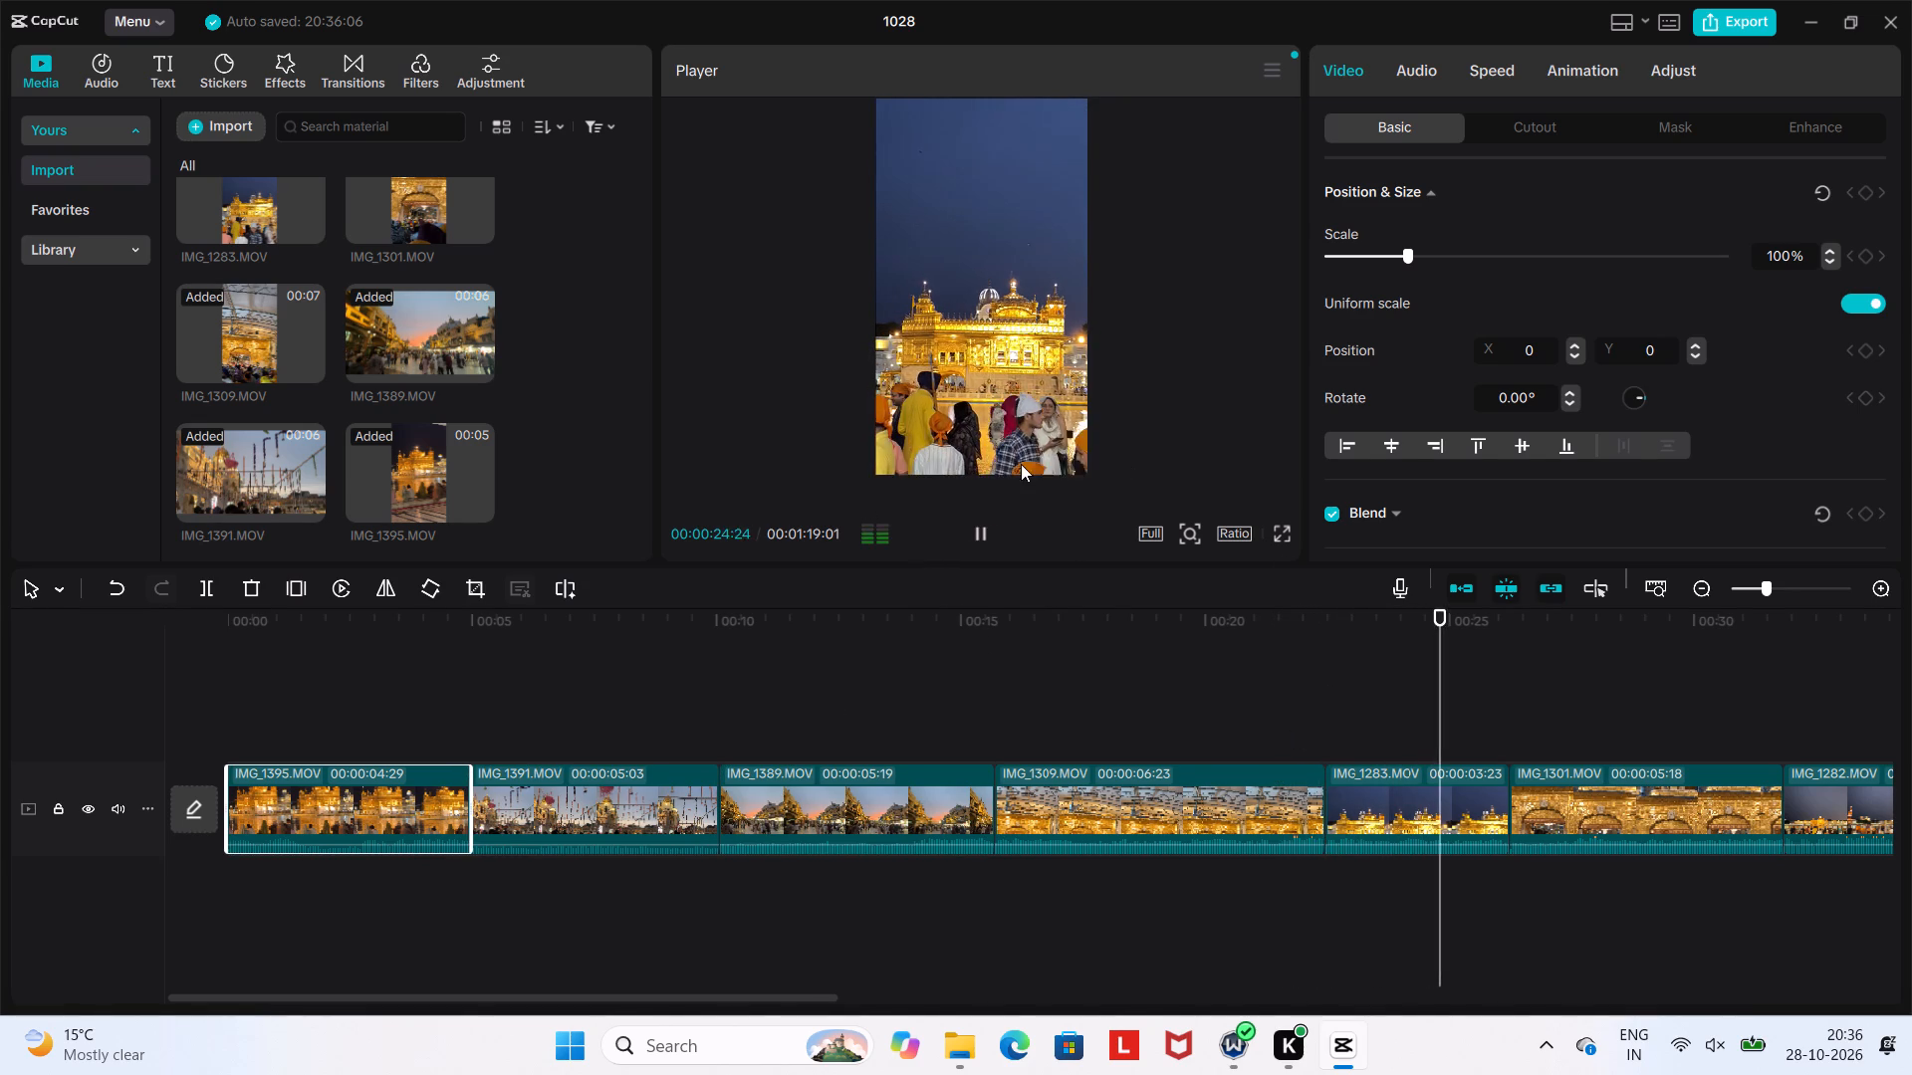
{"action": "left_click", "coordinate": [1078, 448]}
{"action": "left_click_drag", "start_coordinate": [1084, 477], "coordinate": [1074, 441]}
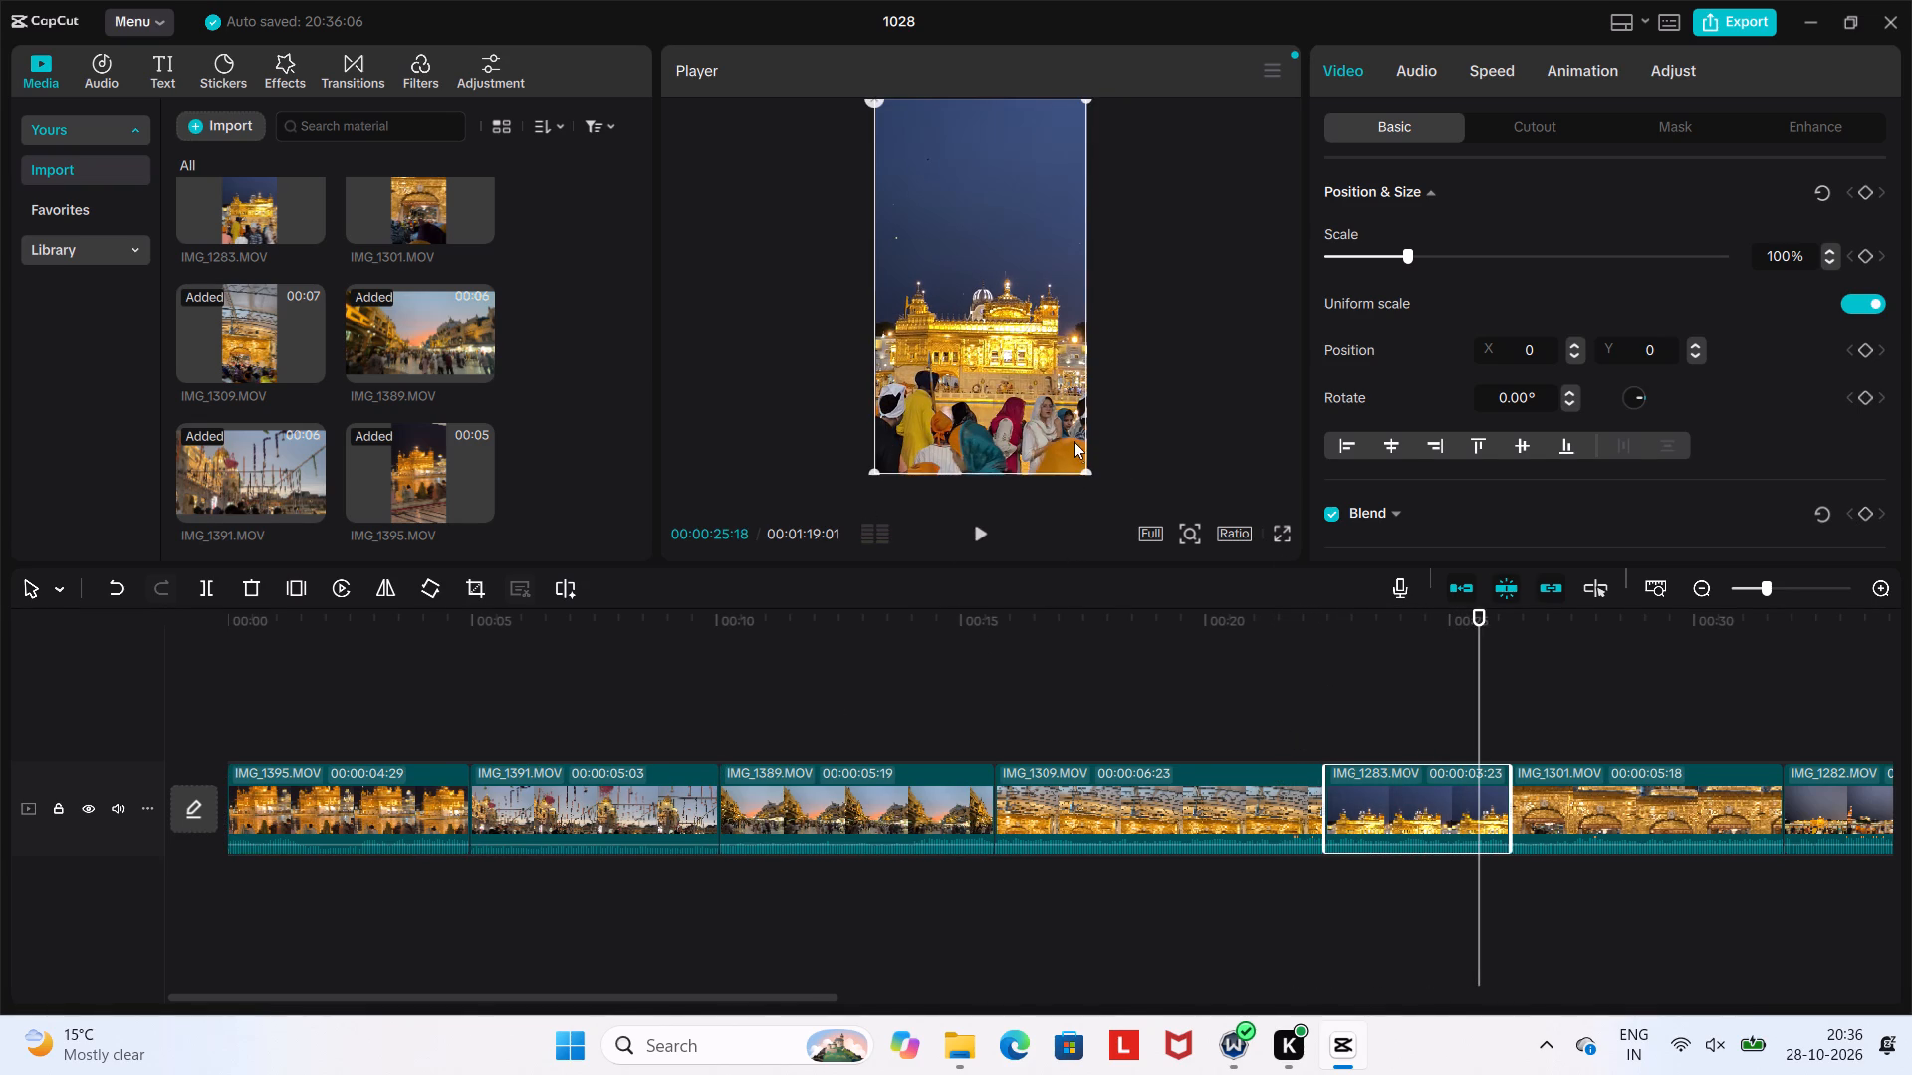
{"action": "left_click_drag", "start_coordinate": [1074, 441], "coordinate": [1074, 443]}
{"action": "left_click_drag", "start_coordinate": [1080, 463], "coordinate": [1085, 475]}
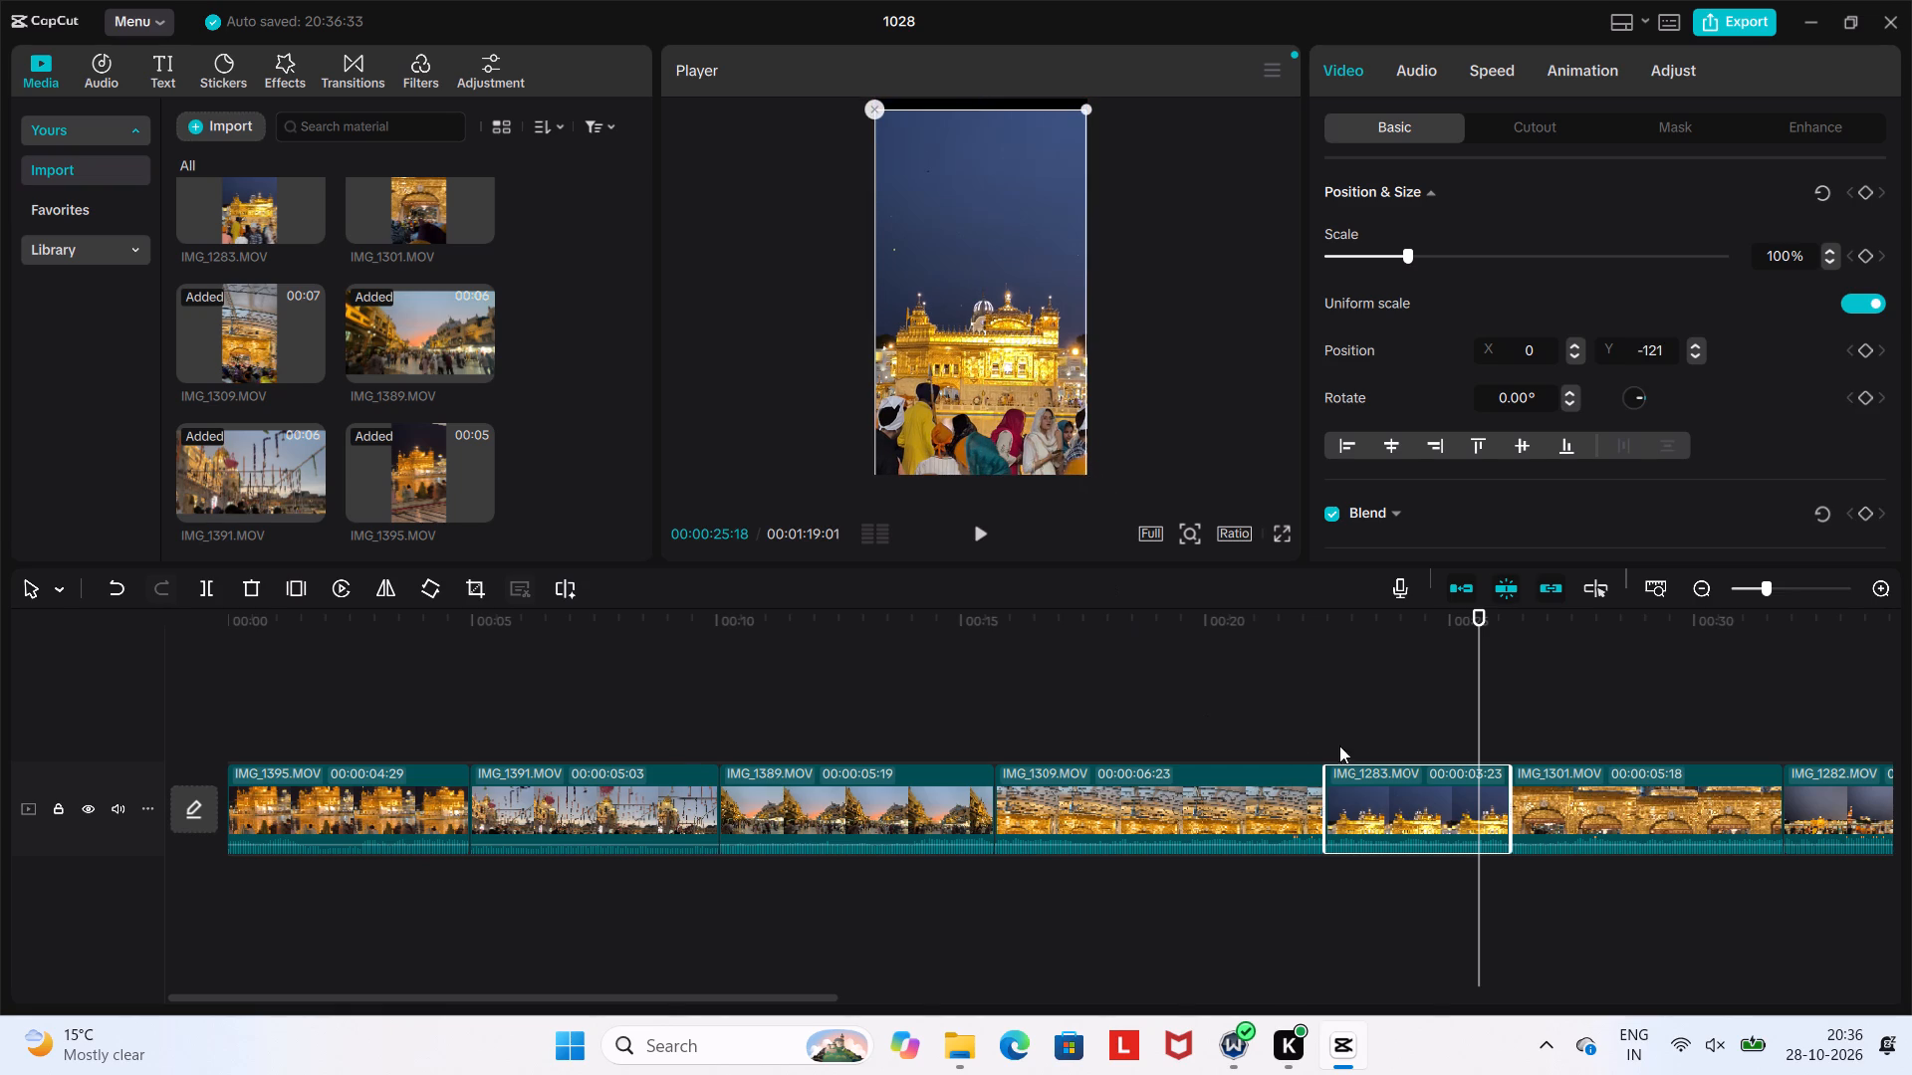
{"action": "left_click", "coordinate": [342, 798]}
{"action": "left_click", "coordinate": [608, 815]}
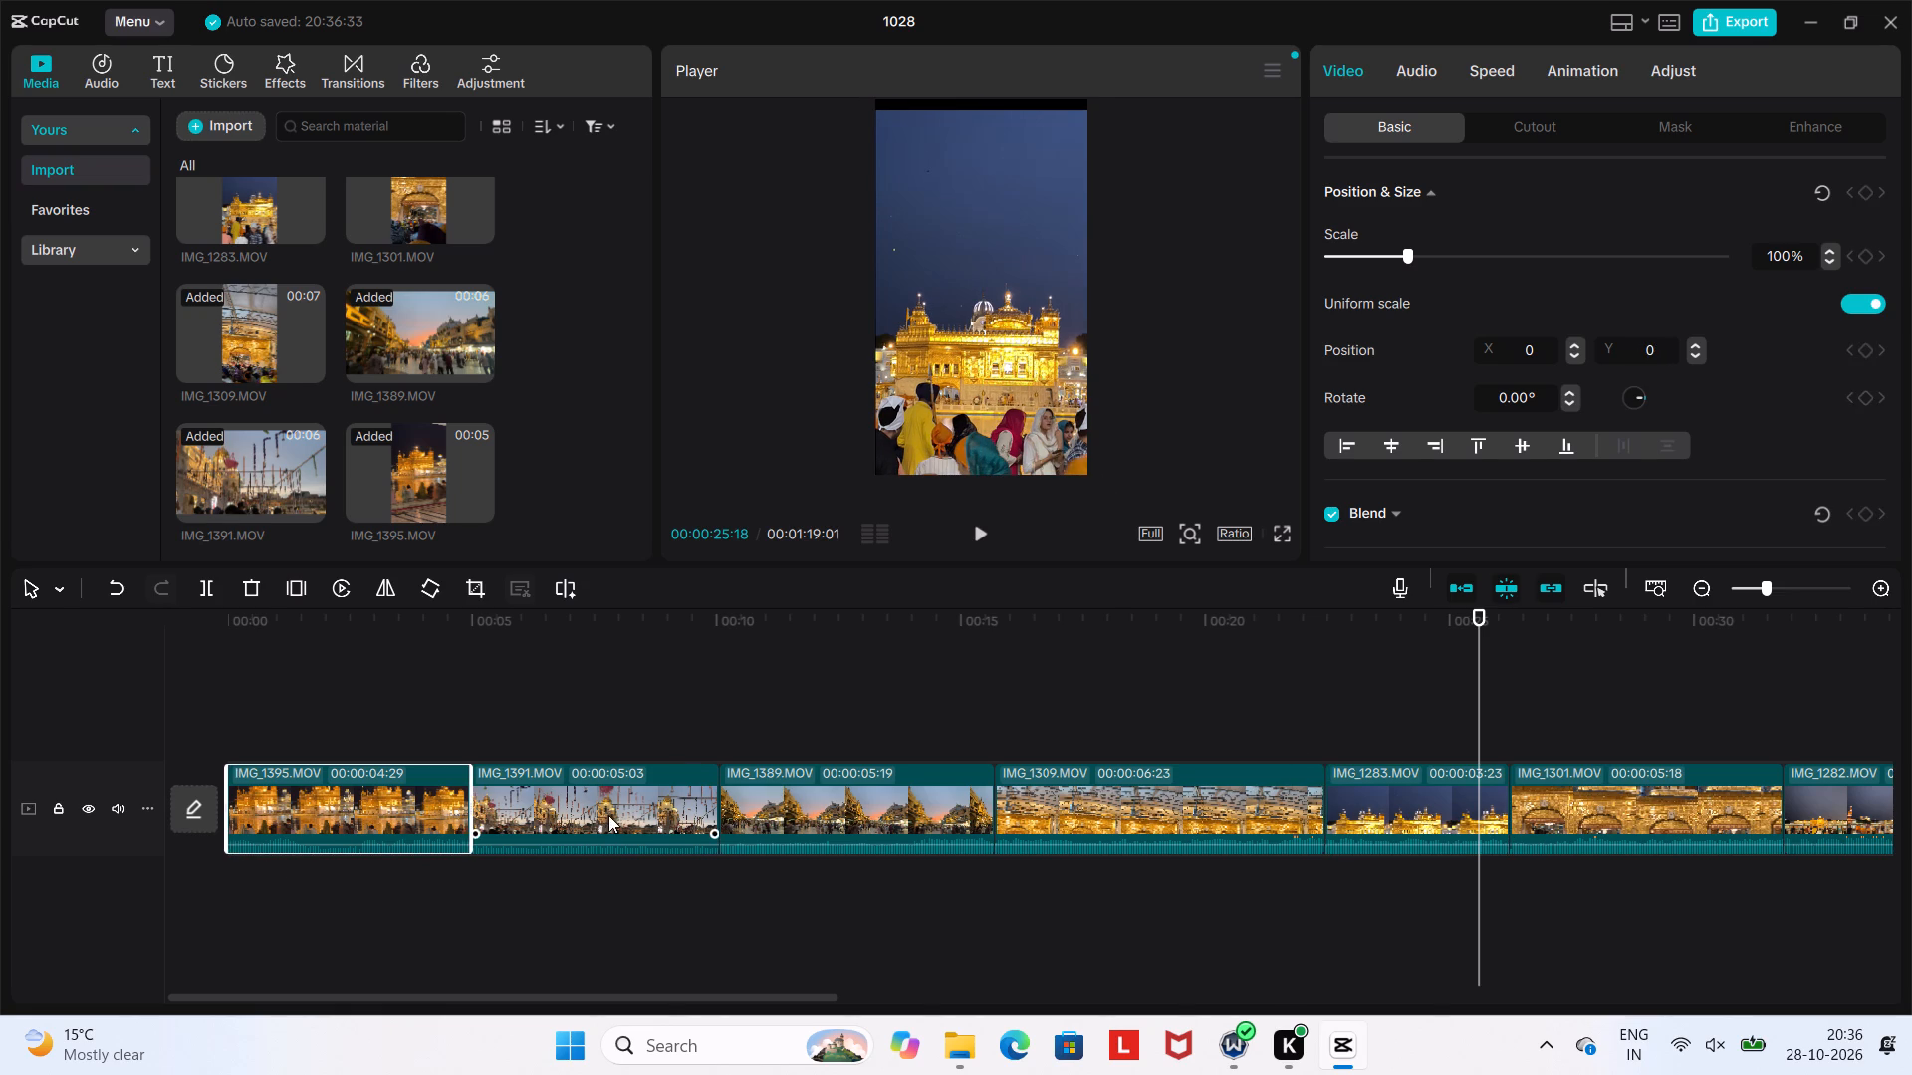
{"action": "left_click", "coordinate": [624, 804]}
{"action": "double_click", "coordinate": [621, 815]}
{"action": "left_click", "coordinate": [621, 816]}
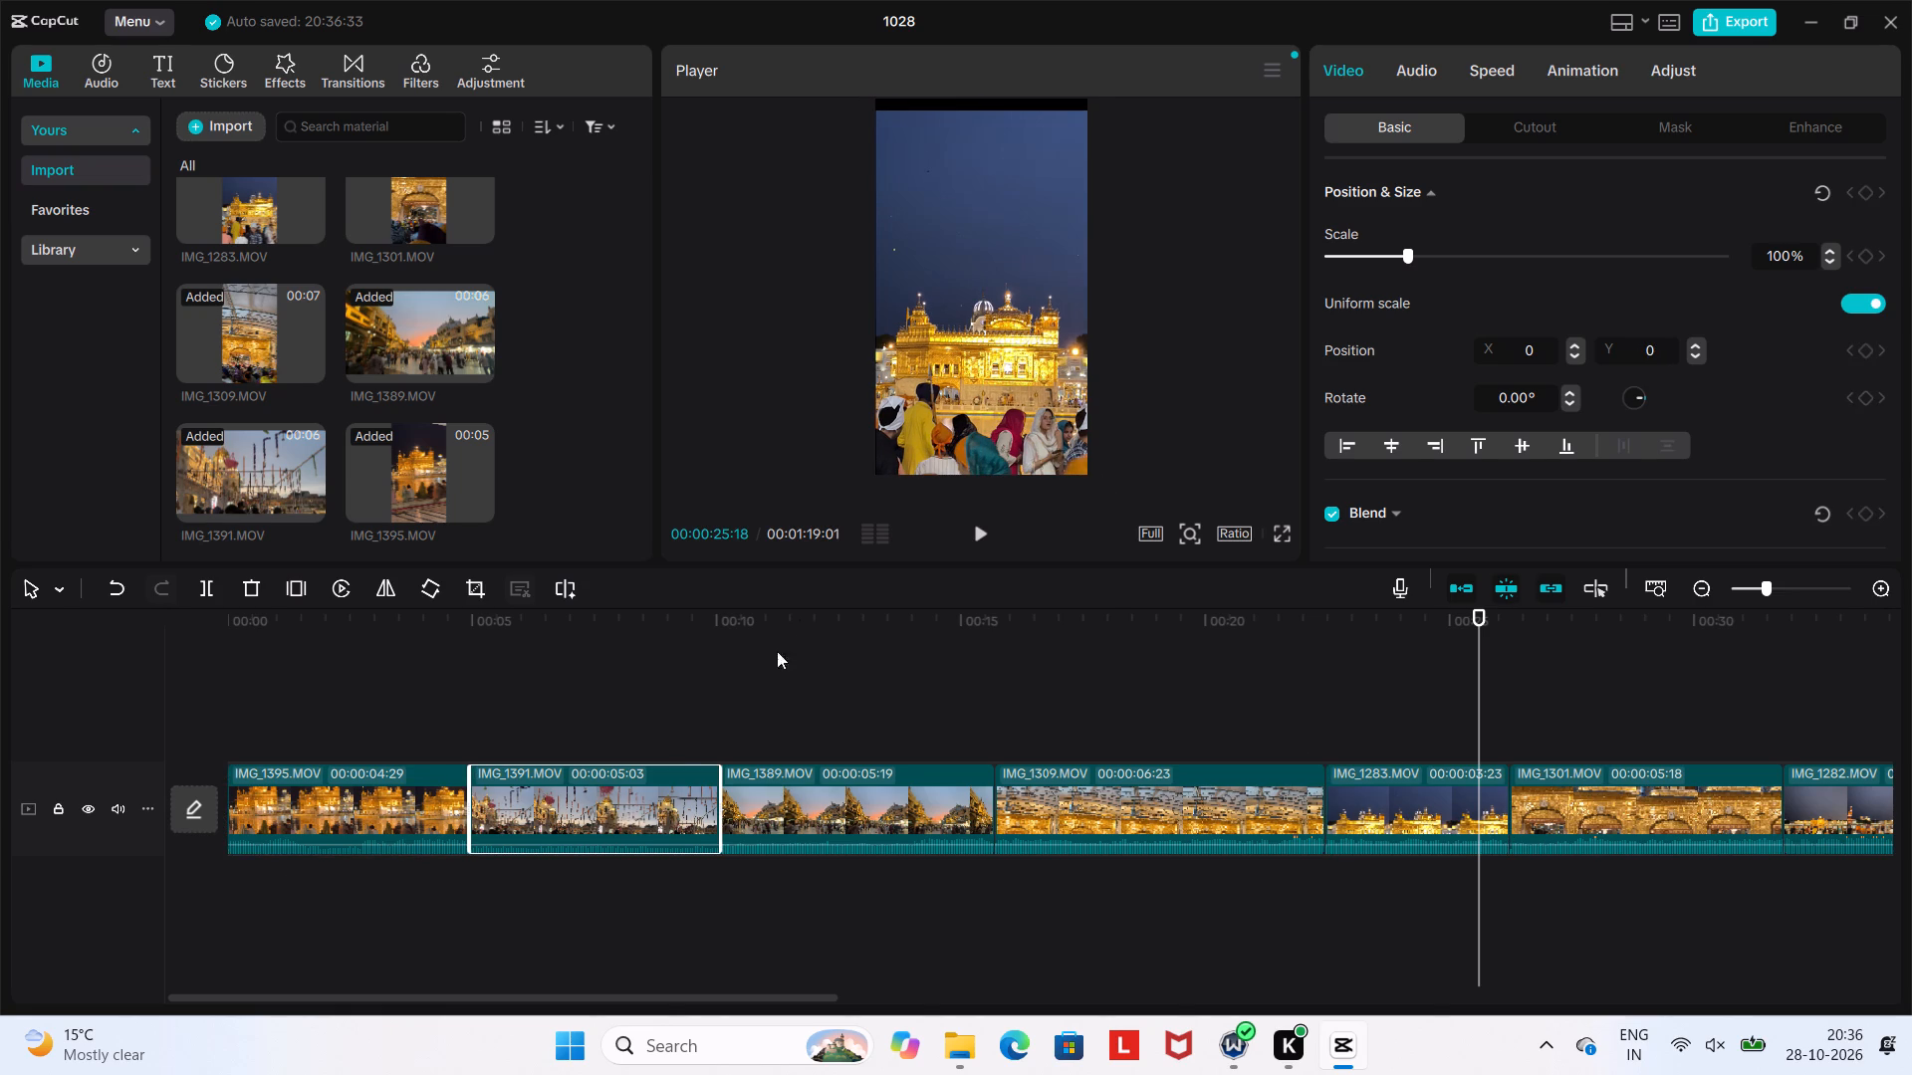
Preview the IMG_1301.MOV clip, move the playhead back near the start of the timeline and play the sequence to review the clips.
{"action": "left_click", "coordinate": [971, 527]}
{"action": "left_click_drag", "start_coordinate": [1512, 705], "coordinate": [1374, 717]}
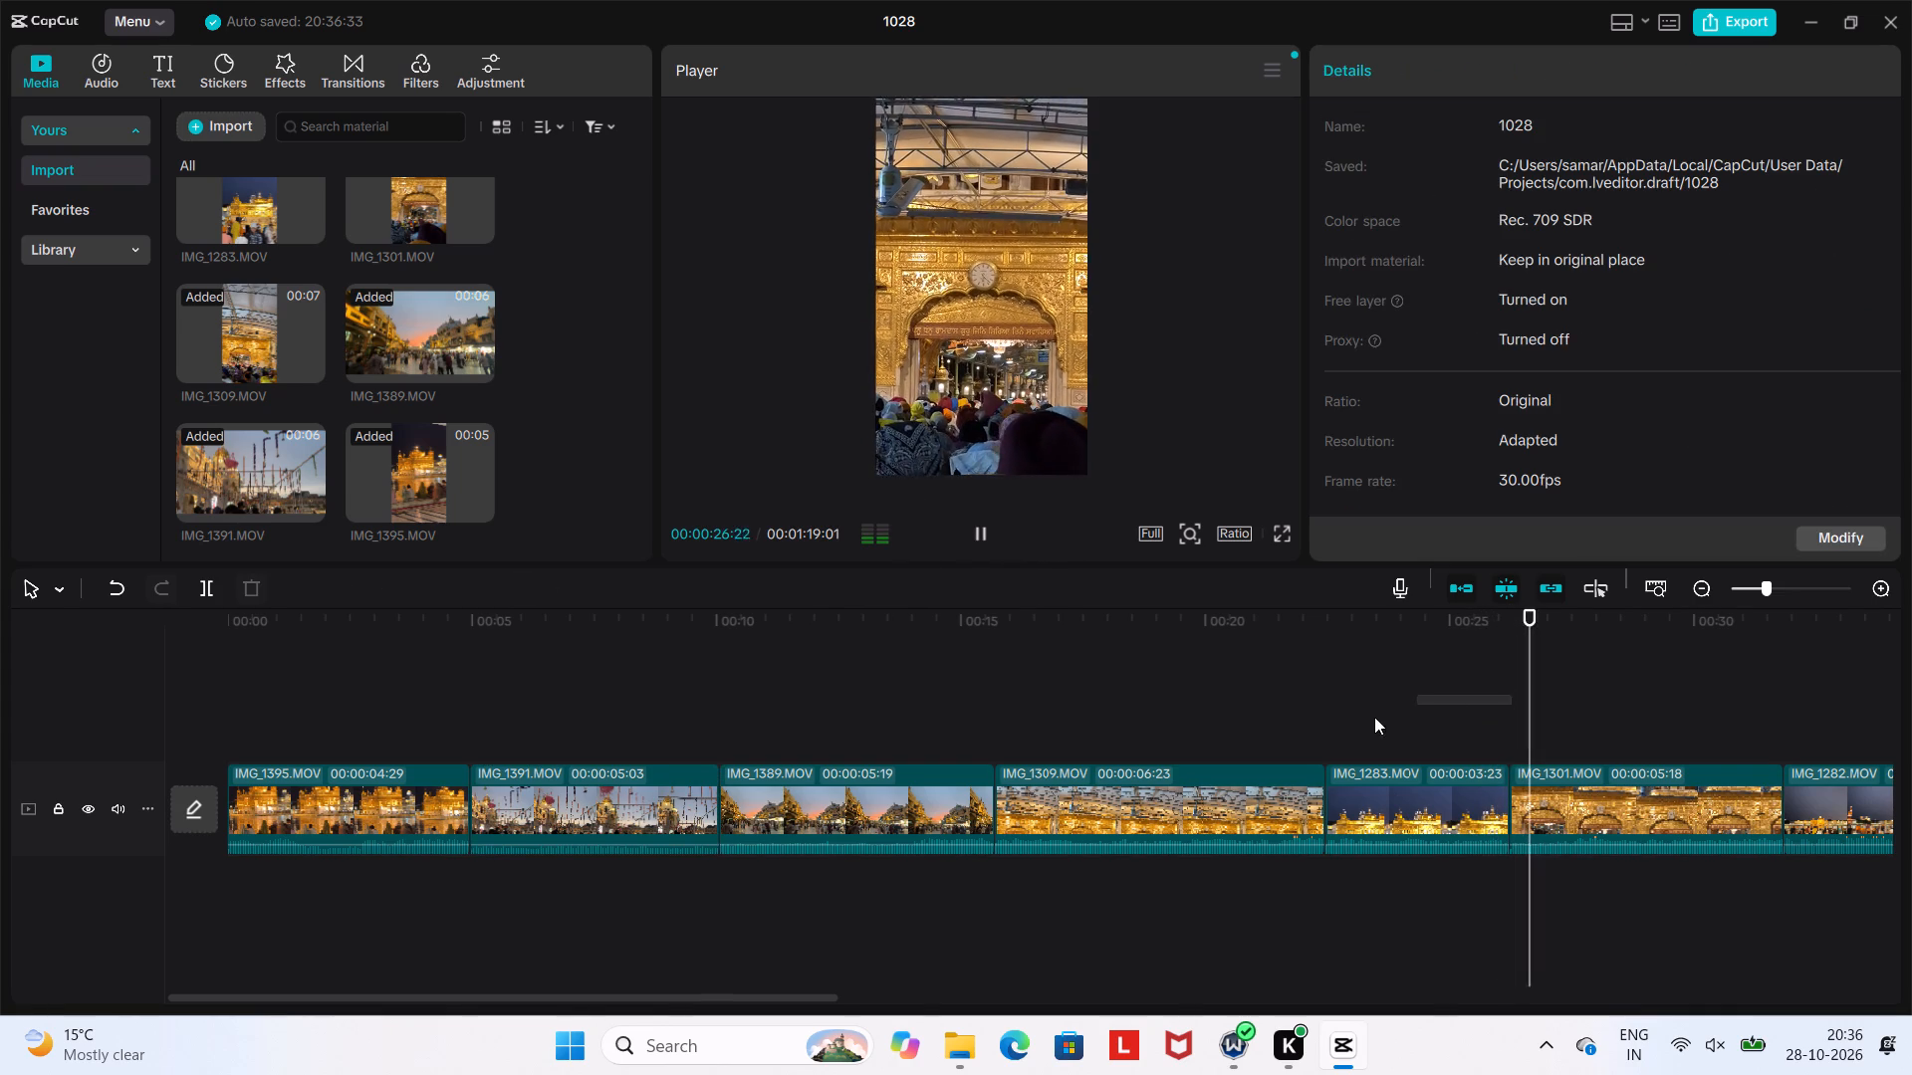
{"action": "left_click_drag", "start_coordinate": [1374, 717], "coordinate": [1377, 718]}
{"action": "left_click", "coordinate": [1601, 698]}
{"action": "left_click_drag", "start_coordinate": [1608, 697], "coordinate": [1590, 695]}
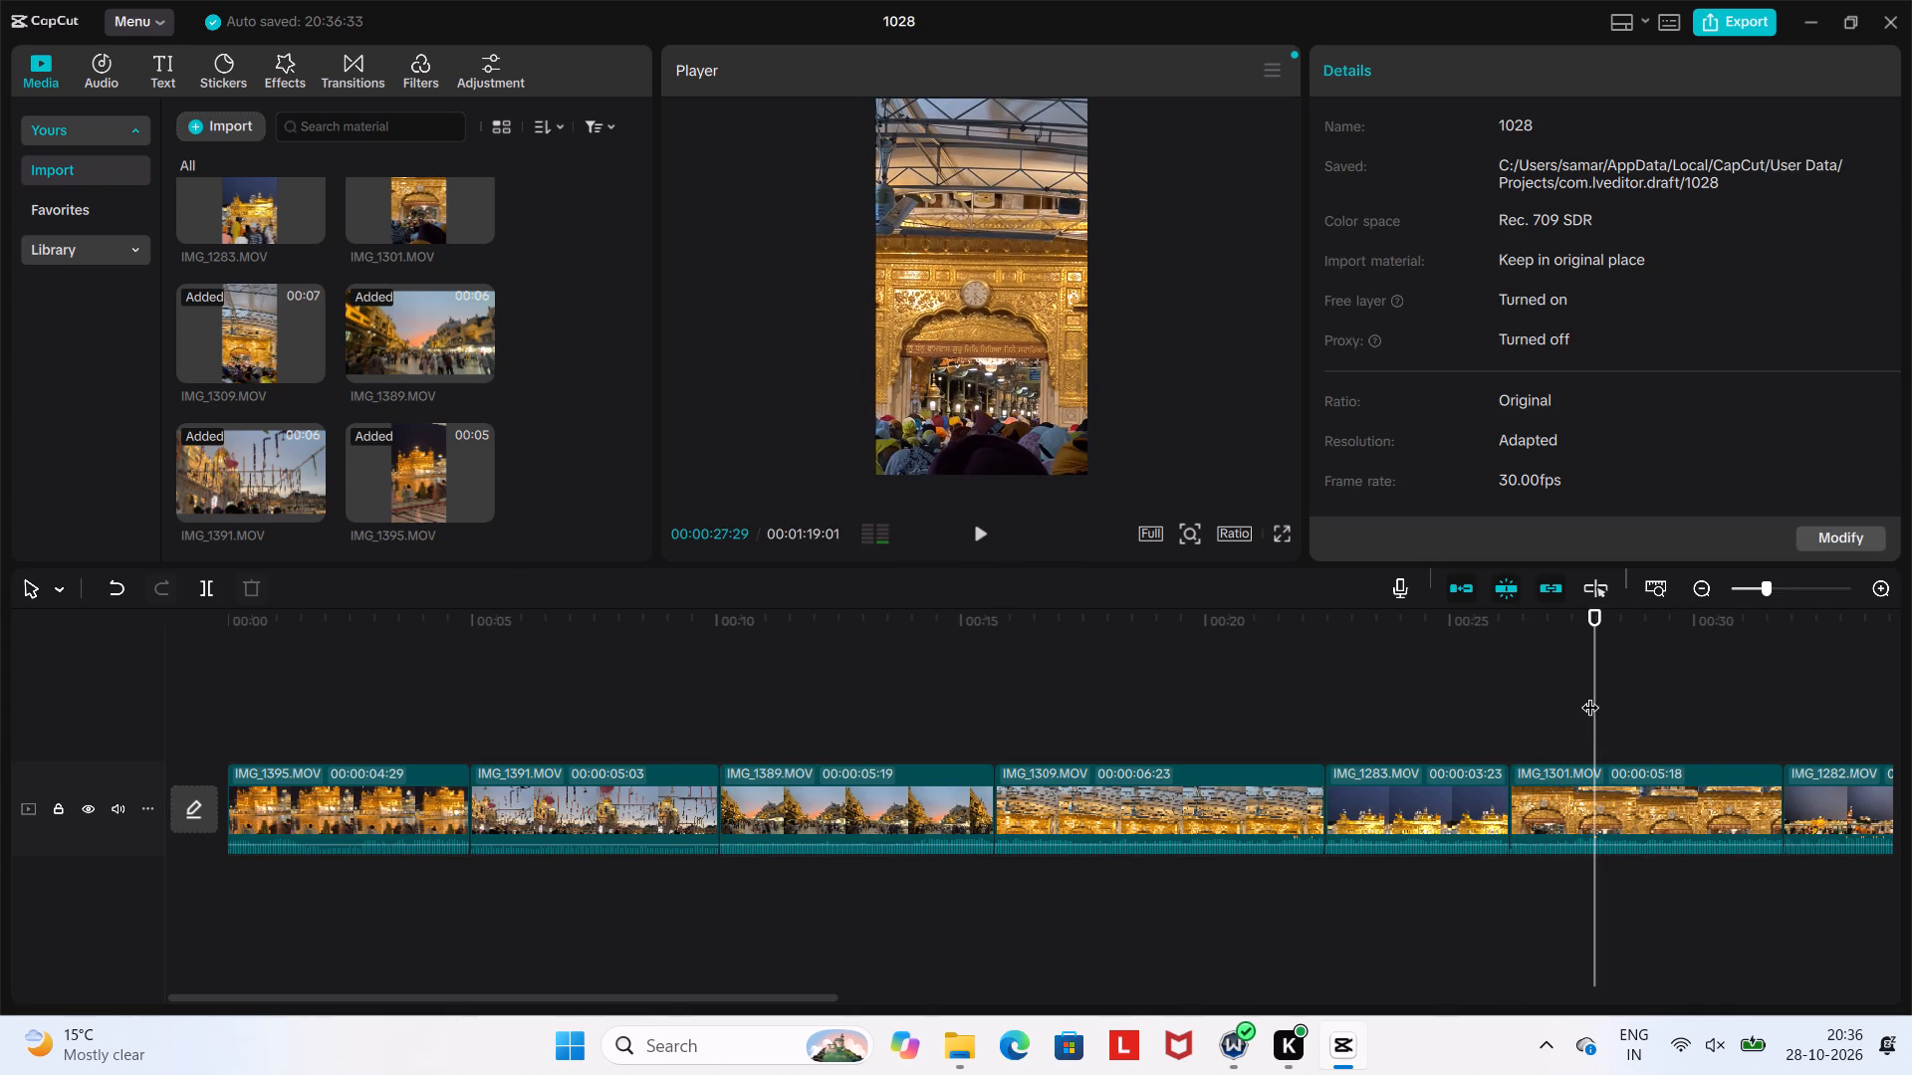
{"action": "left_click_drag", "start_coordinate": [1590, 695], "coordinate": [1390, 720]}
{"action": "left_click_drag", "start_coordinate": [1596, 707], "coordinate": [960, 718]}
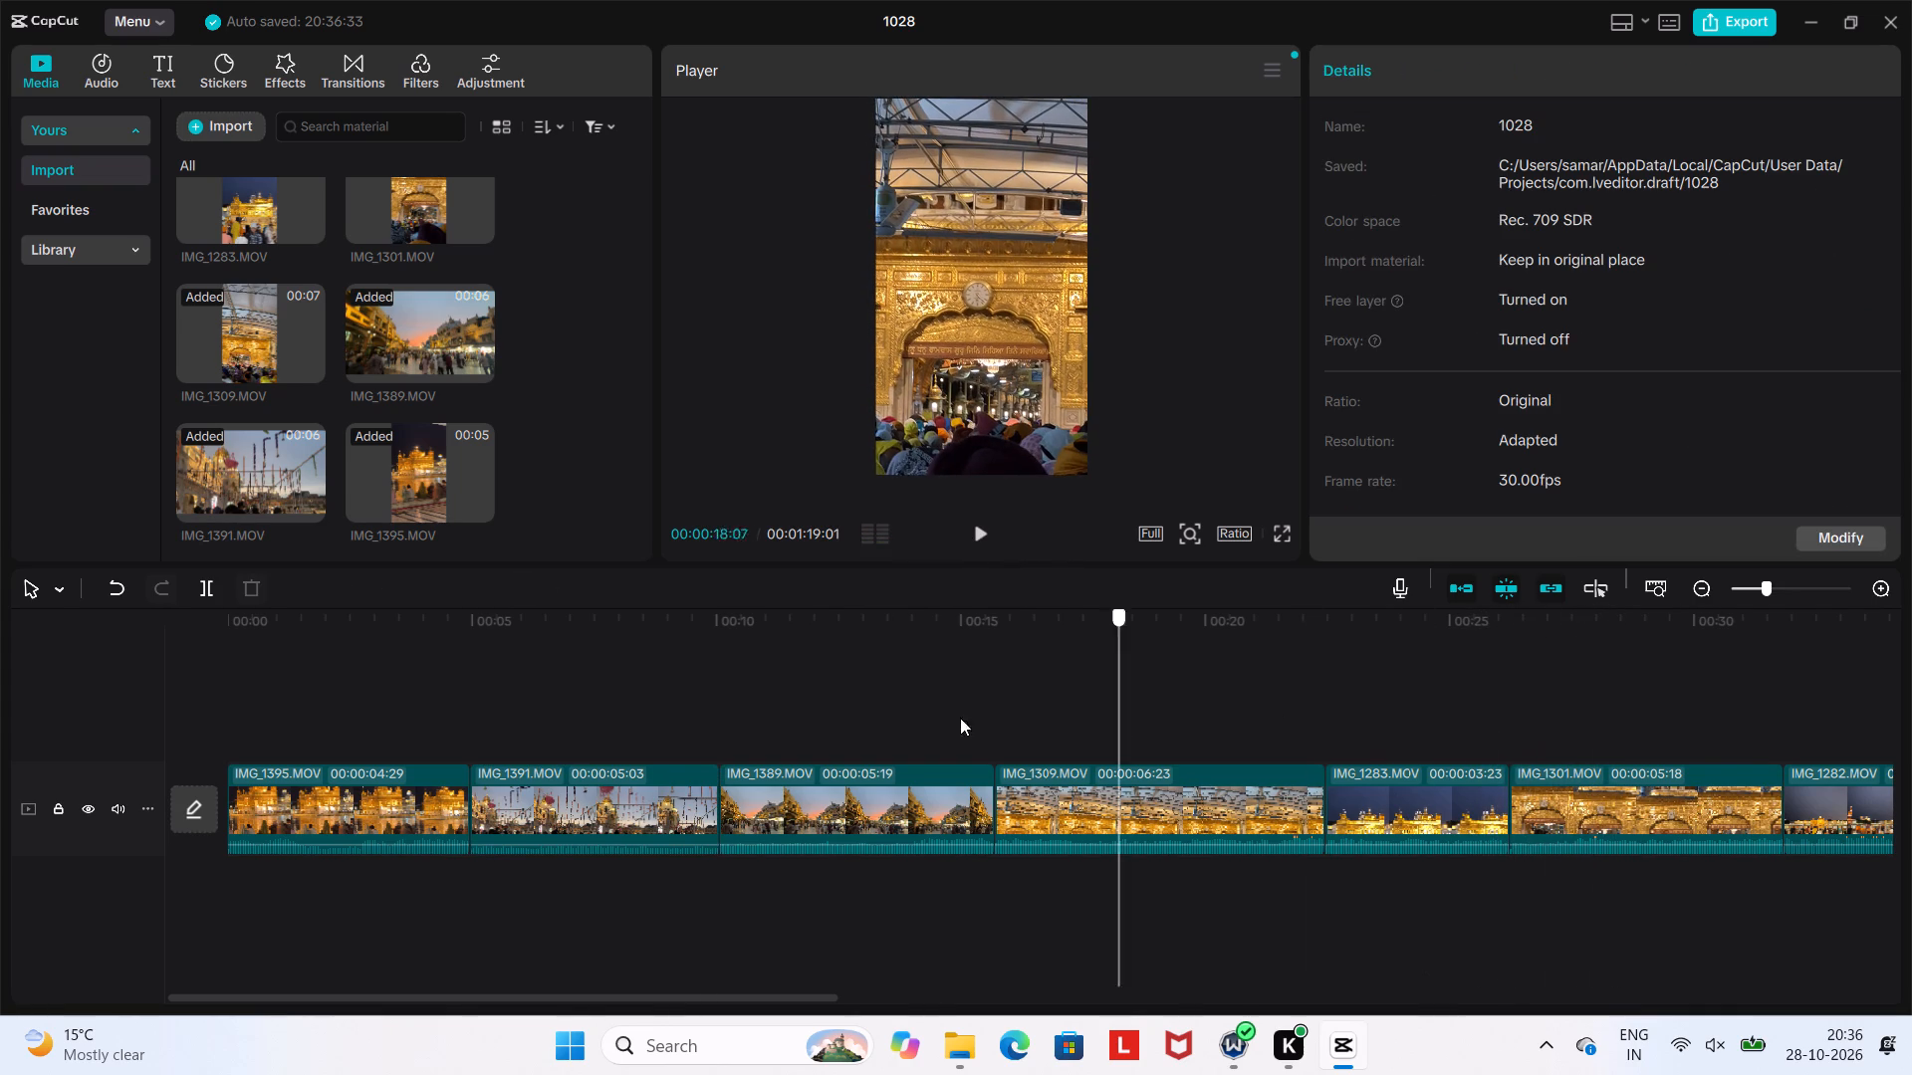
{"action": "left_click_drag", "start_coordinate": [960, 718], "coordinate": [288, 748]}
{"action": "left_click", "coordinate": [1002, 533]}
{"action": "left_click", "coordinate": [978, 532]}
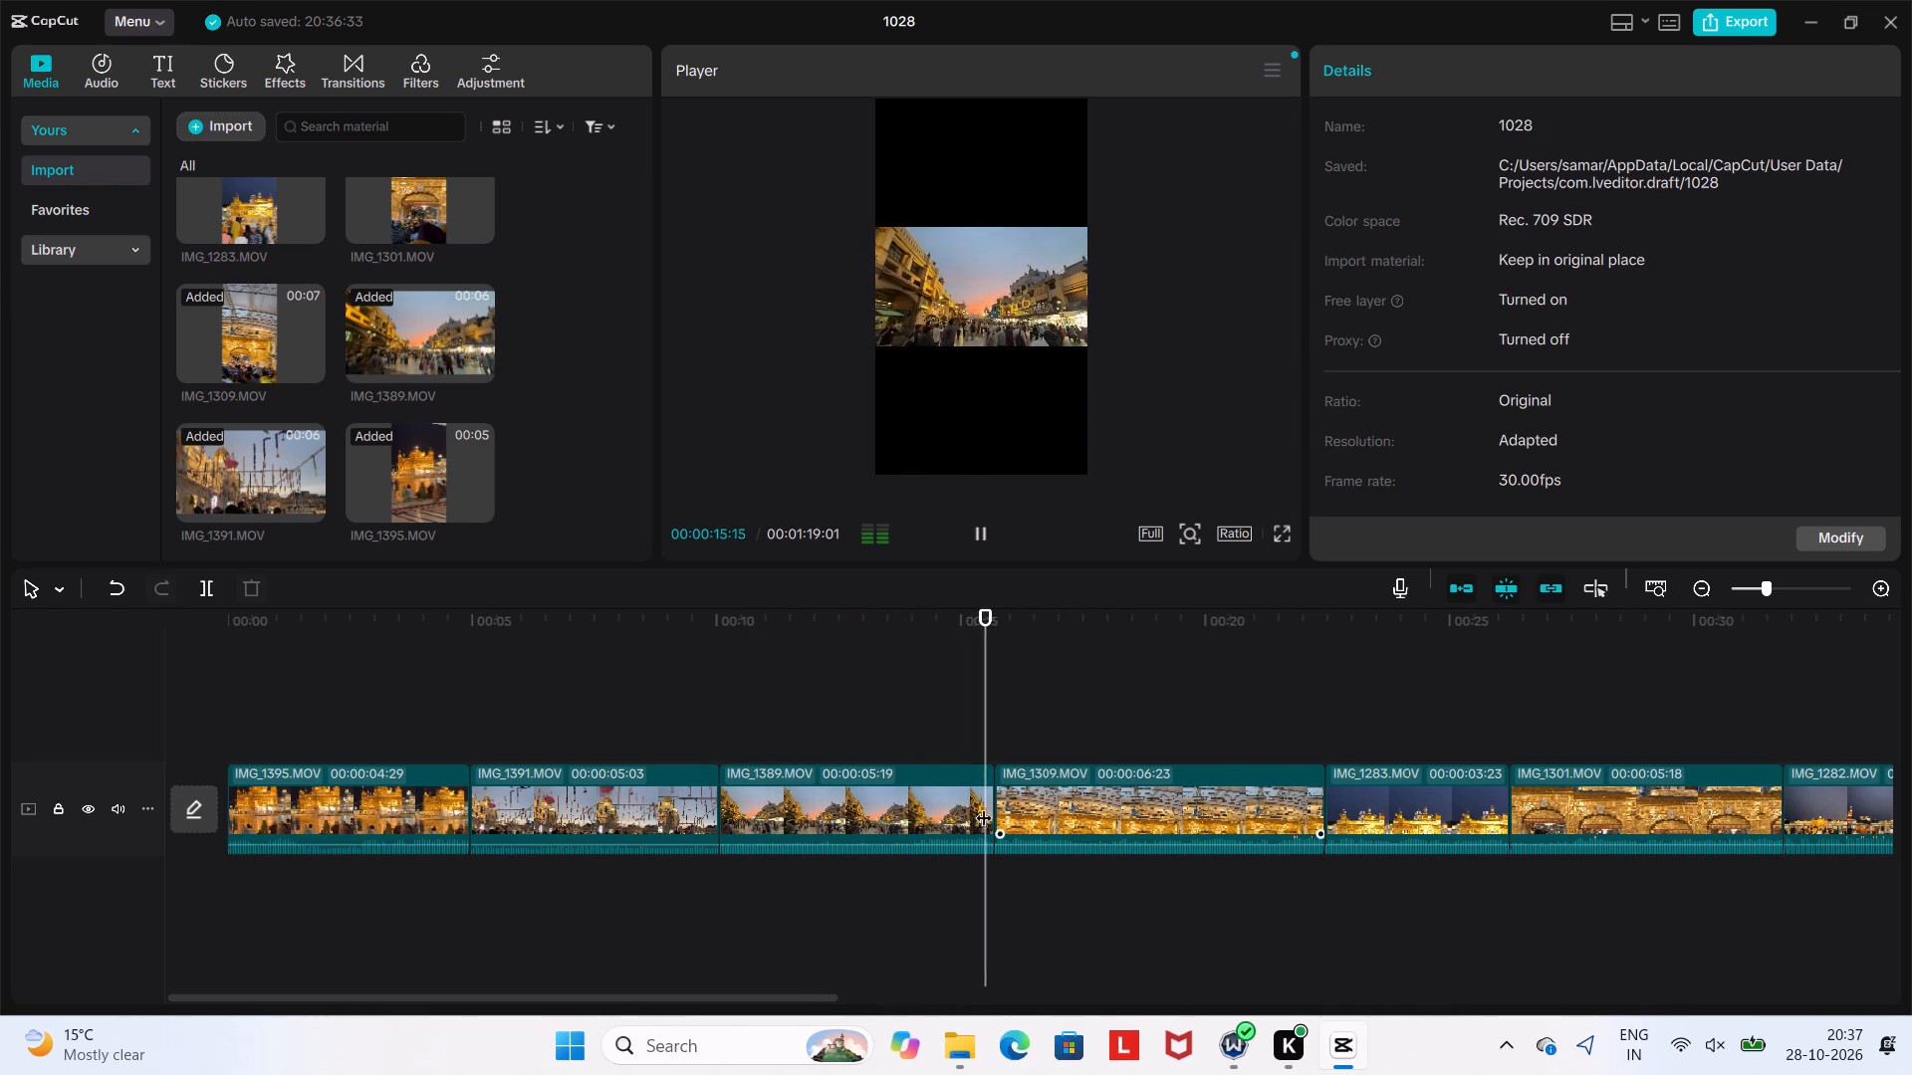
Move the IMG_1389.MOV clip to the start of the timeline, ahead of the IMG_1395.MOV clip.
{"action": "left_click", "coordinate": [928, 810]}
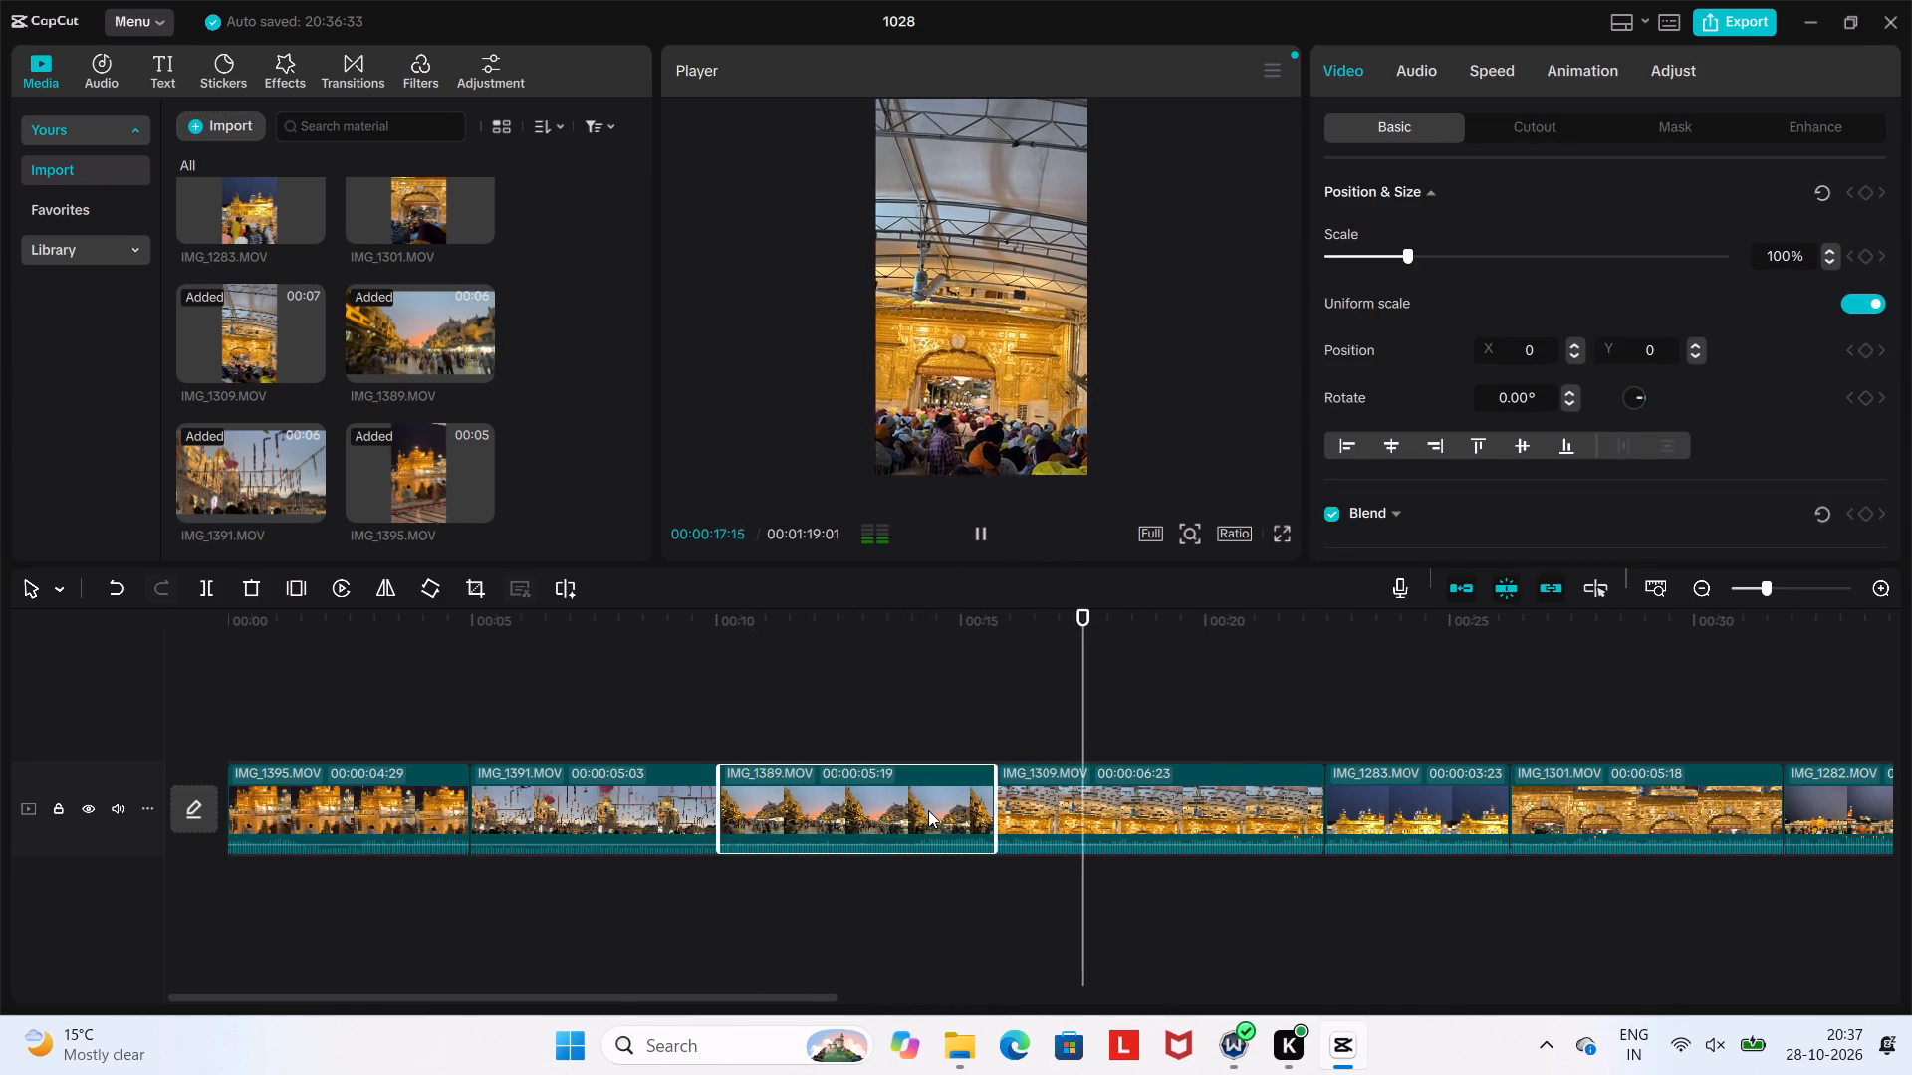
{"action": "left_click_drag", "start_coordinate": [927, 810], "coordinate": [358, 807]}
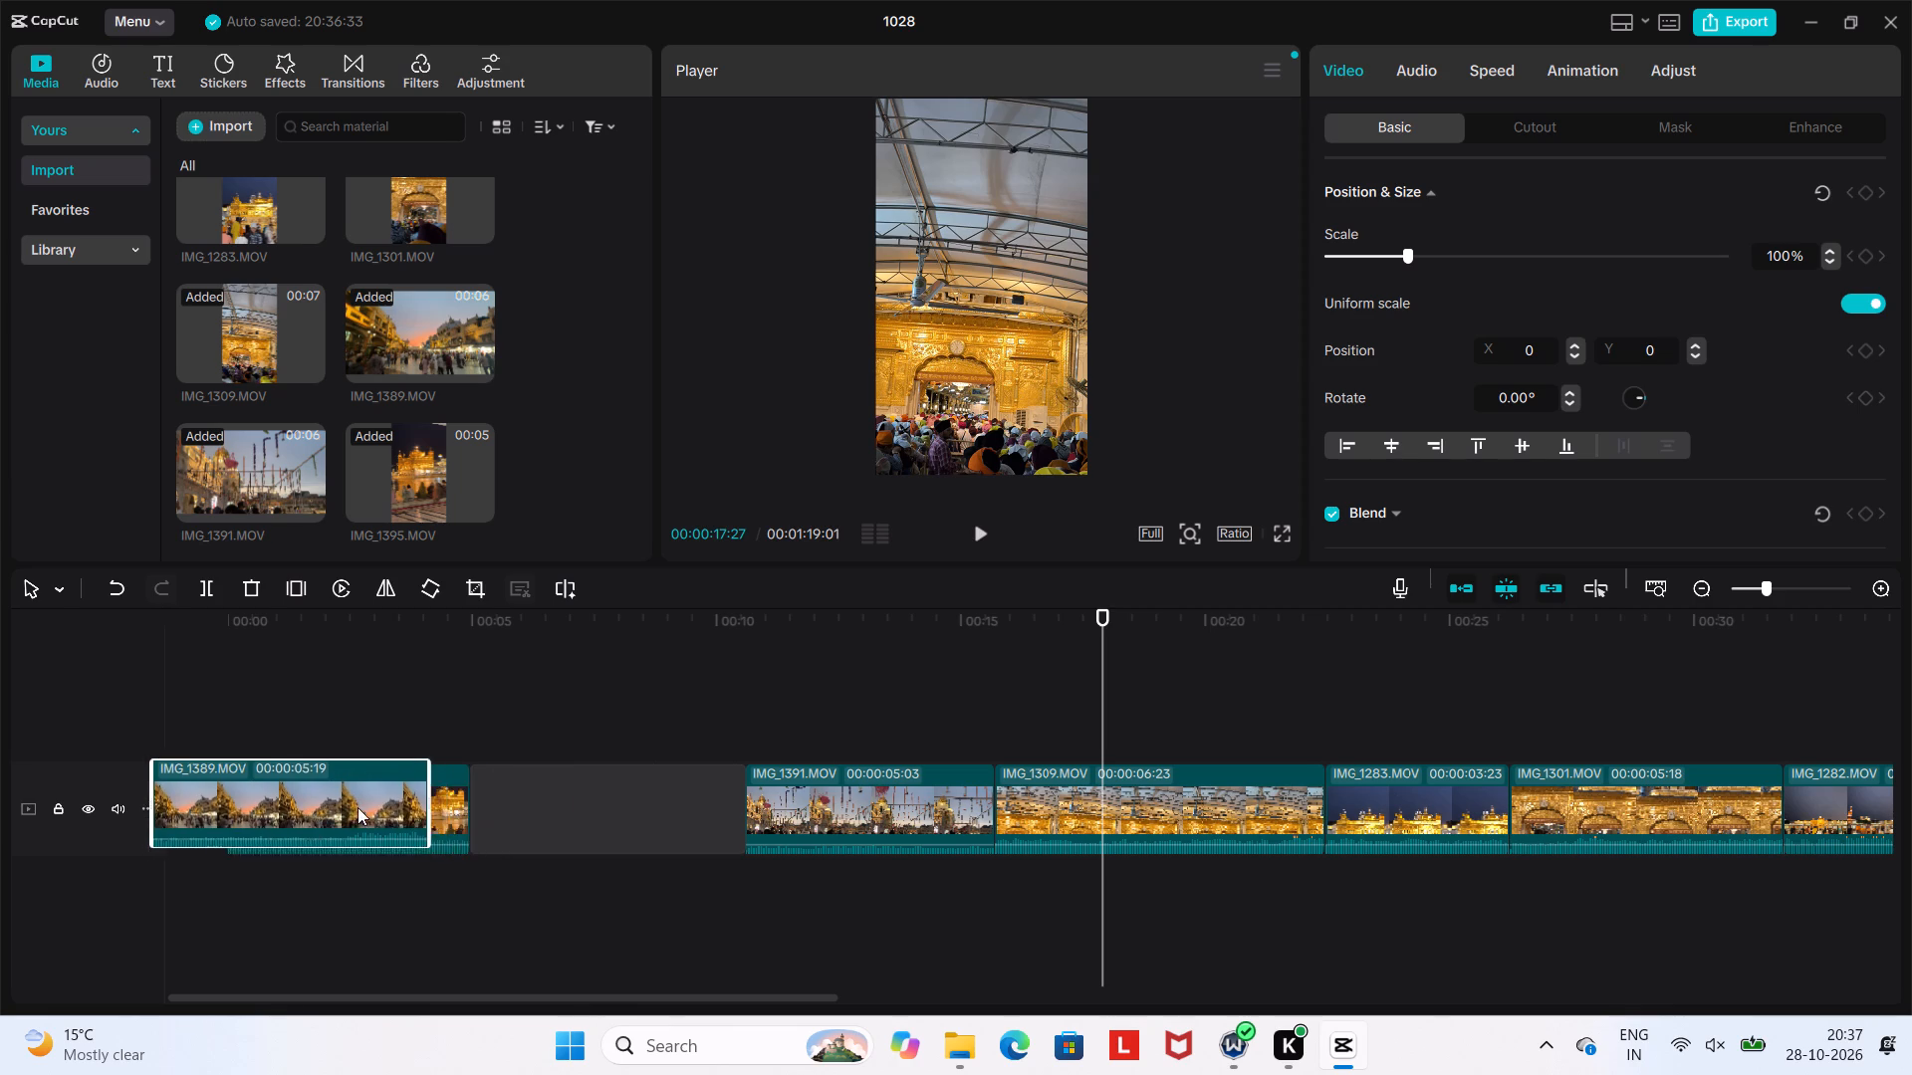
{"action": "left_click_drag", "start_coordinate": [358, 807], "coordinate": [411, 809]}
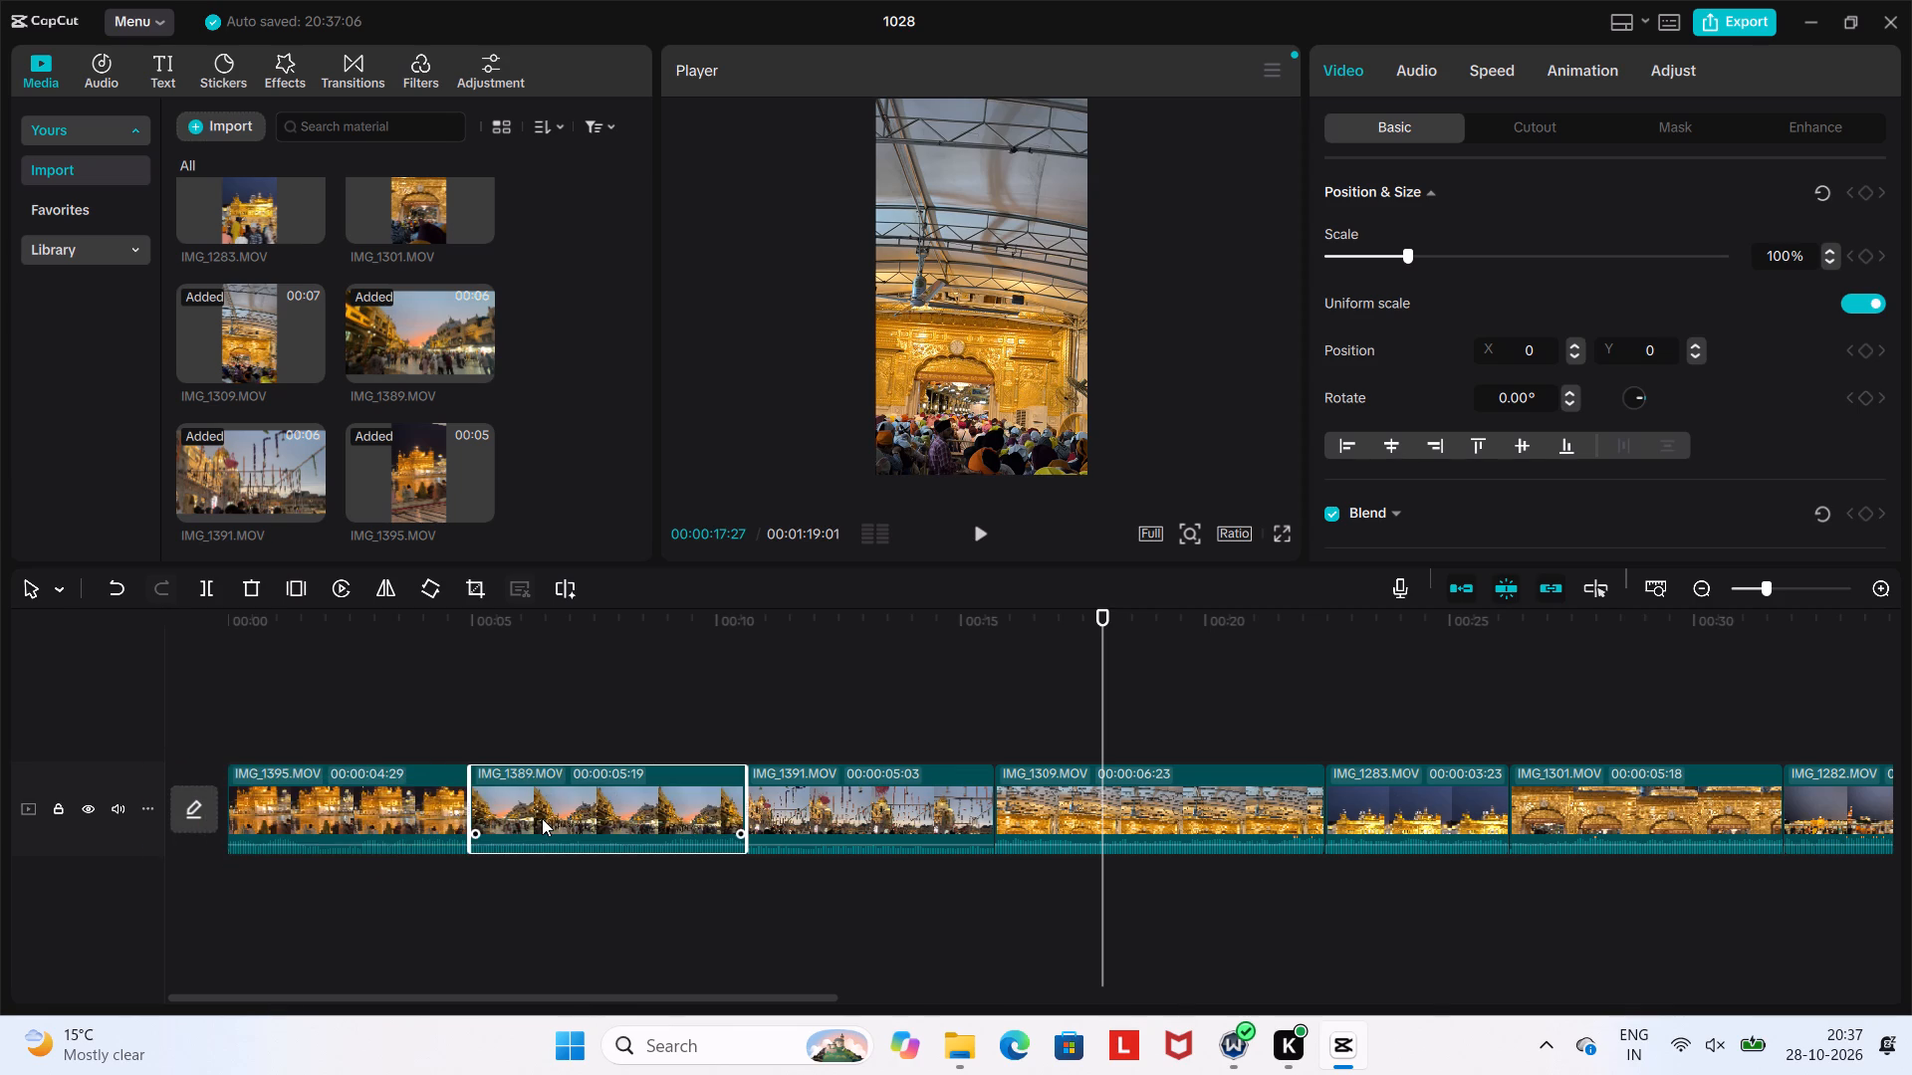
{"action": "left_click_drag", "start_coordinate": [545, 816], "coordinate": [326, 826]}
{"action": "left_click", "coordinate": [325, 781]}
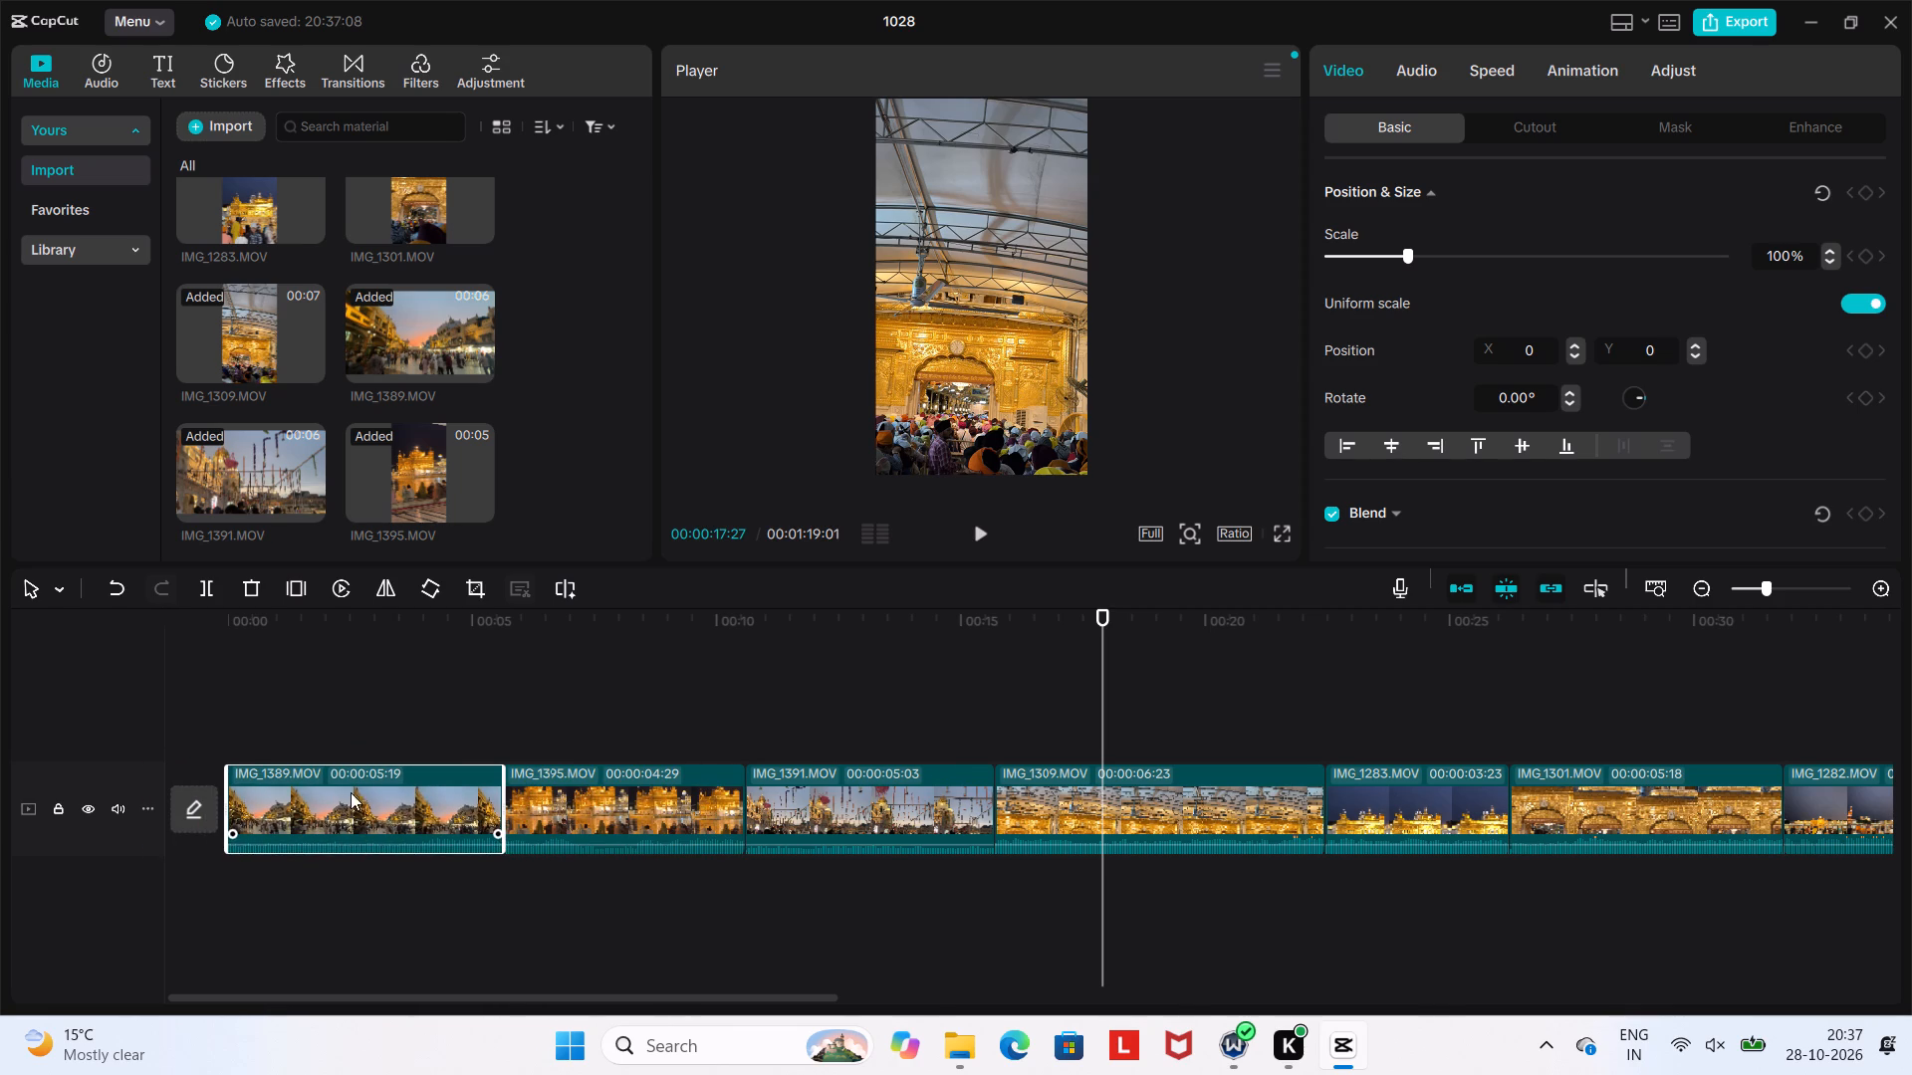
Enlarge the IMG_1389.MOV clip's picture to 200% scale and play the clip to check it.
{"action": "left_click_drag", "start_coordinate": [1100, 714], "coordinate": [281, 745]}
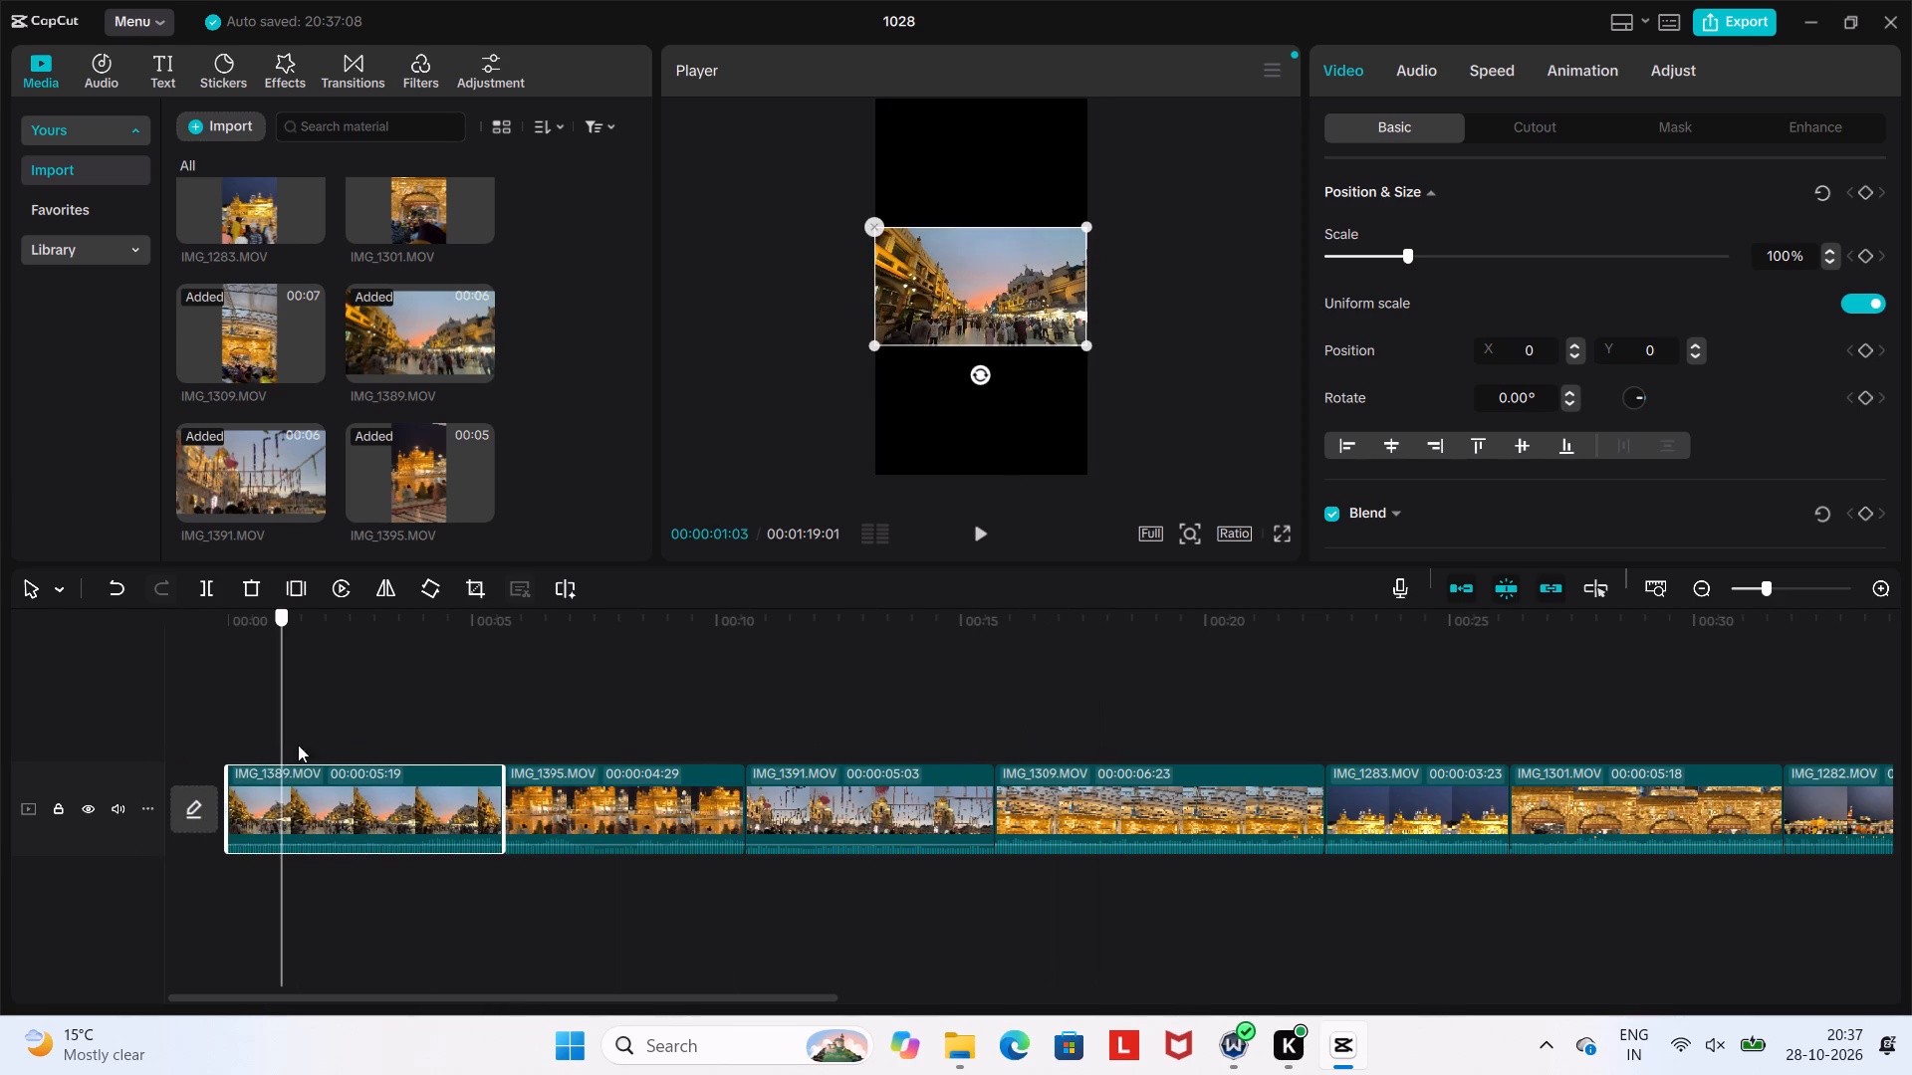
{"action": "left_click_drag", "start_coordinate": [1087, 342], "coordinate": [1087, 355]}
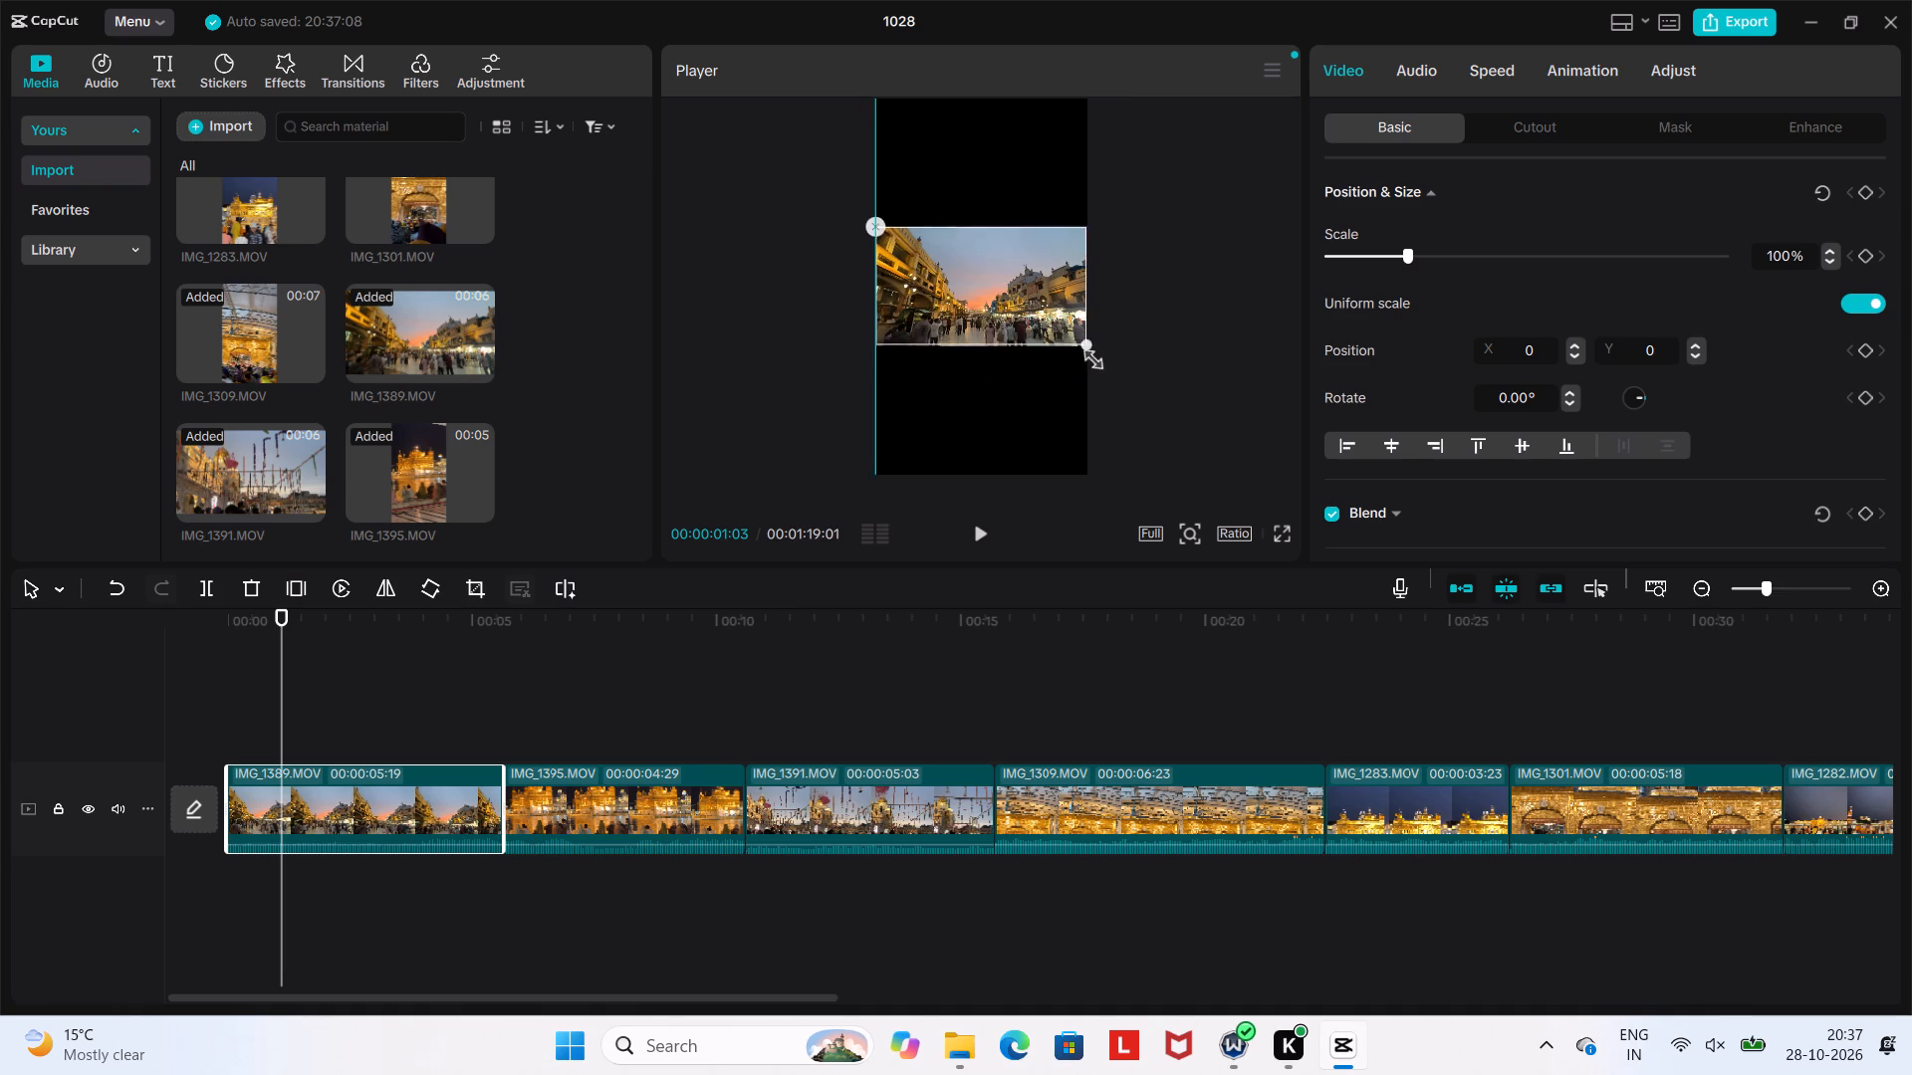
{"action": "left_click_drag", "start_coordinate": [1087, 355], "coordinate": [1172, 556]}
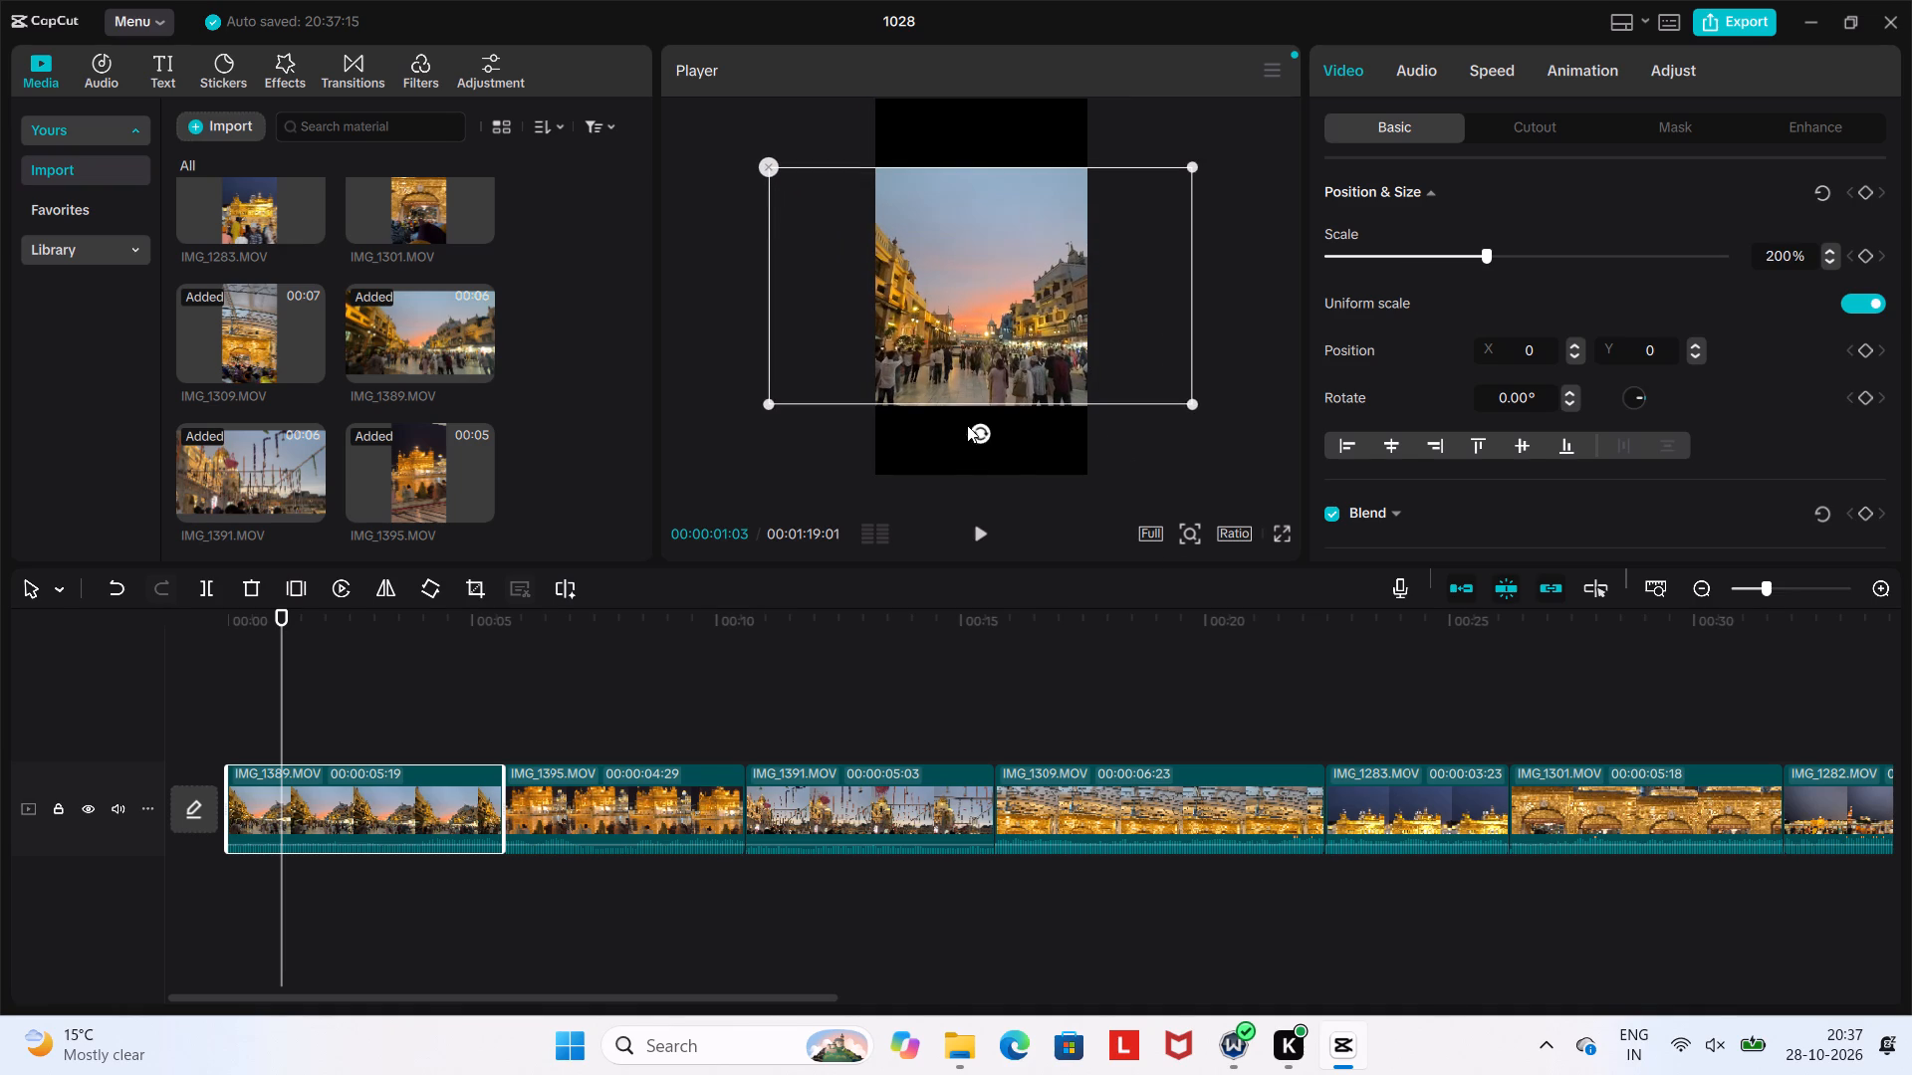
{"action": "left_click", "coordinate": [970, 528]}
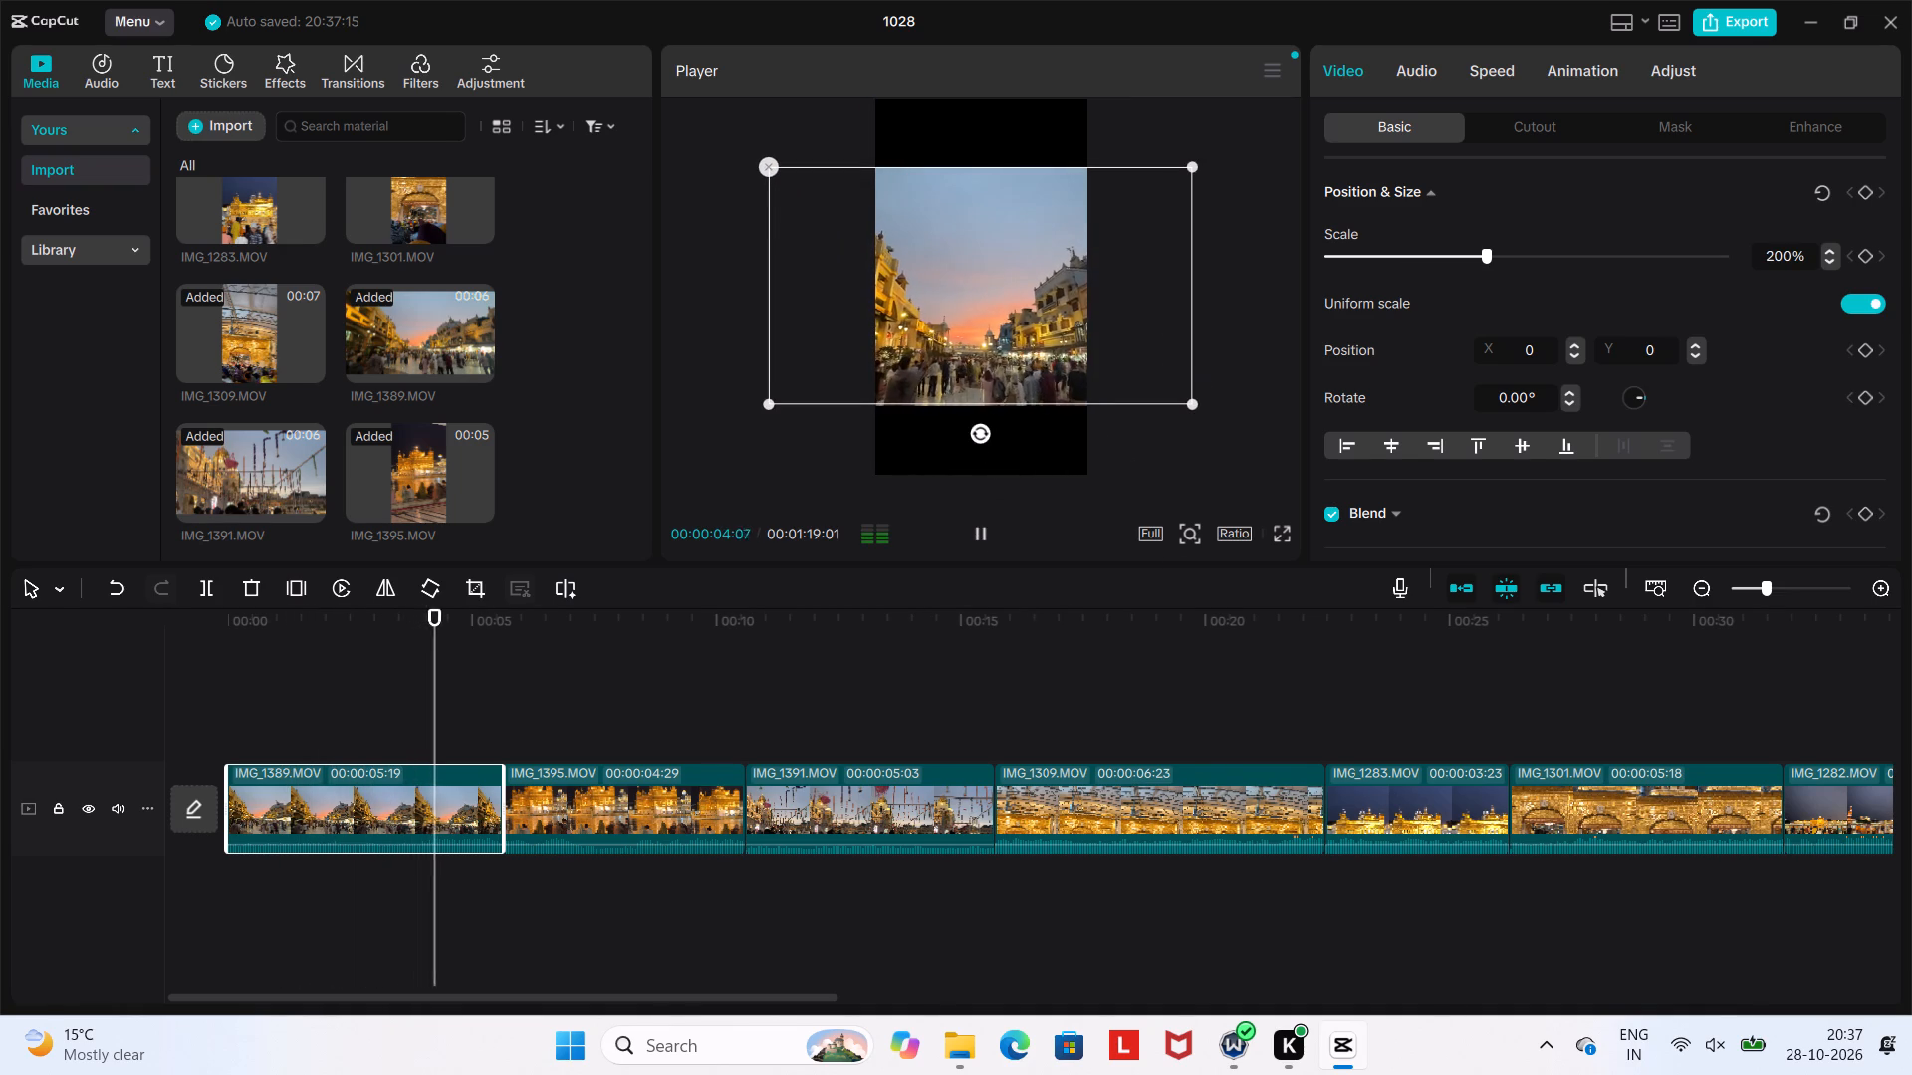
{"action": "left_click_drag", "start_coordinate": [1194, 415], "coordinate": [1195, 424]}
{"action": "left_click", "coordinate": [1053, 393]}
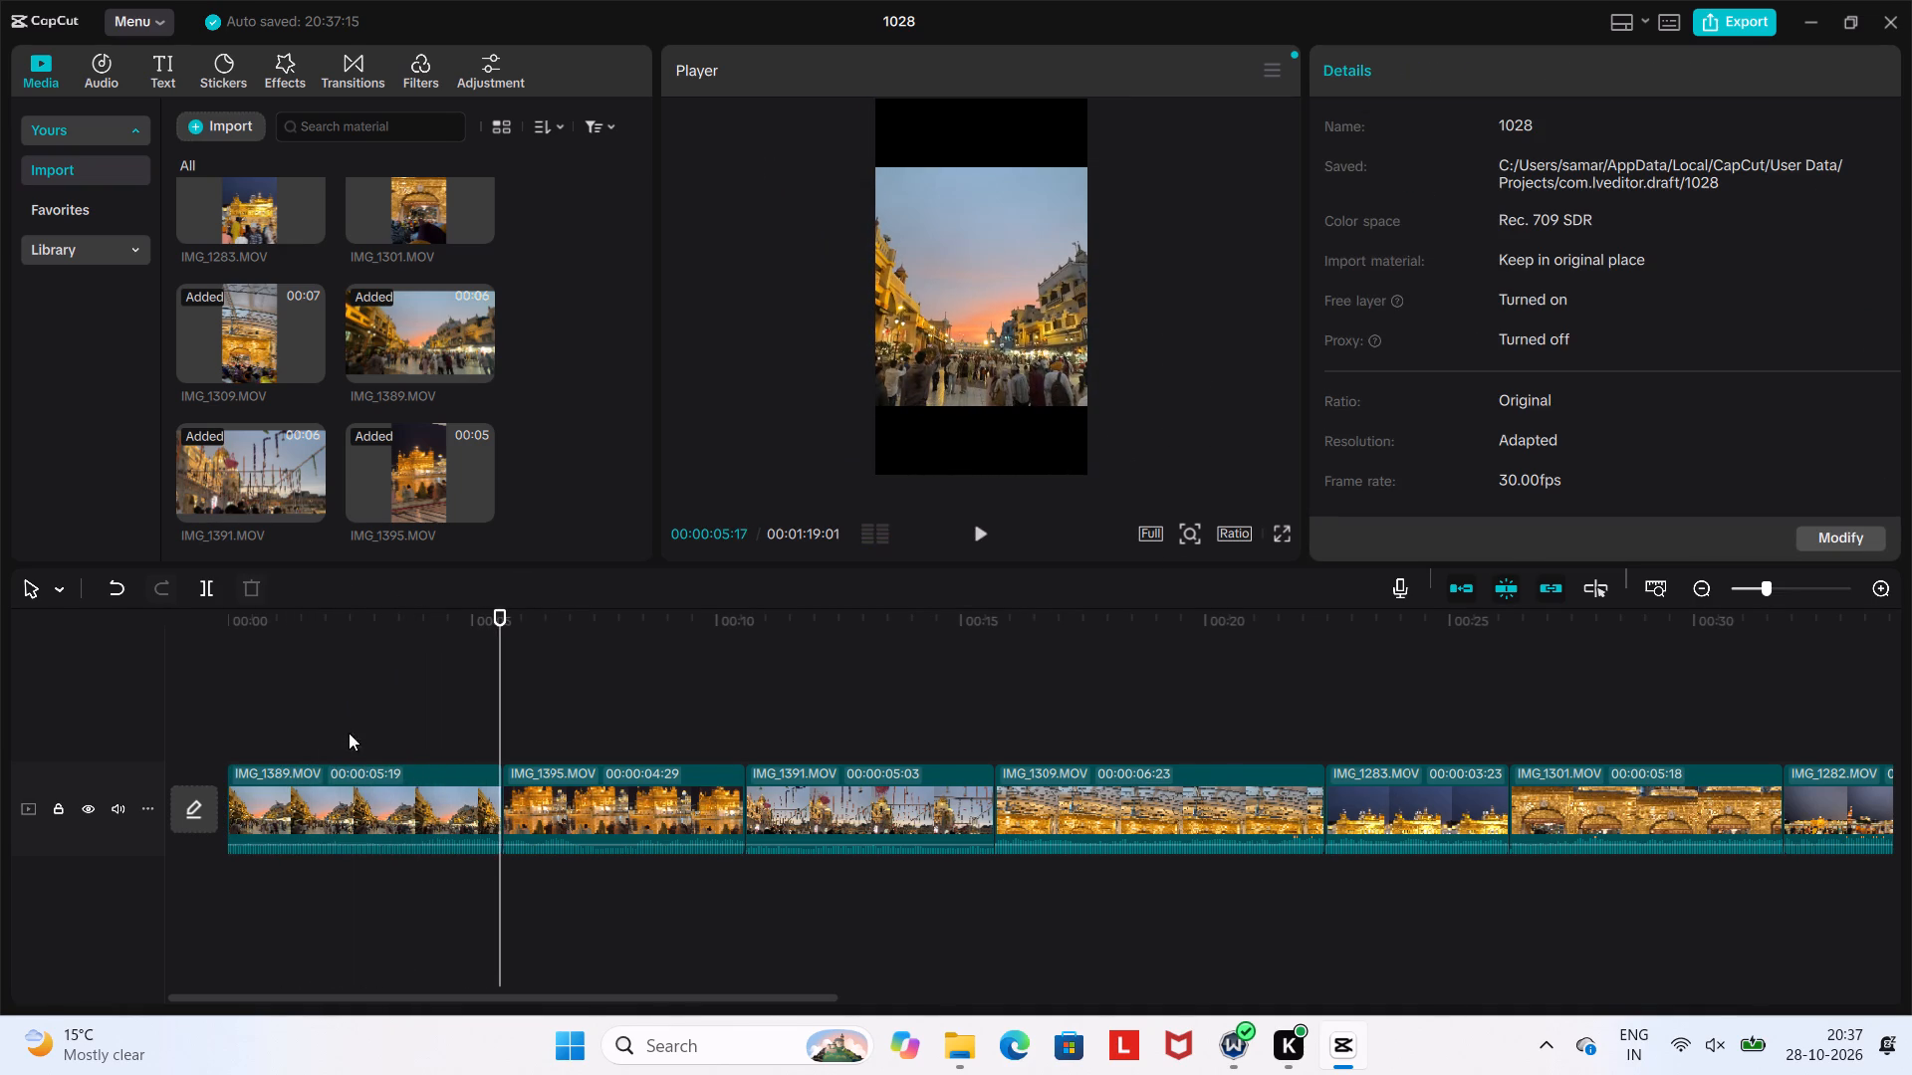
Resize the IMG_1389.MOV clip's picture to 154% scale.
{"action": "left_click_drag", "start_coordinate": [358, 791], "coordinate": [367, 790]}
{"action": "left_click_drag", "start_coordinate": [1195, 401], "coordinate": [1325, 541]}
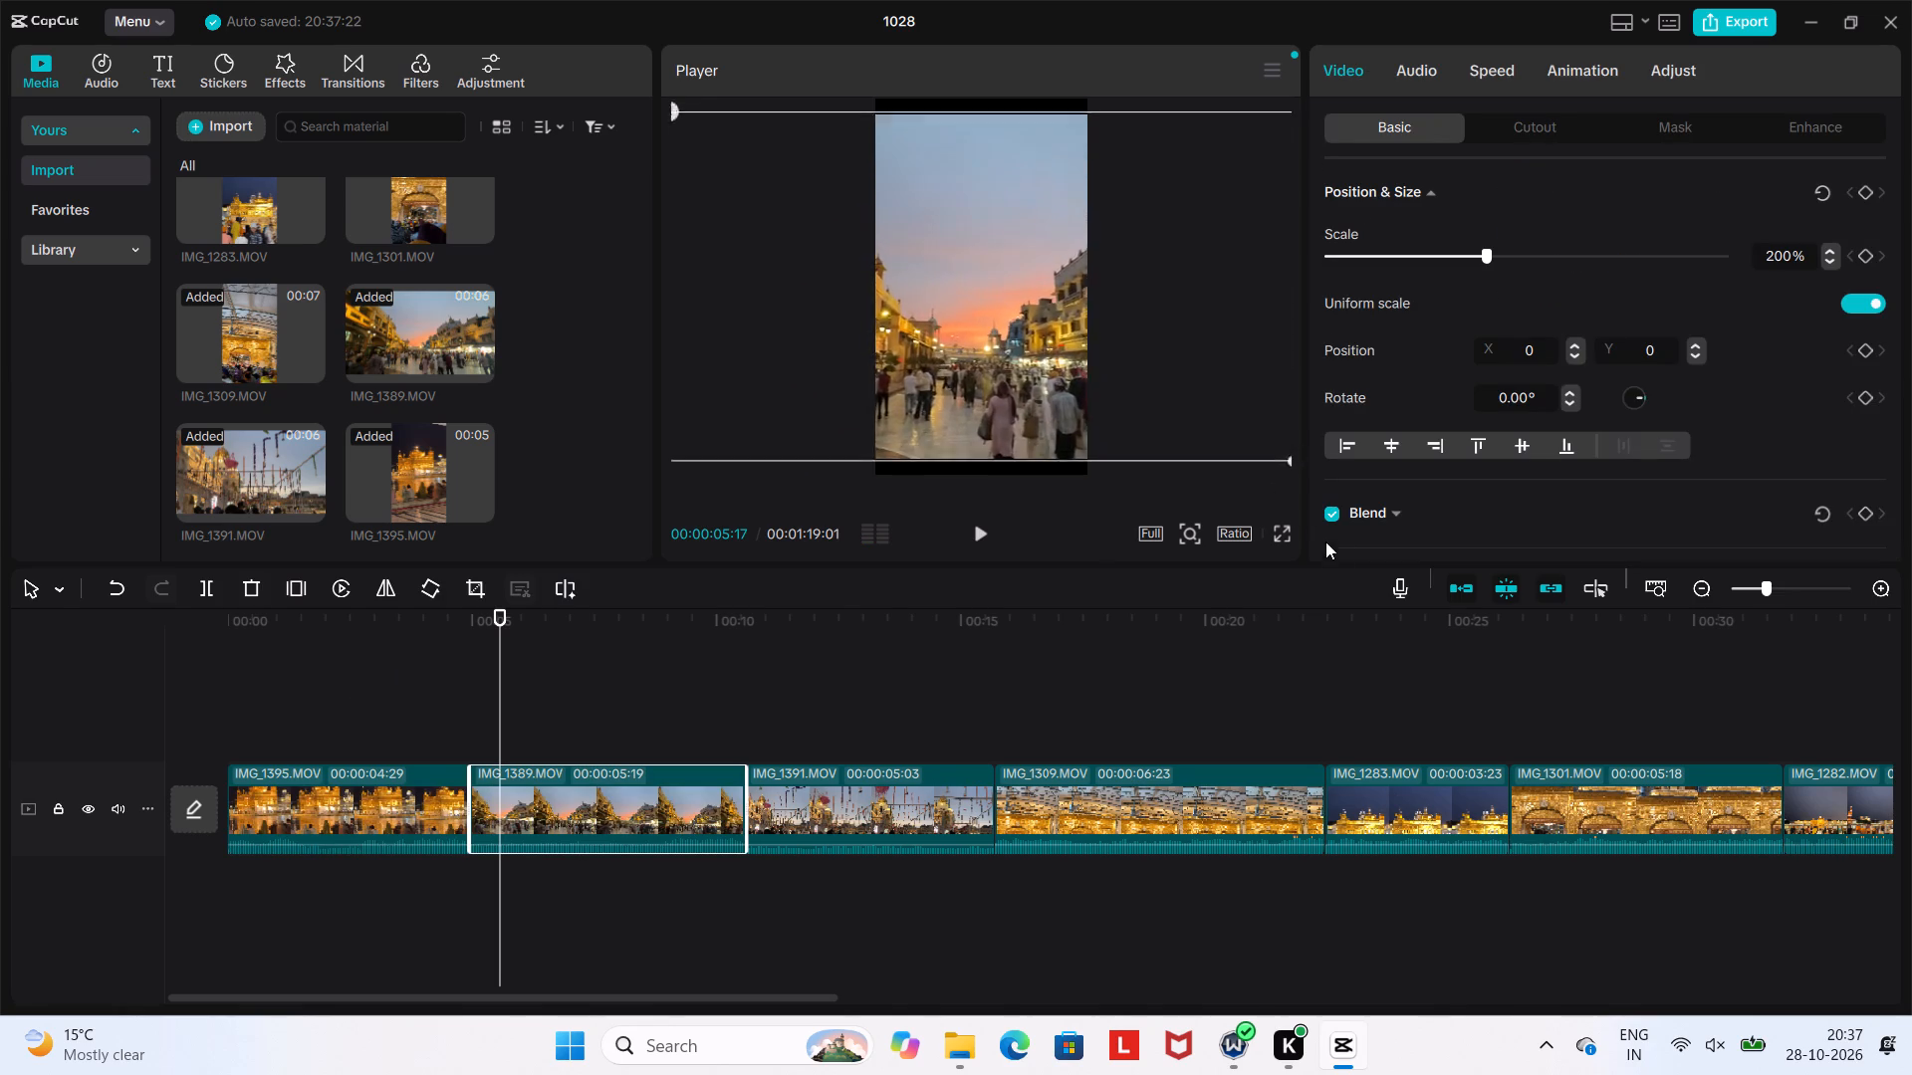
{"action": "left_click_drag", "start_coordinate": [1325, 541], "coordinate": [1074, 344]}
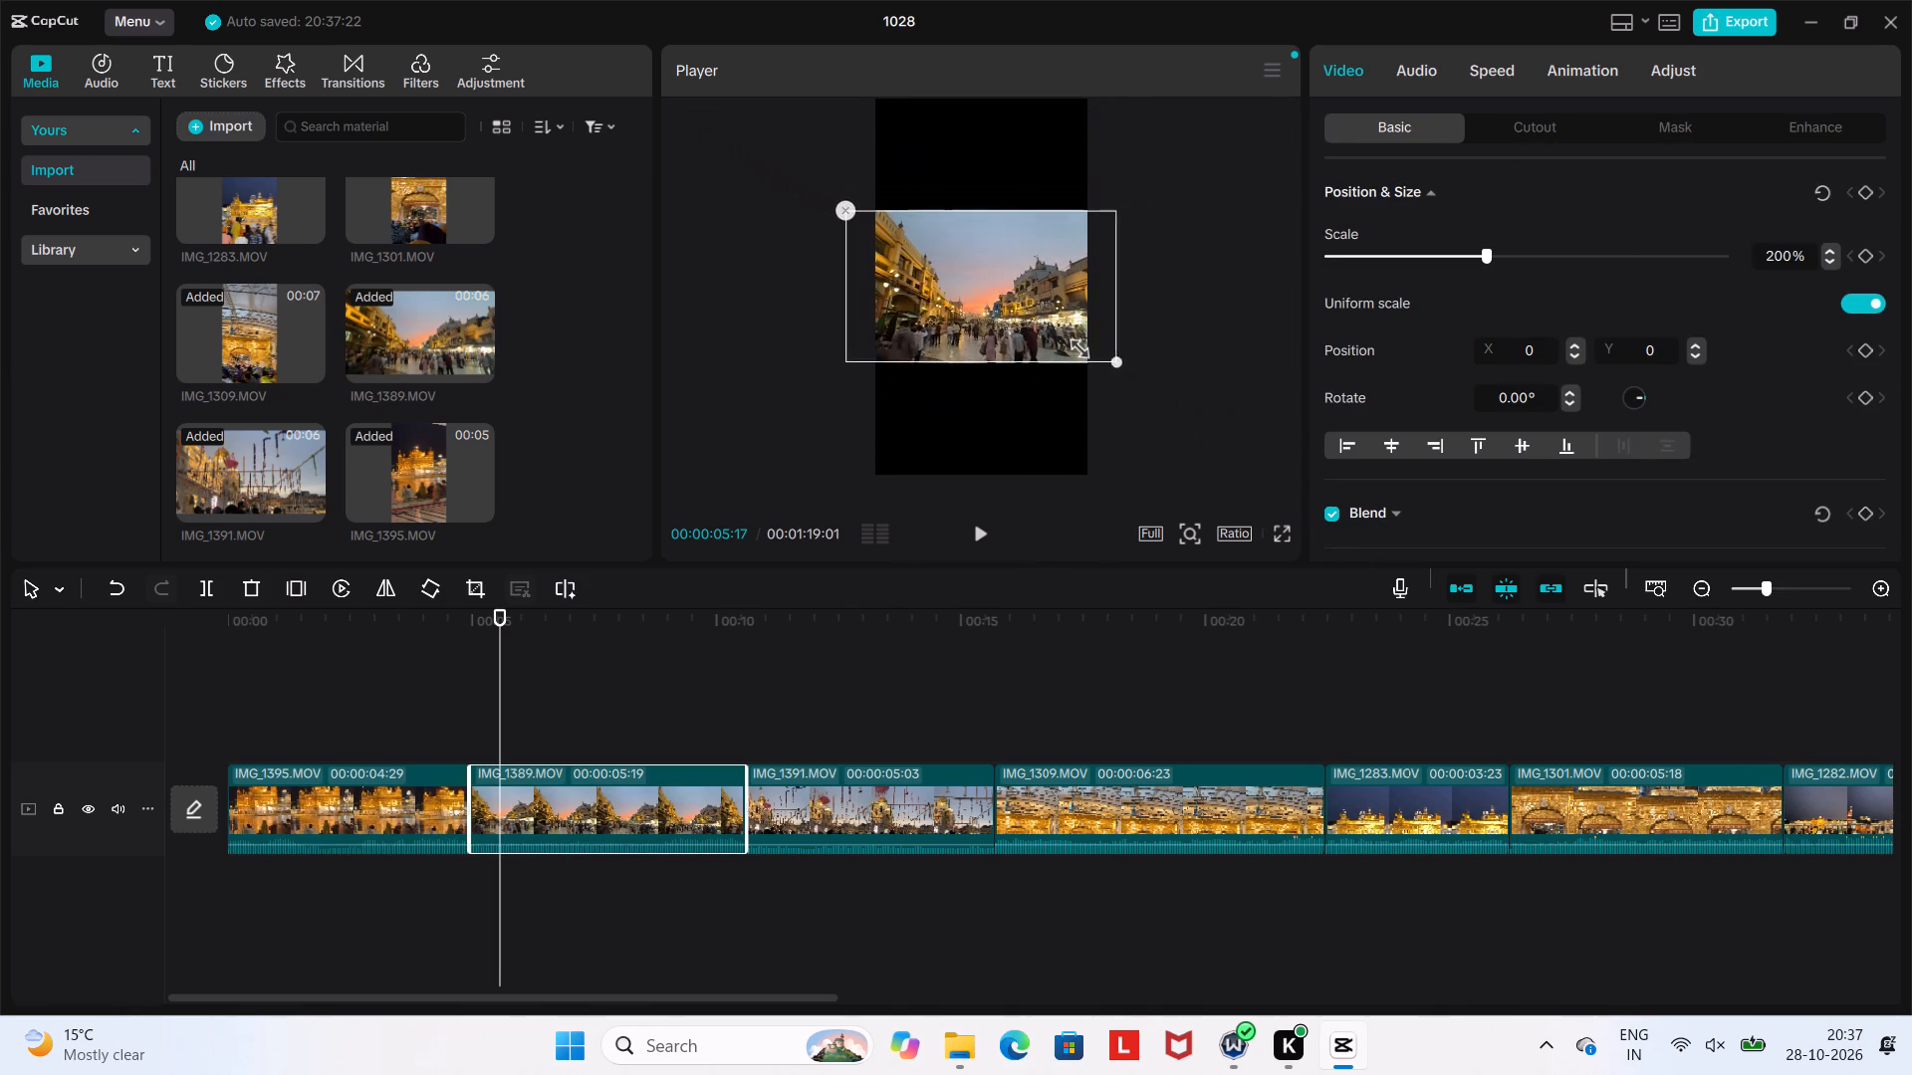
{"action": "left_click_drag", "start_coordinate": [1074, 344], "coordinate": [1097, 378]}
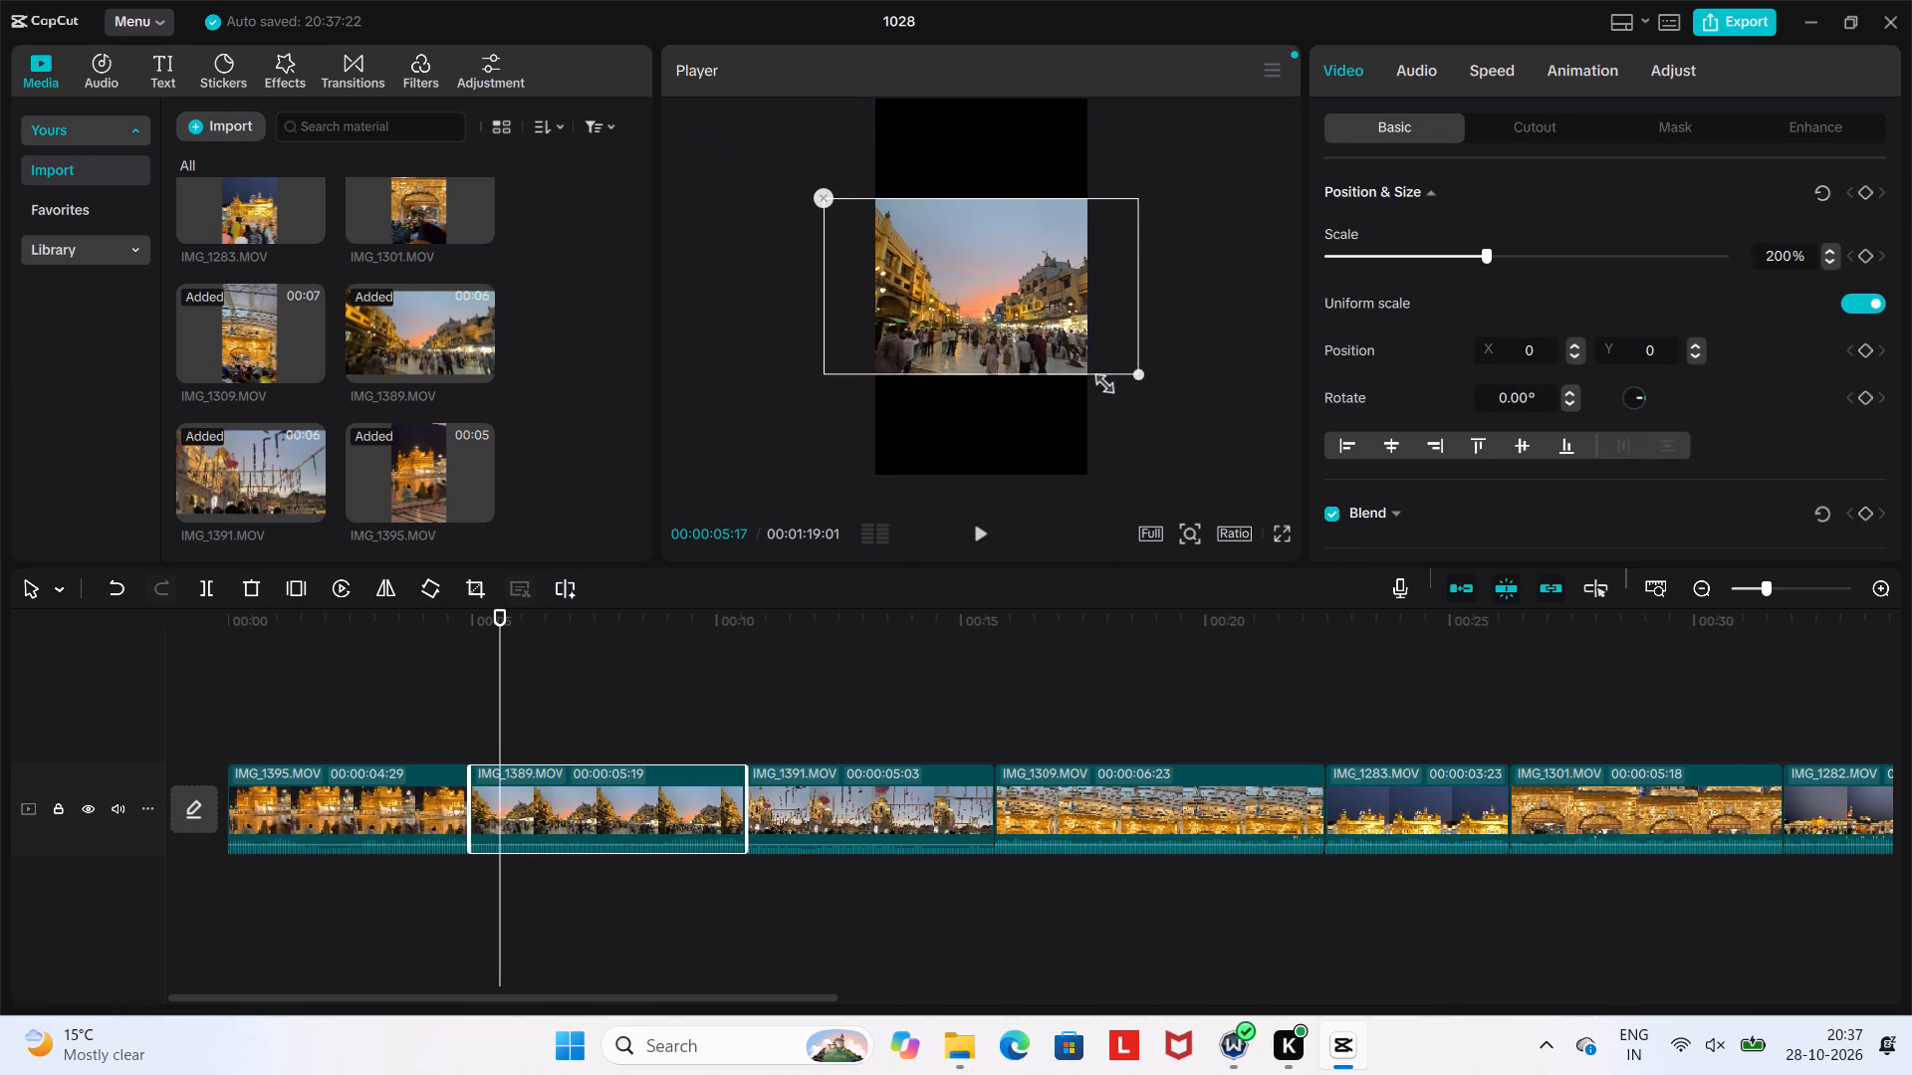
{"action": "left_click_drag", "start_coordinate": [1097, 378], "coordinate": [1105, 384]}
Move the IMG_1389.MOV clip ahead of the IMG_1395.MOV clip at the start of the timeline.
{"action": "left_click", "coordinate": [390, 796]}
{"action": "left_click", "coordinate": [608, 807]}
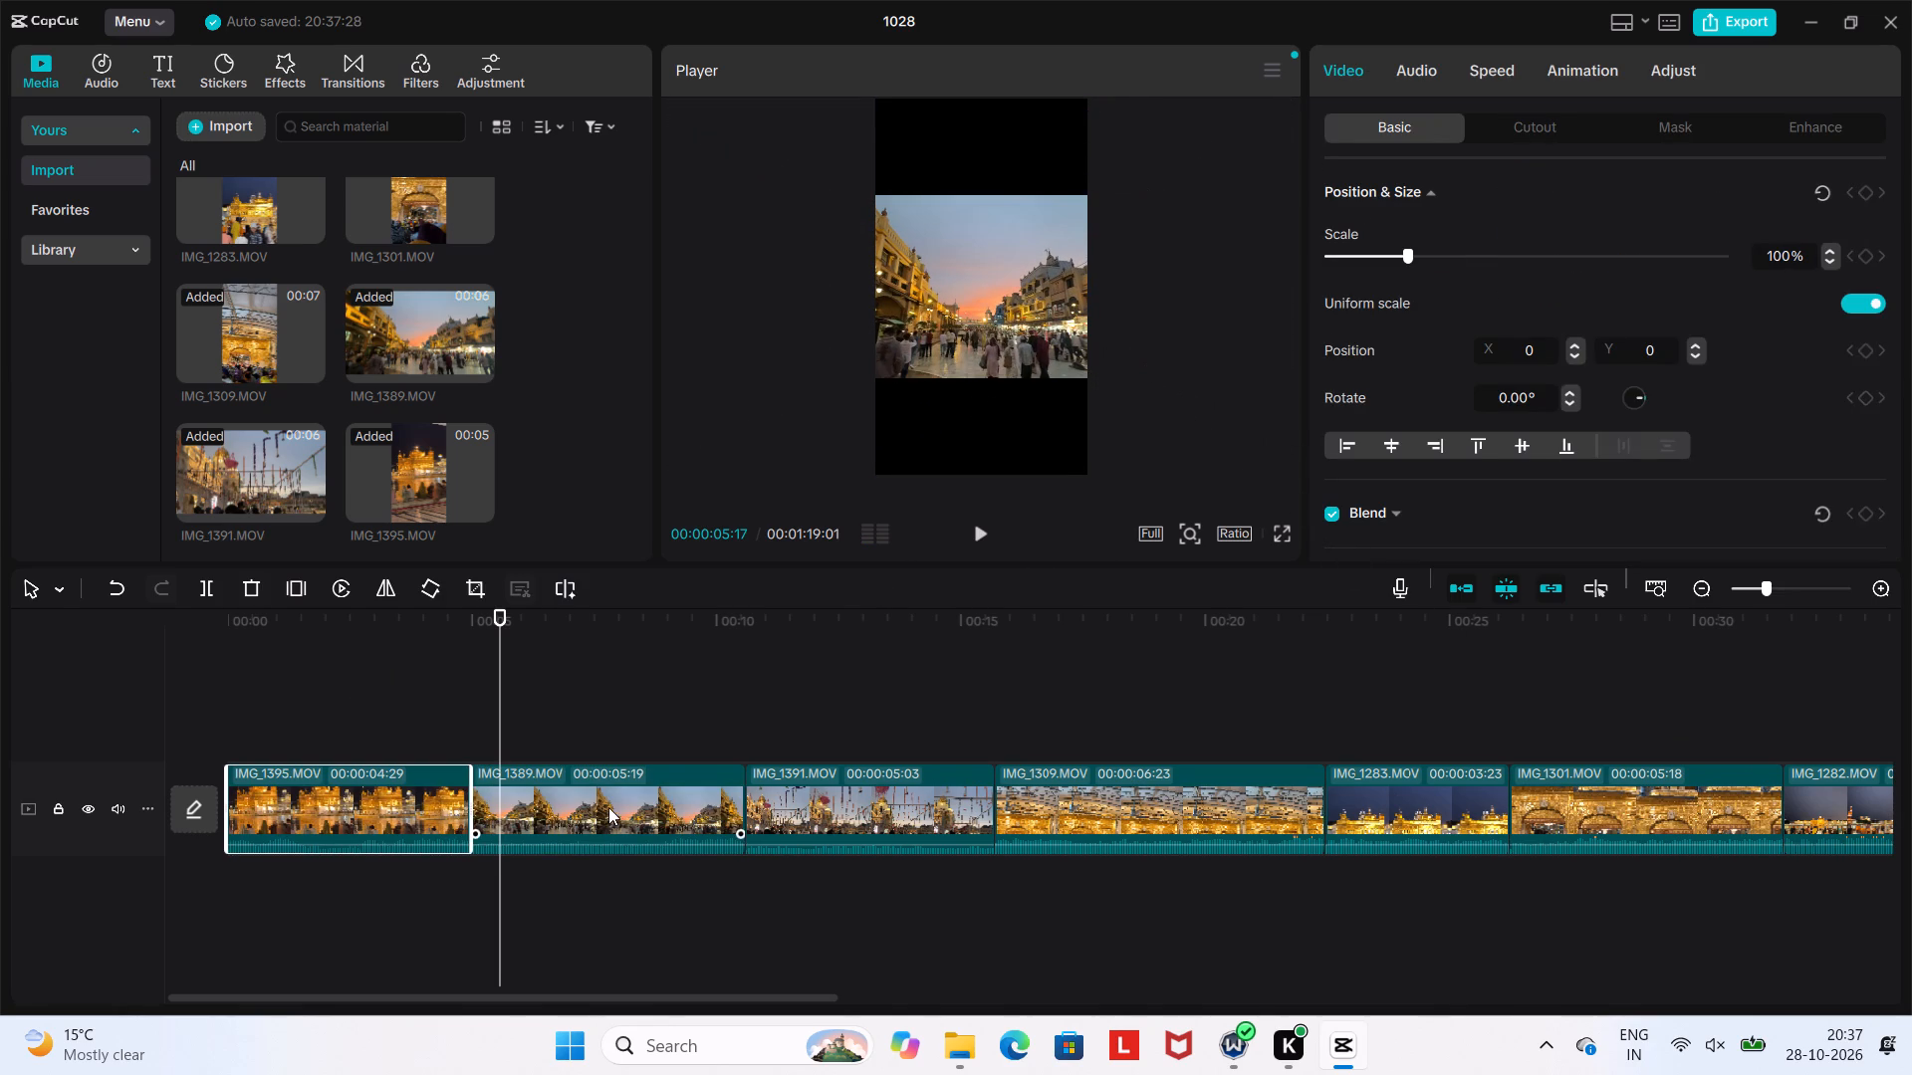
{"action": "left_click", "coordinate": [366, 762]}
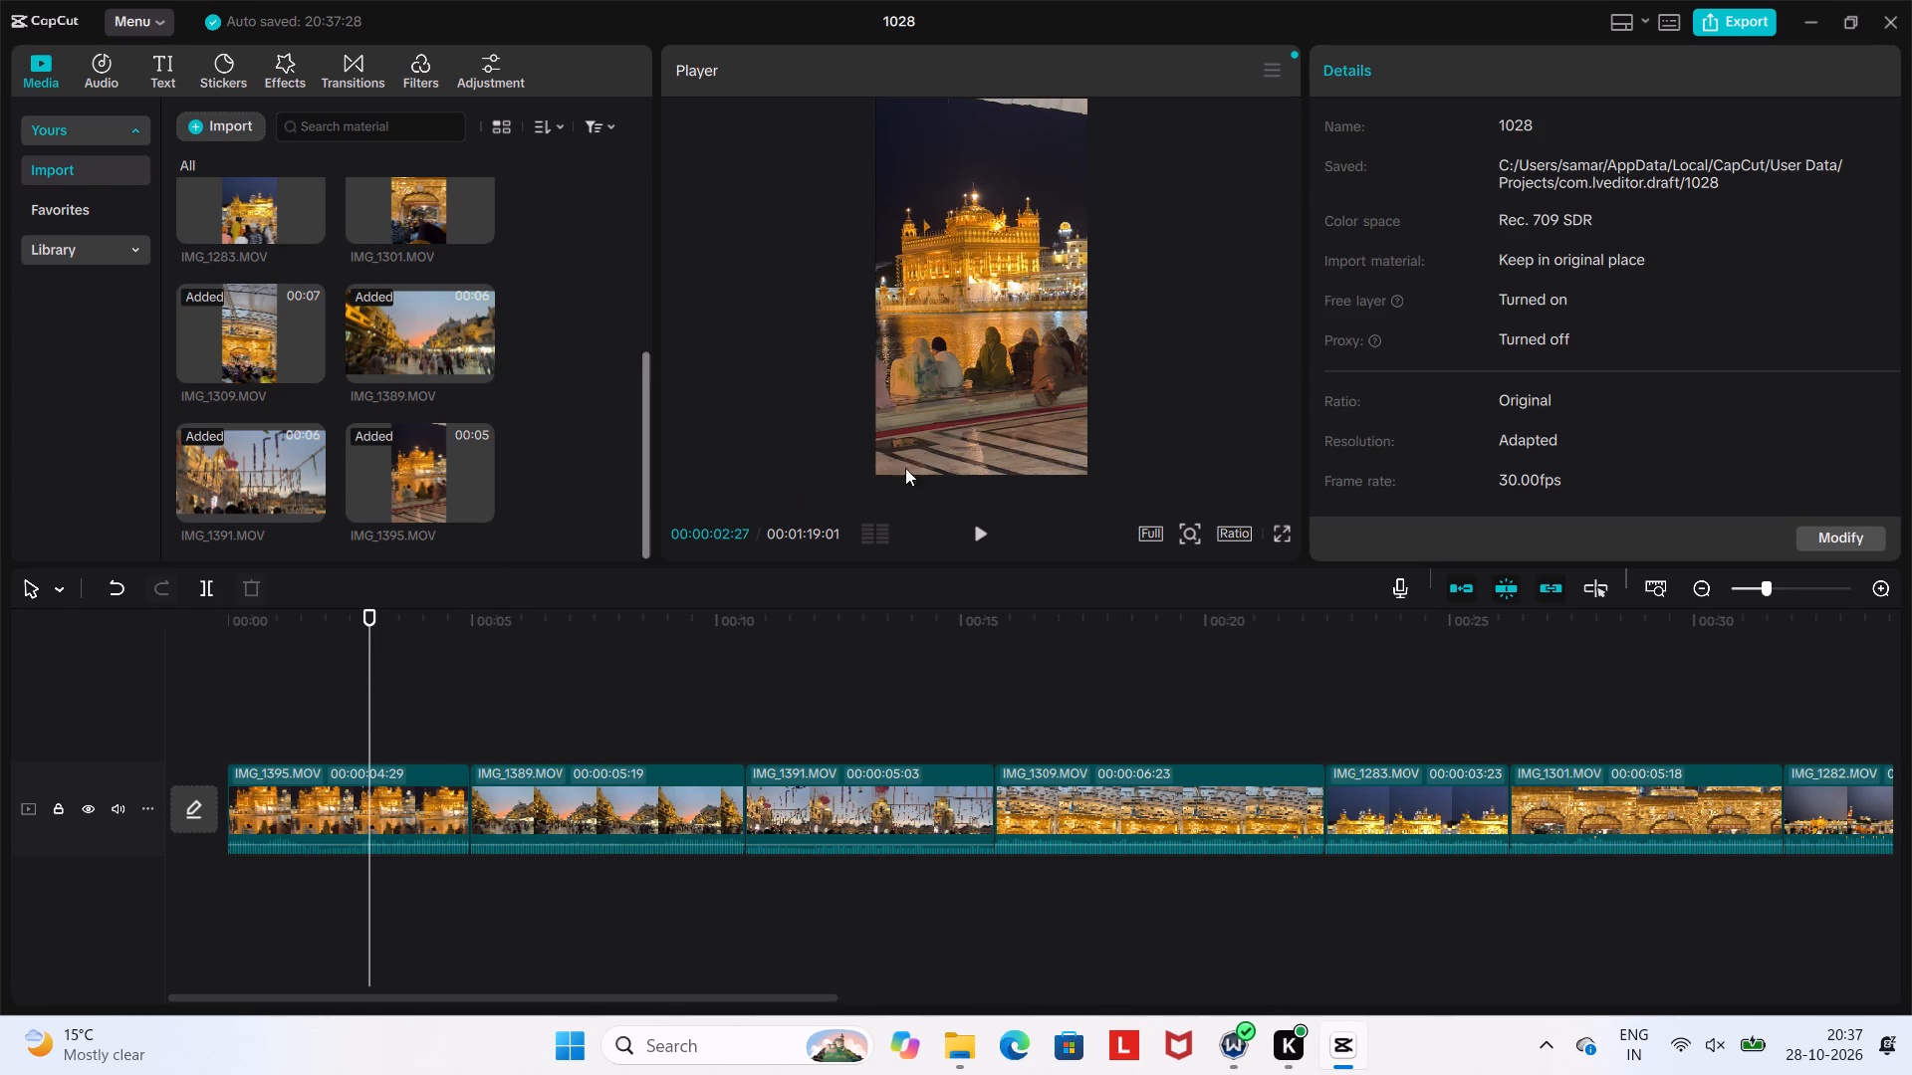
{"action": "left_click_drag", "start_coordinate": [637, 791], "coordinate": [391, 803]}
{"action": "left_click_drag", "start_coordinate": [530, 818], "coordinate": [324, 772]}
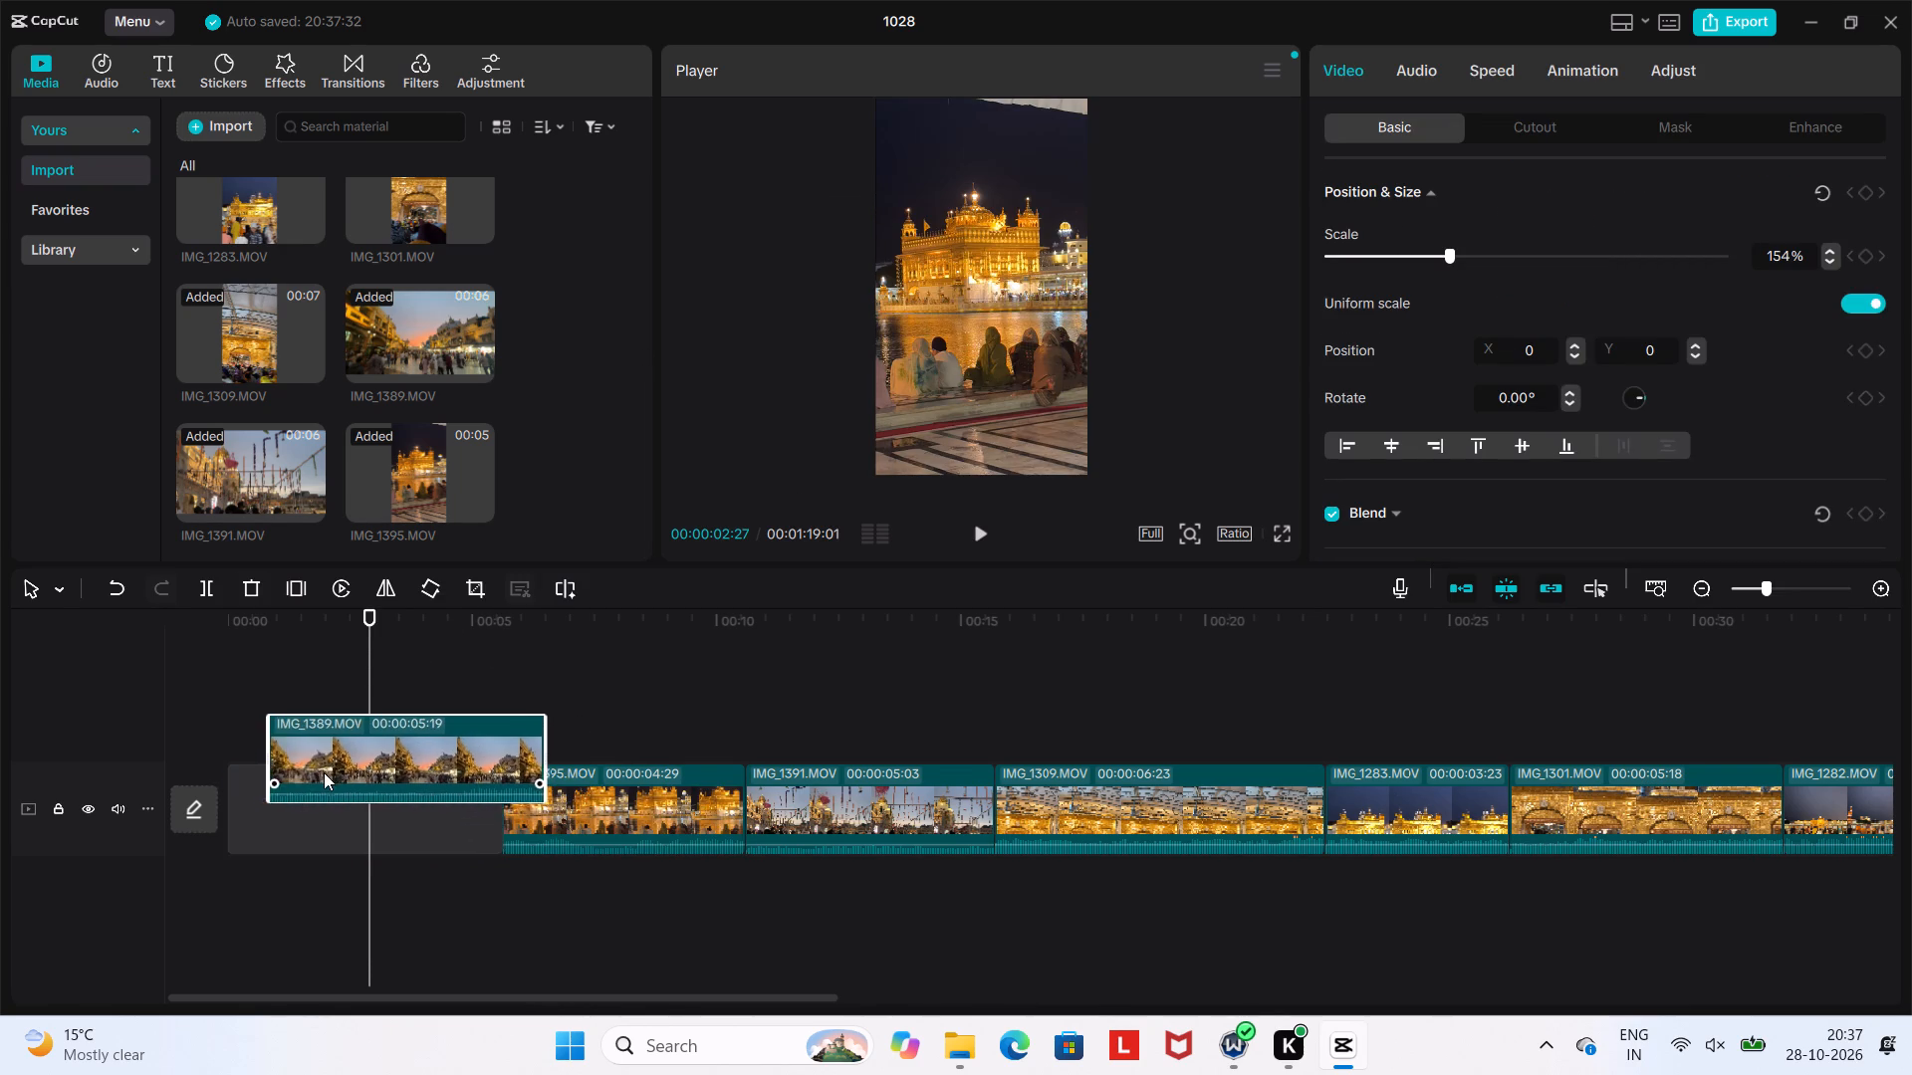
{"action": "left_click_drag", "start_coordinate": [324, 772], "coordinate": [309, 778]}
Play the opening clips, browse the trending video effects and preview the Black Flash 2 effect.
{"action": "left_click", "coordinate": [965, 532]}
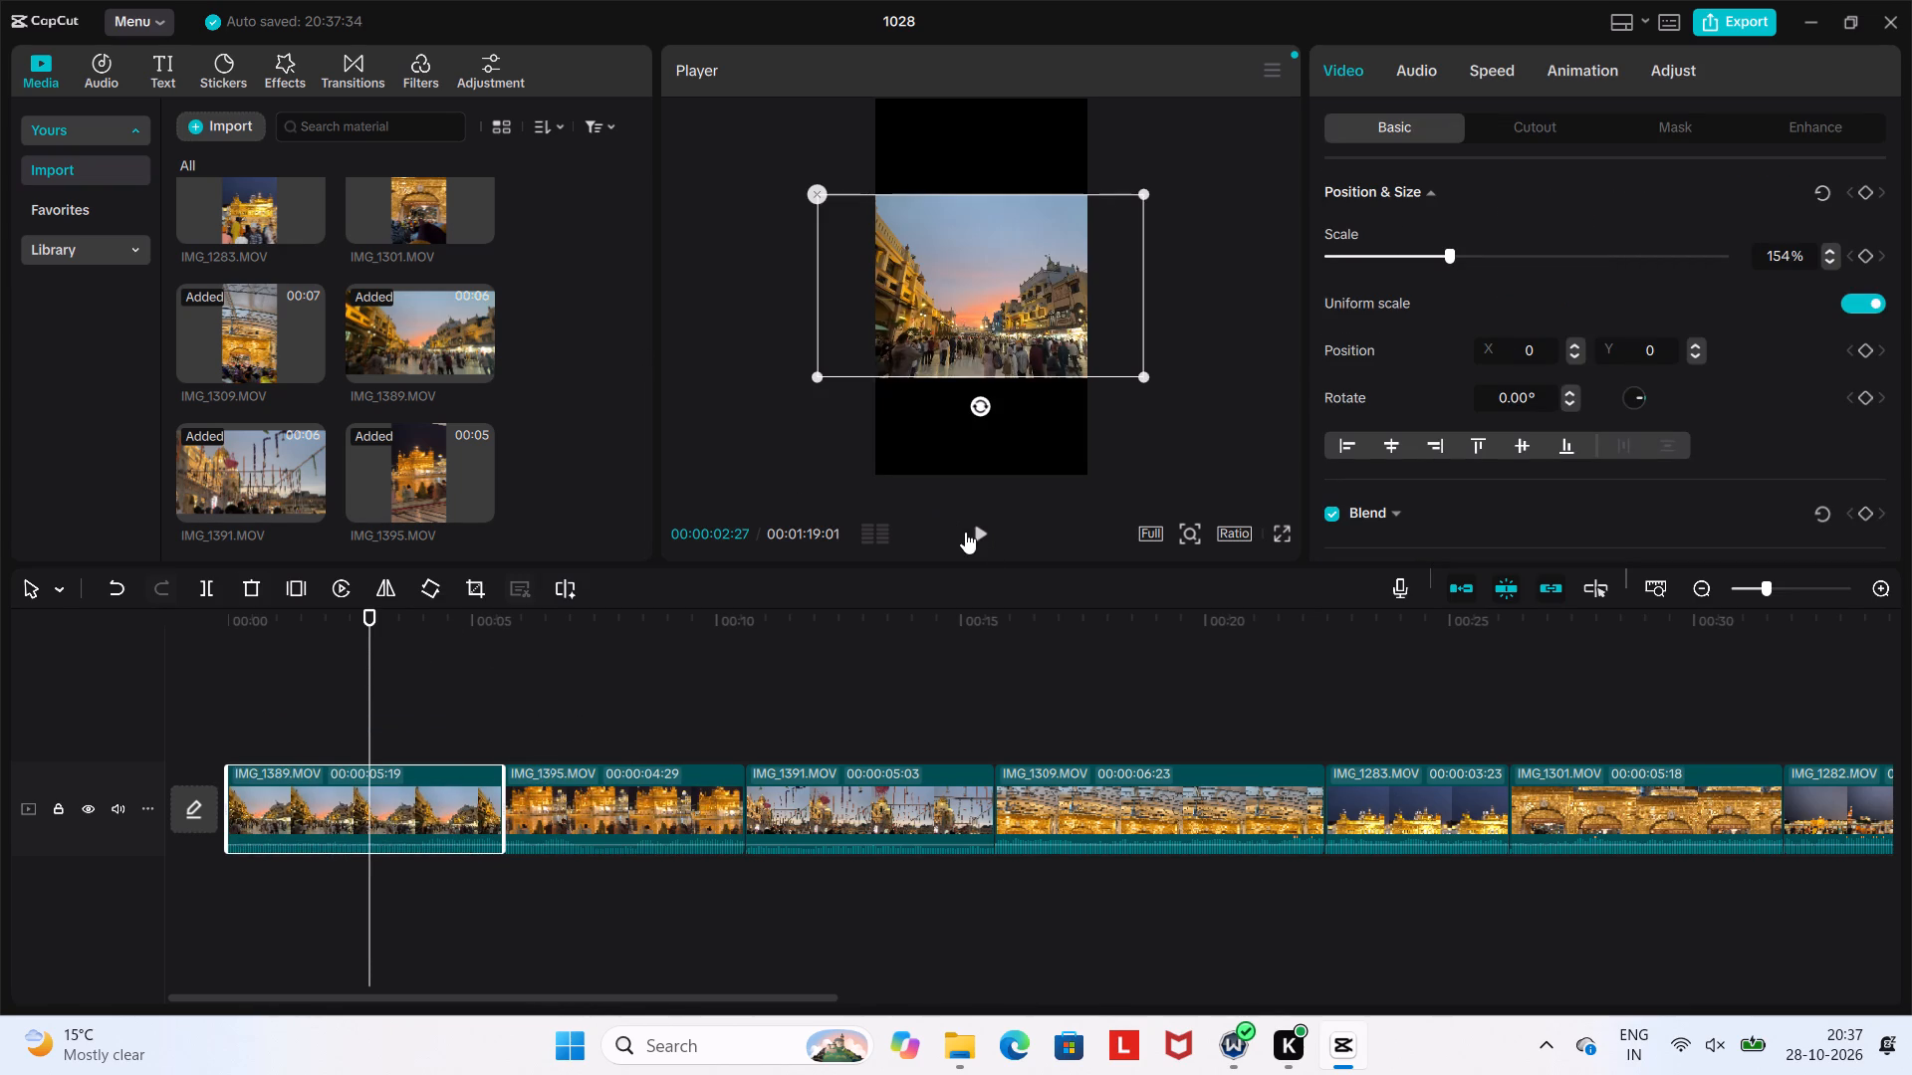
{"action": "left_click", "coordinate": [275, 71]}
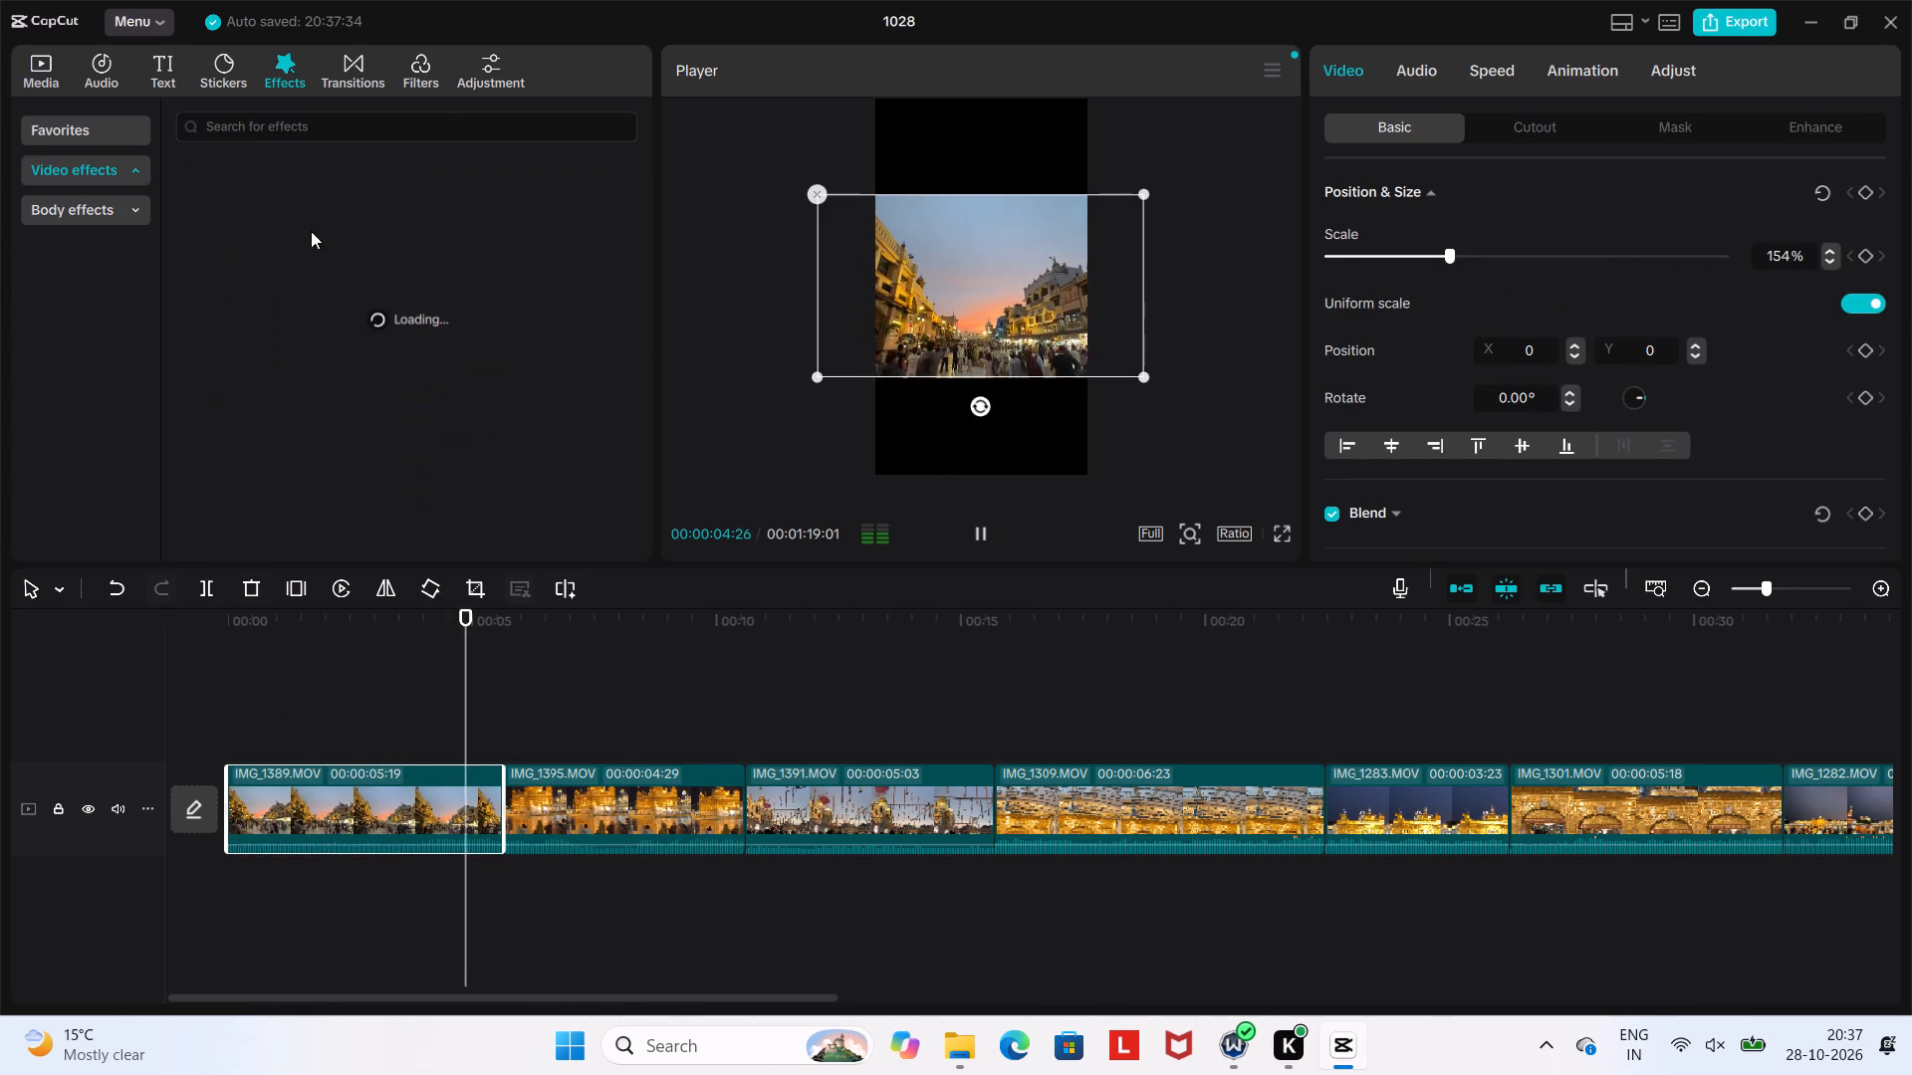
{"action": "left_click", "coordinate": [433, 795]}
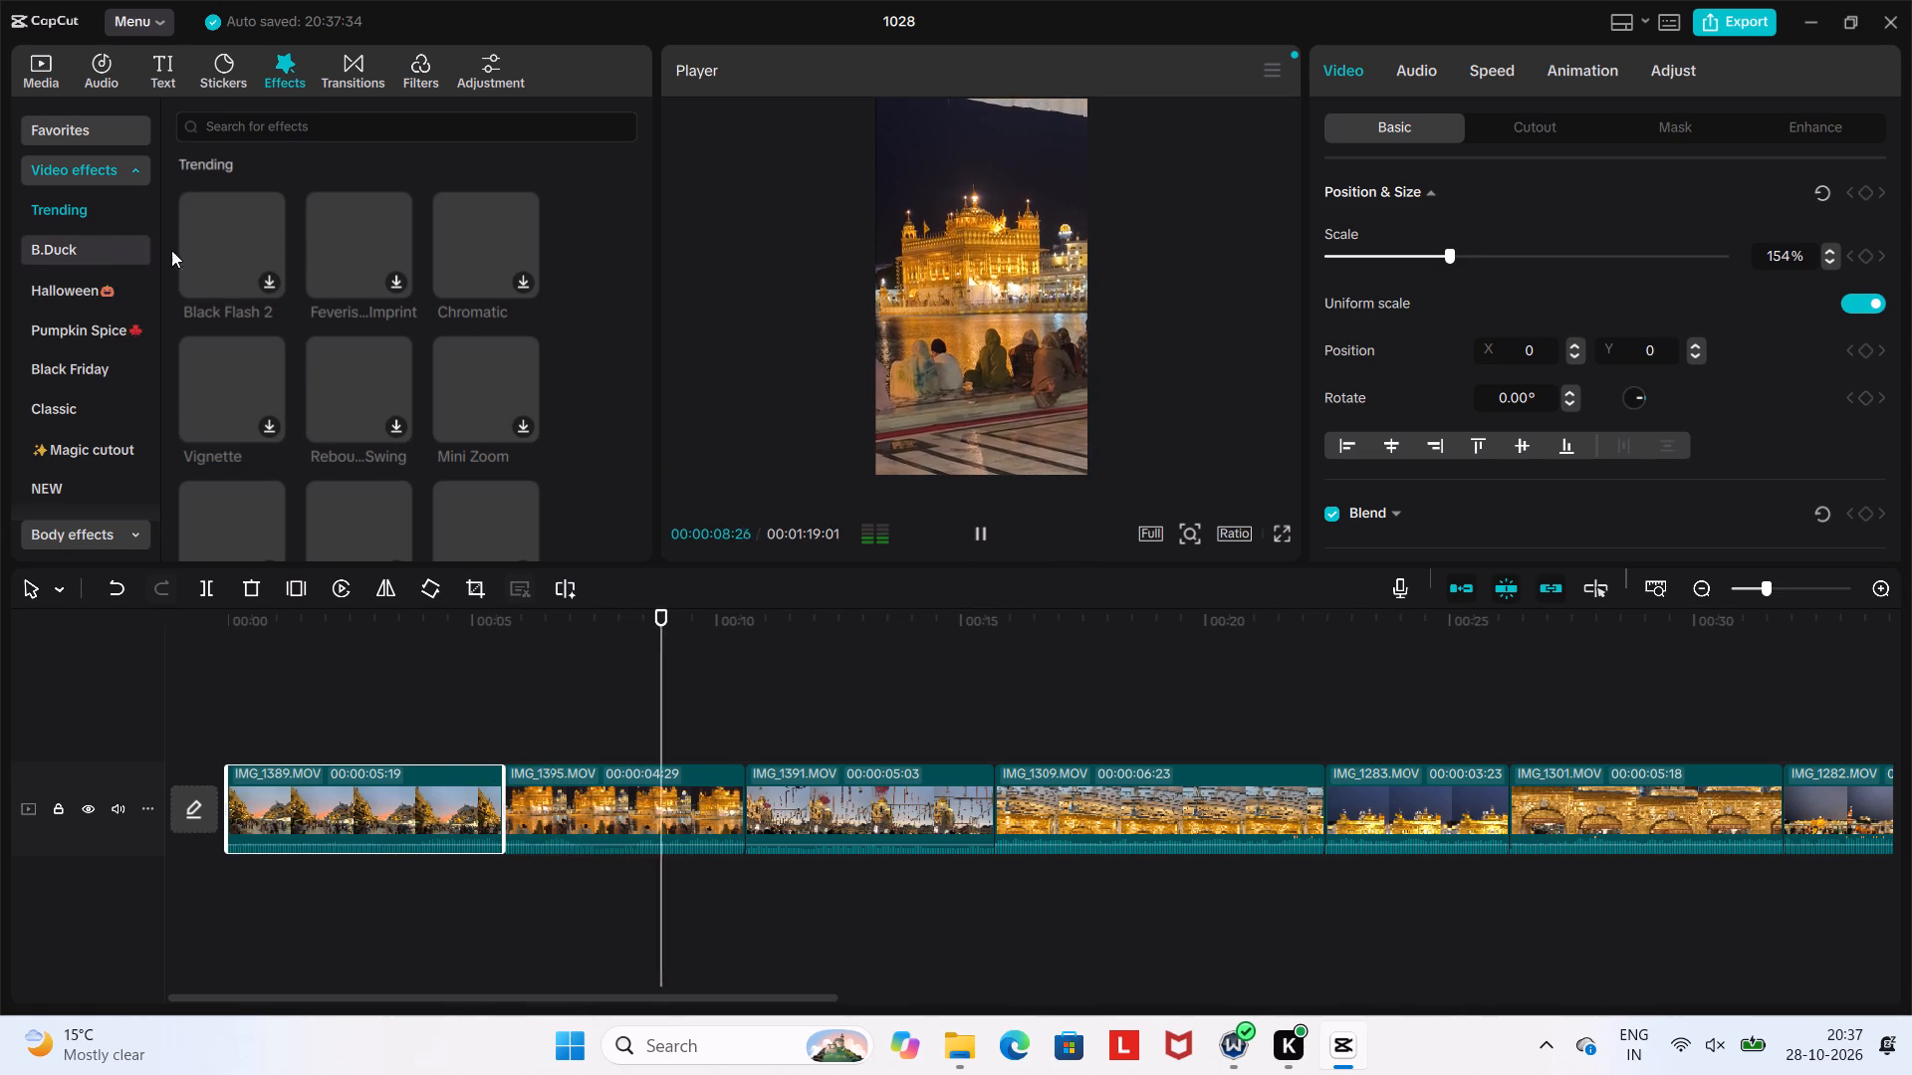
{"action": "left_click", "coordinate": [262, 234]}
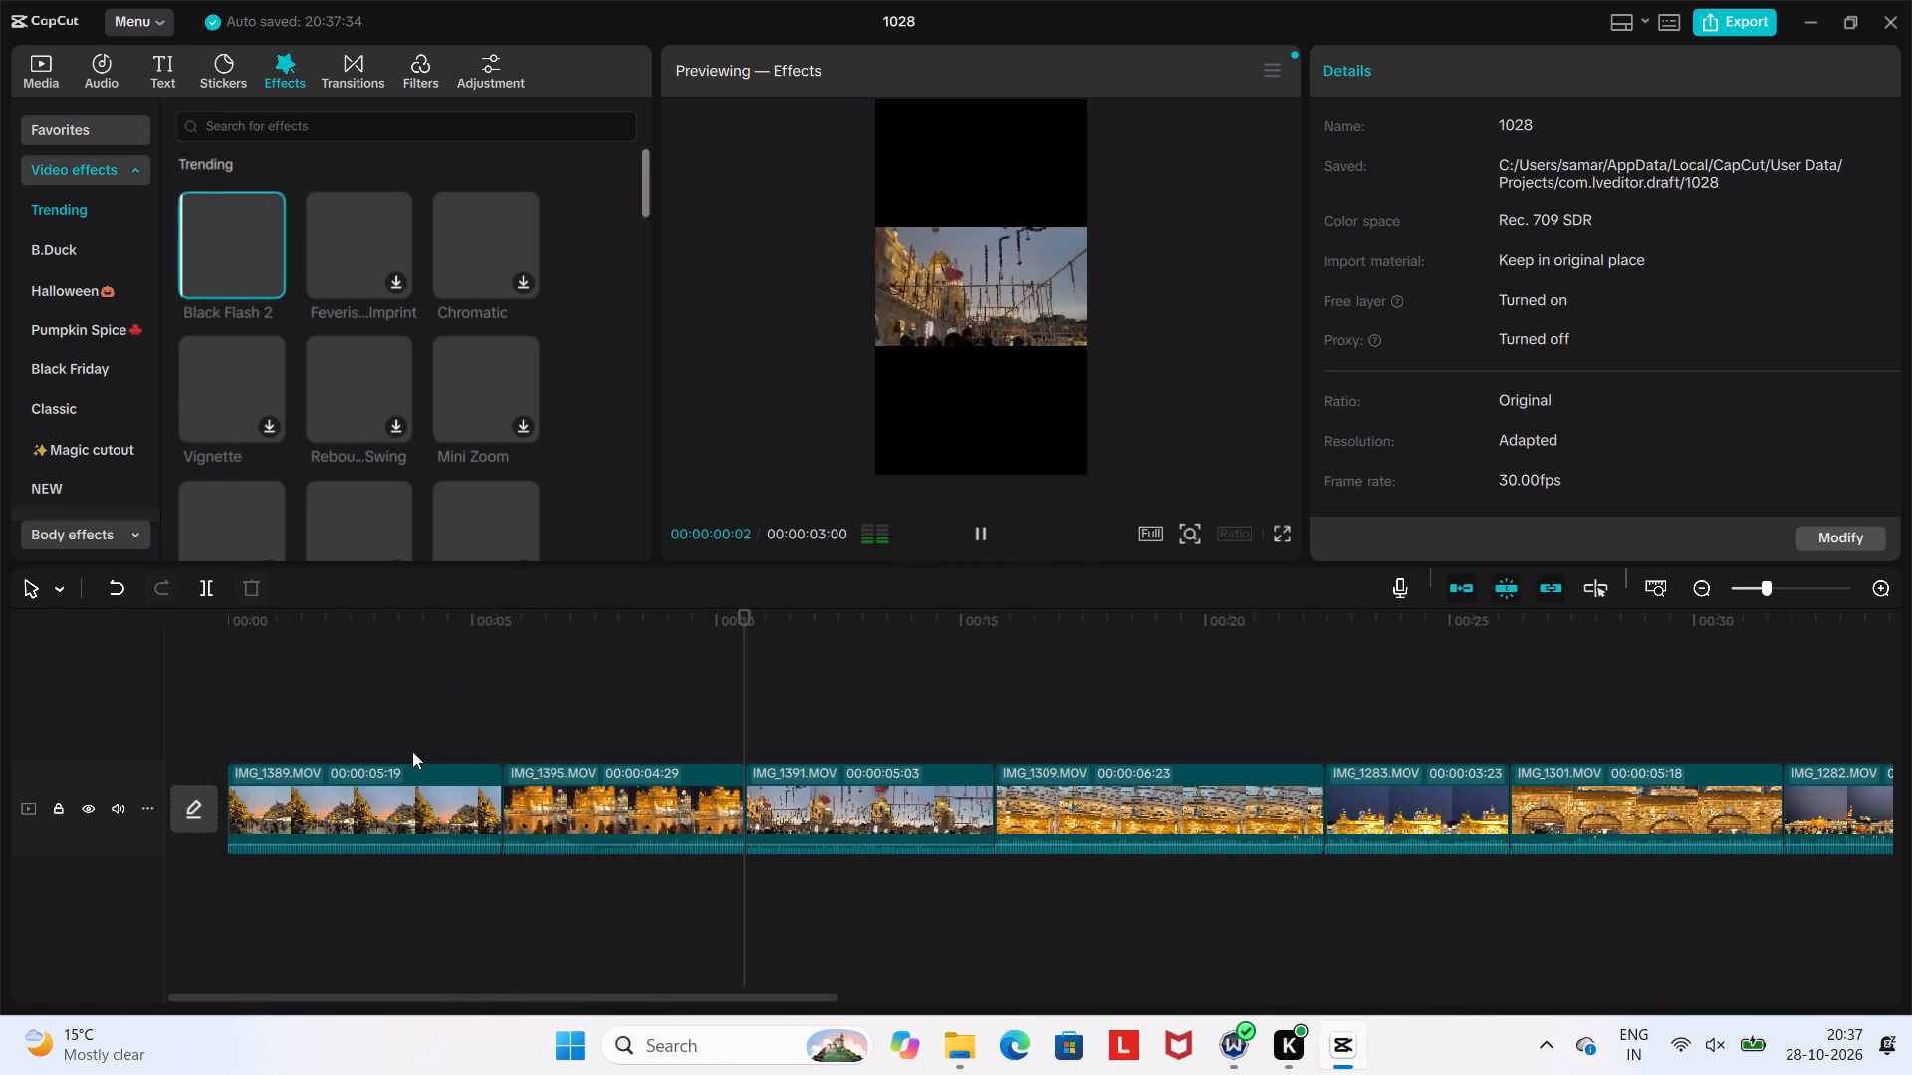
{"action": "left_click", "coordinate": [393, 794]}
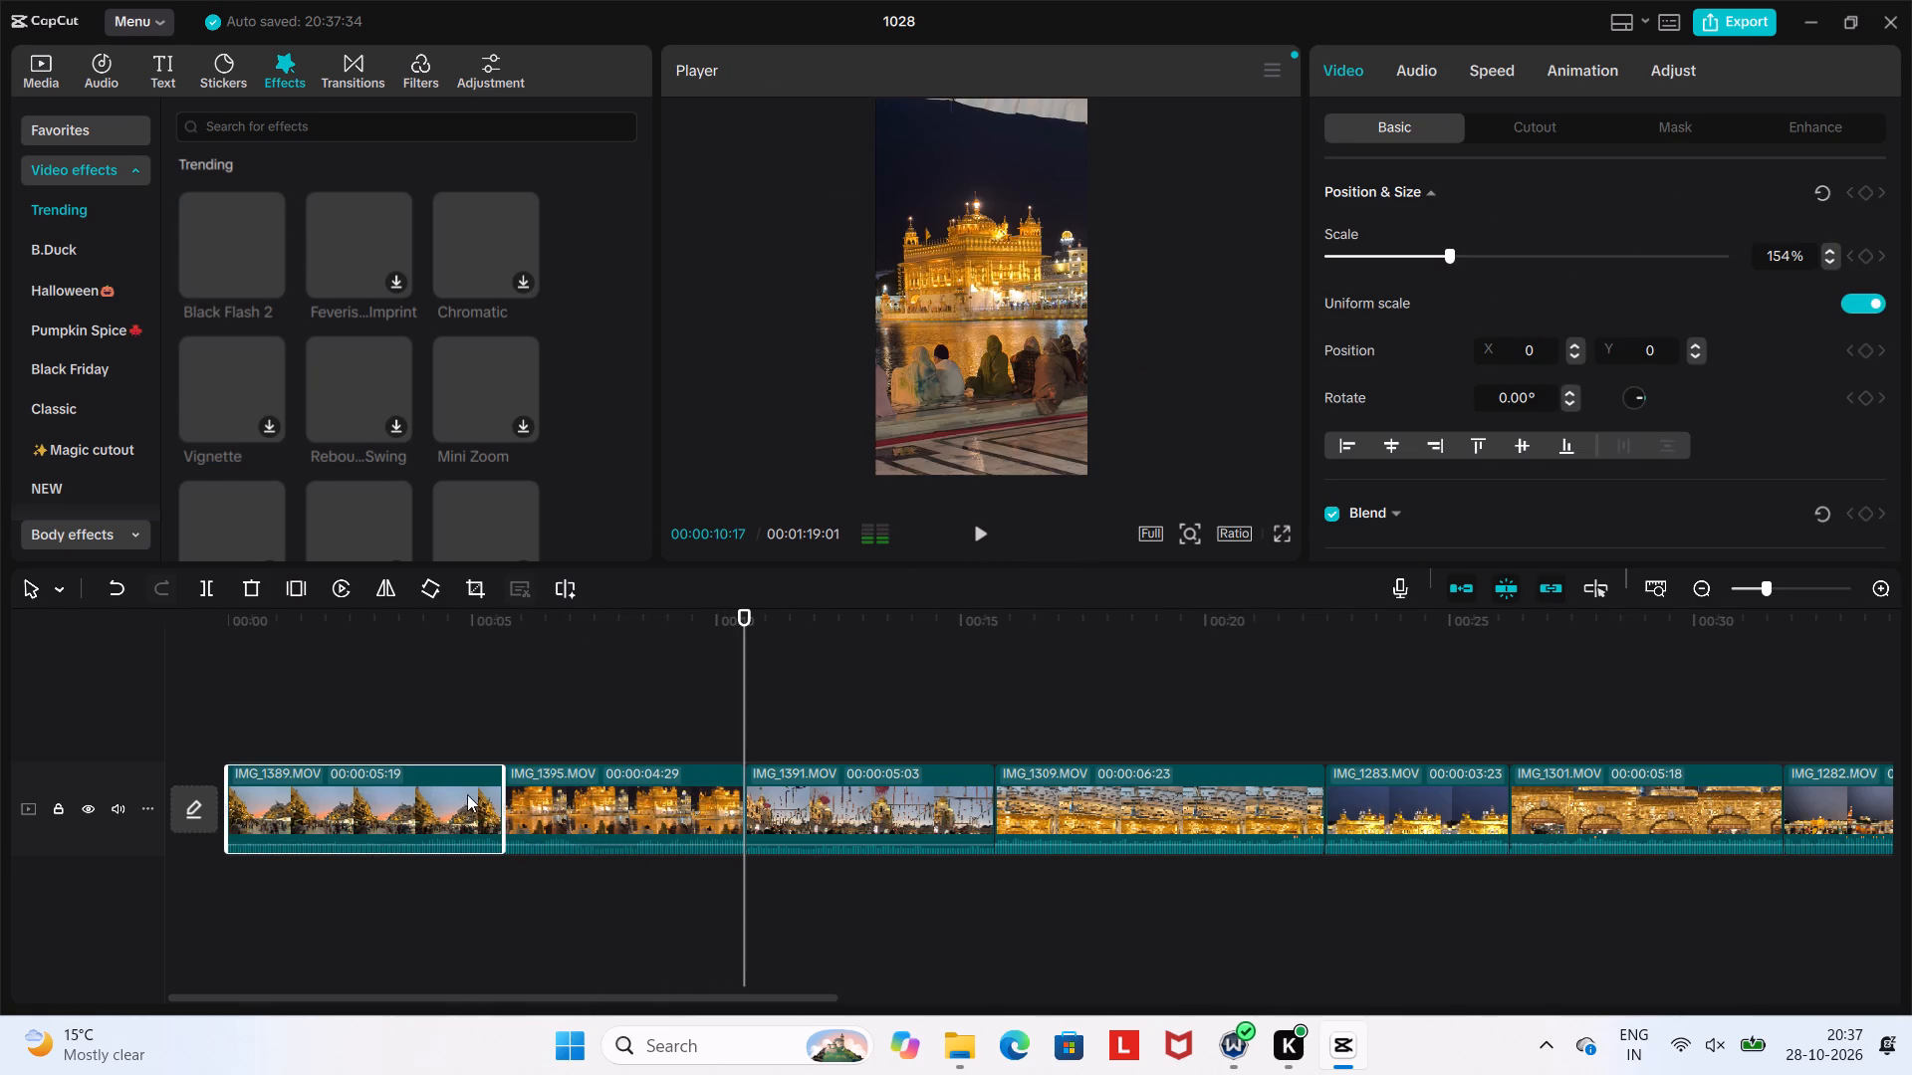
Reorder the timeline so IMG_1283.MOV comes before IMG_1309.MOV and IMG_1391.MOV comes before IMG_1395.MOV.
{"action": "left_click_drag", "start_coordinate": [1066, 823], "coordinate": [1163, 825]}
{"action": "left_click", "coordinate": [975, 536]}
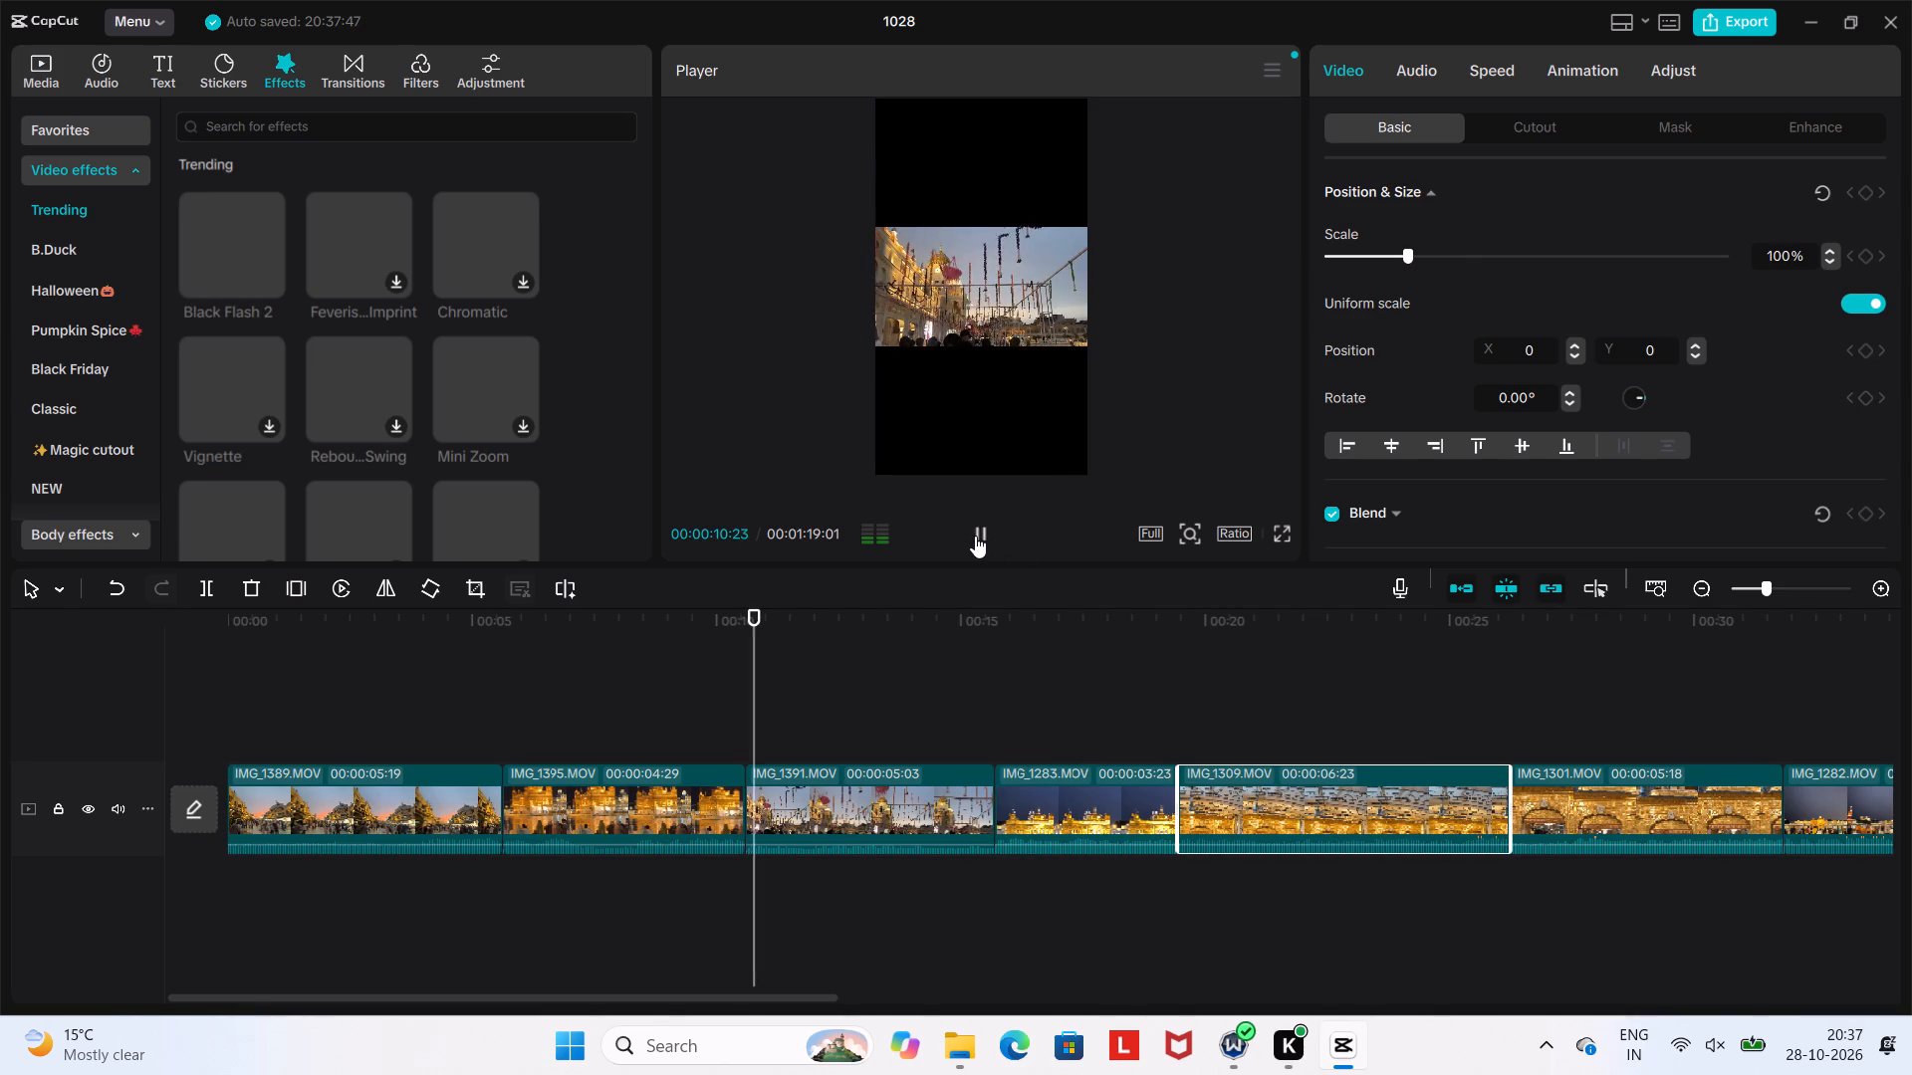
{"action": "left_click_drag", "start_coordinate": [847, 811], "coordinate": [622, 814]}
Play part of the IMG_1395.MOV clip to check how its picture fills the frame.
{"action": "left_click", "coordinate": [975, 534]}
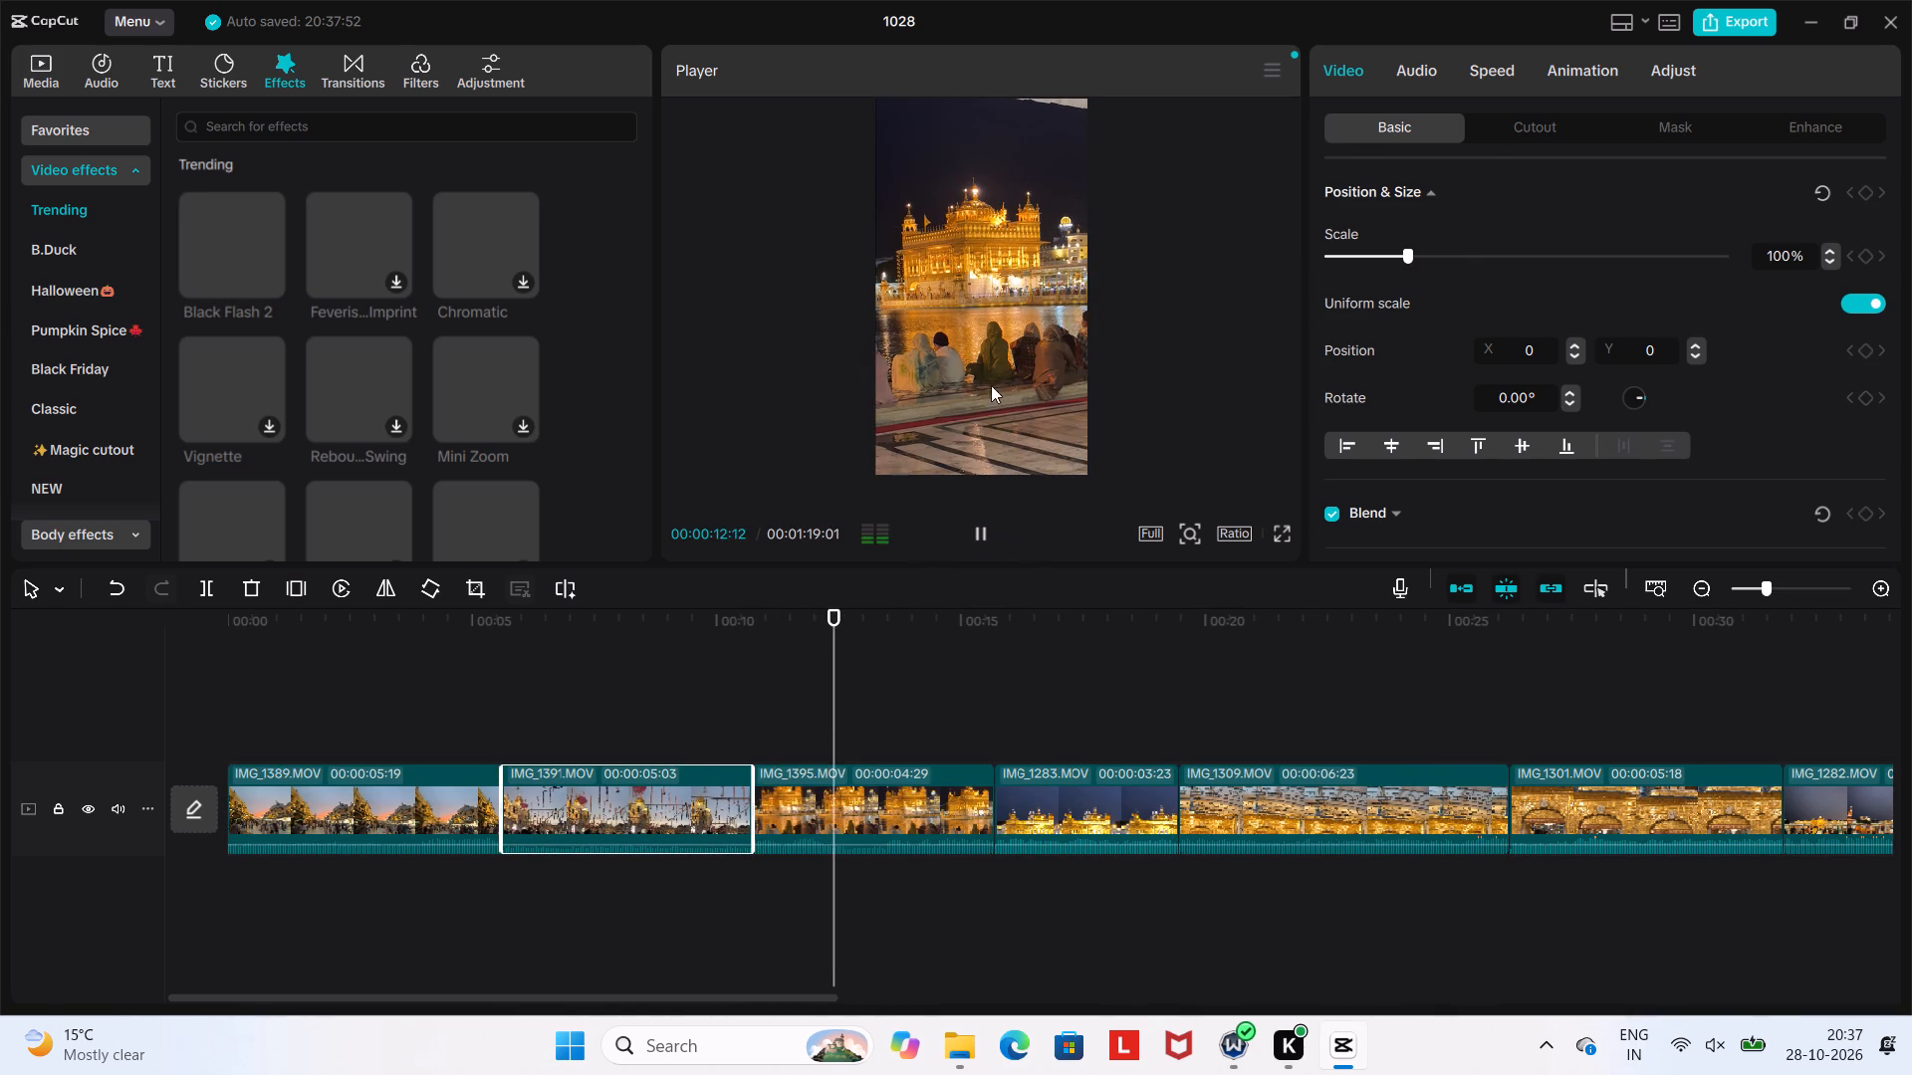
{"action": "left_click", "coordinate": [986, 372]}
{"action": "left_click", "coordinate": [1061, 418]}
{"action": "left_click", "coordinate": [998, 337]}
{"action": "left_click", "coordinate": [980, 228]}
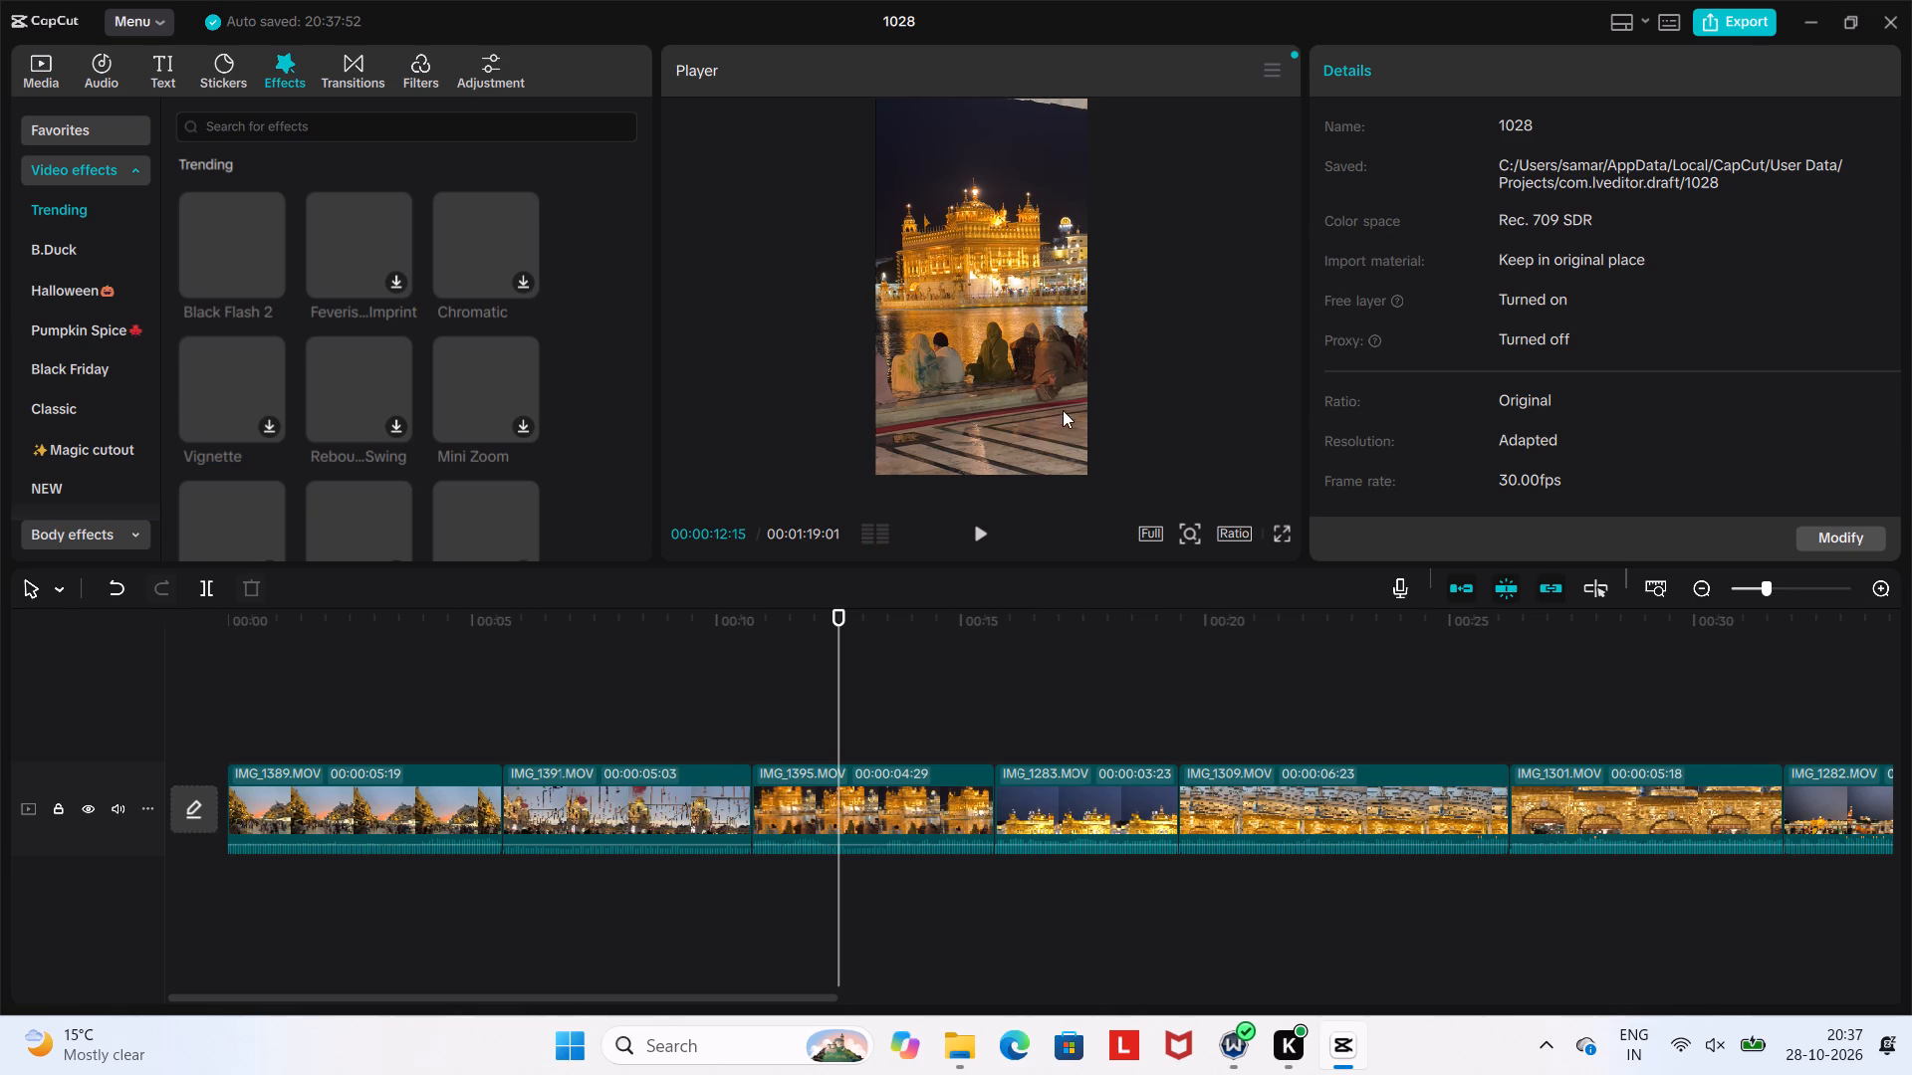
{"action": "left_click_drag", "start_coordinate": [1052, 432], "coordinate": [1052, 442]}
{"action": "left_click", "coordinate": [961, 556]}
{"action": "left_click", "coordinate": [982, 547]}
{"action": "left_click", "coordinate": [1008, 430]}
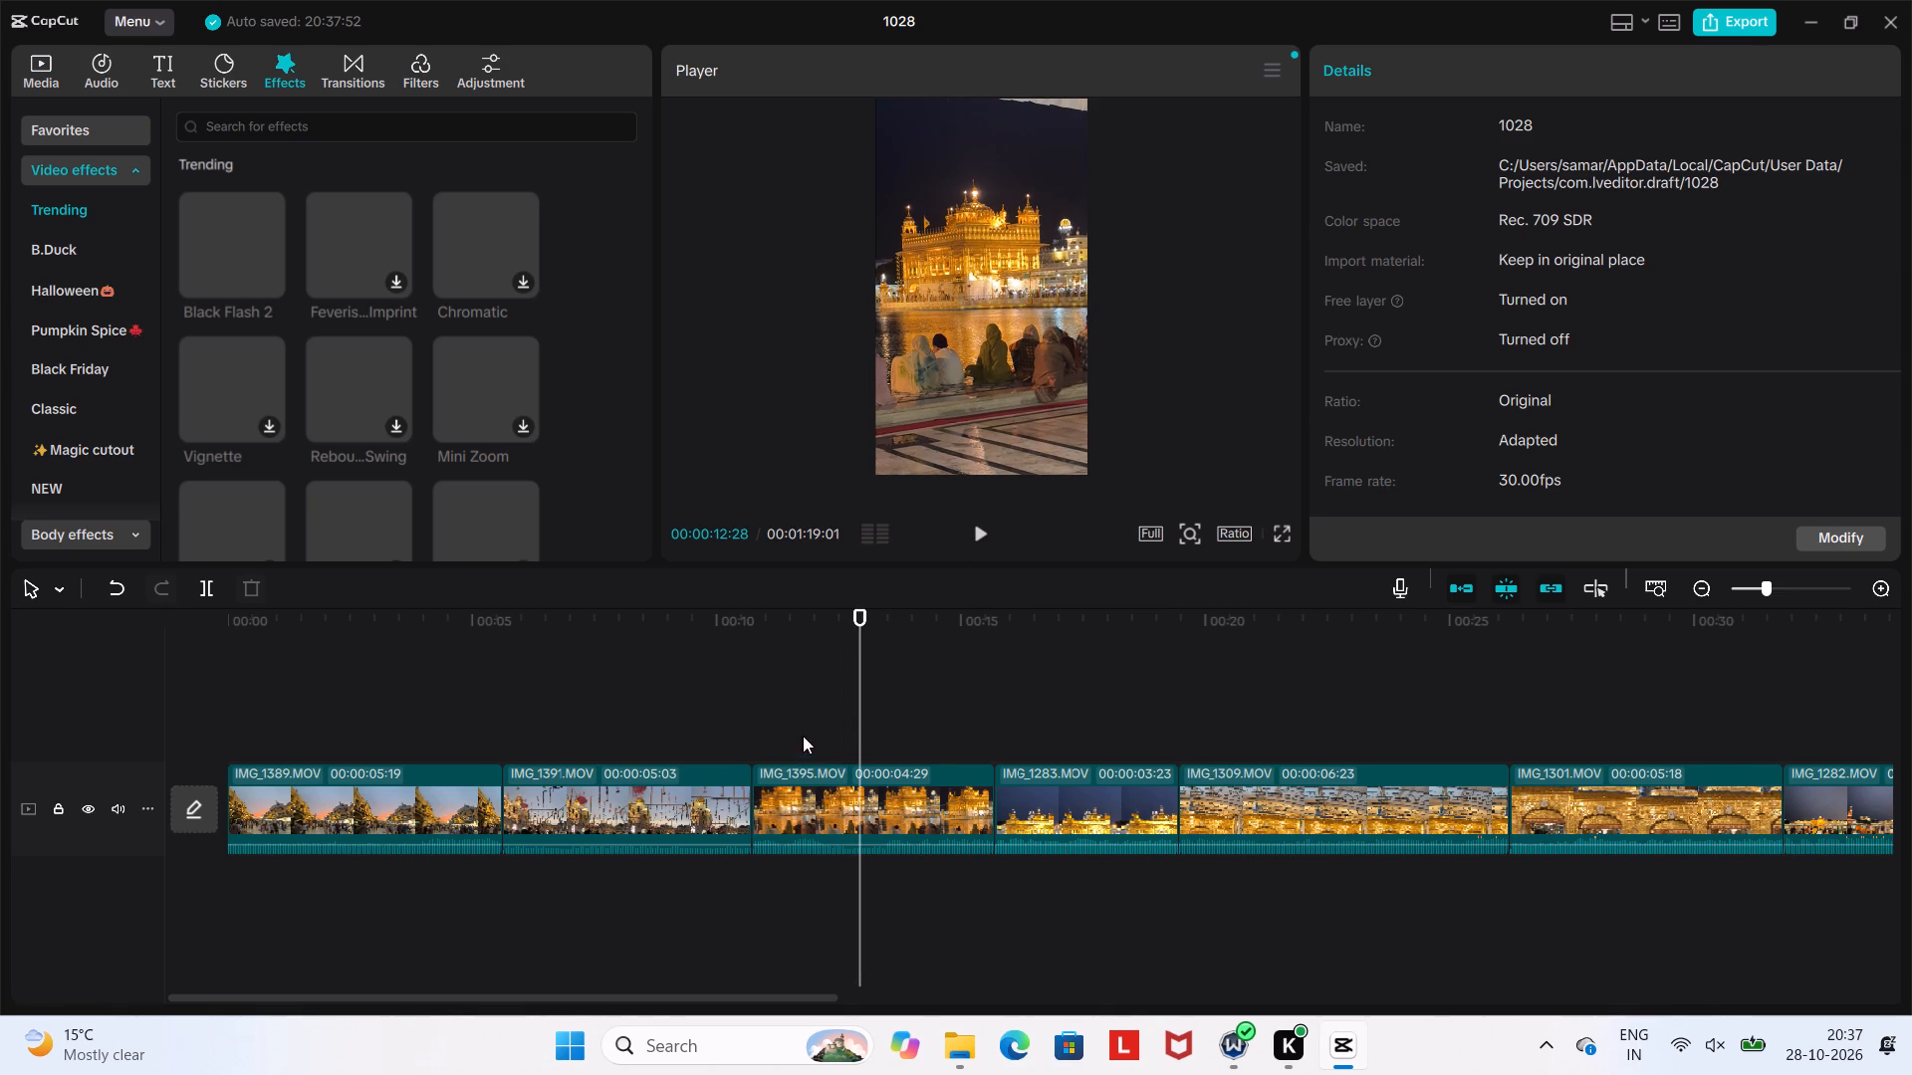
Enlarge the IMG_1395.MOV clip's picture to 131% scale and shift it down in the frame.
{"action": "left_click", "coordinate": [836, 796]}
{"action": "left_click_drag", "start_coordinate": [1091, 468], "coordinate": [1111, 498]}
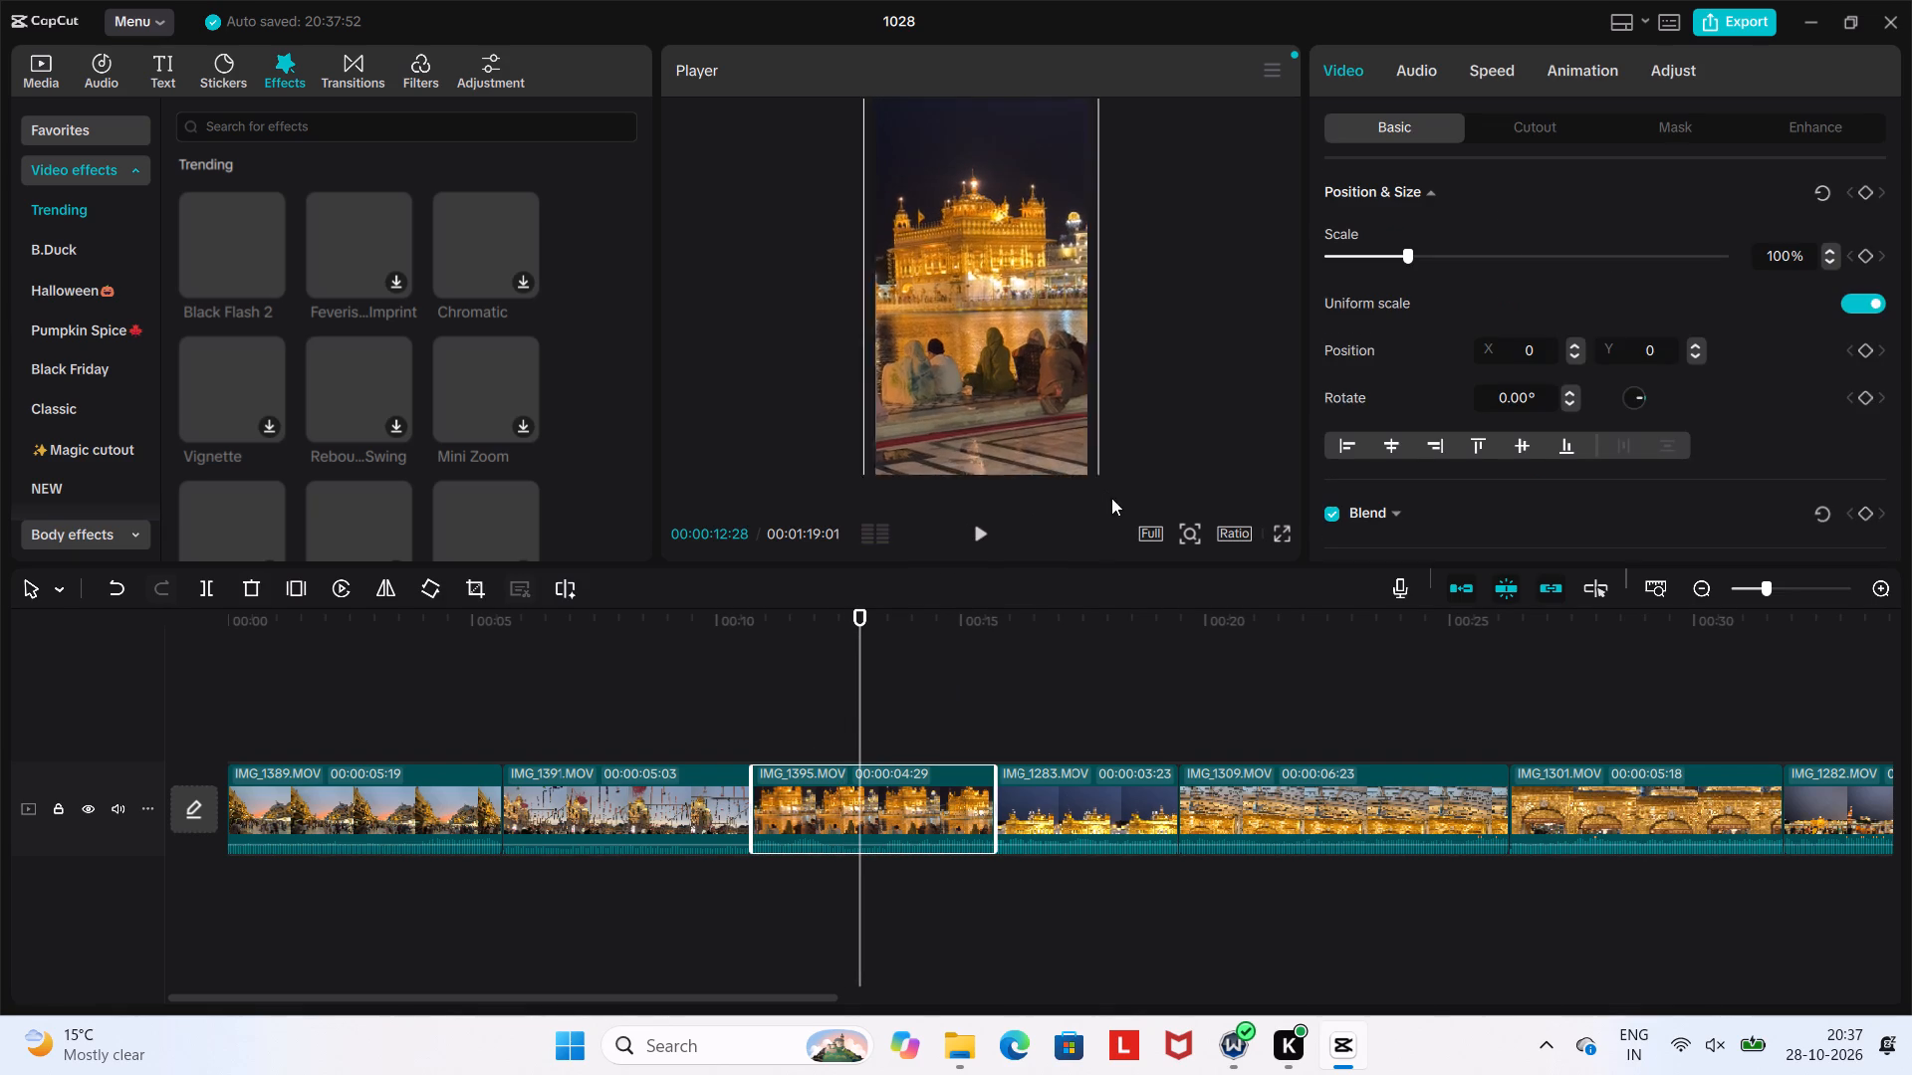
{"action": "left_click_drag", "start_coordinate": [1111, 498], "coordinate": [1147, 549]}
{"action": "left_click_drag", "start_coordinate": [1020, 385], "coordinate": [1037, 476]}
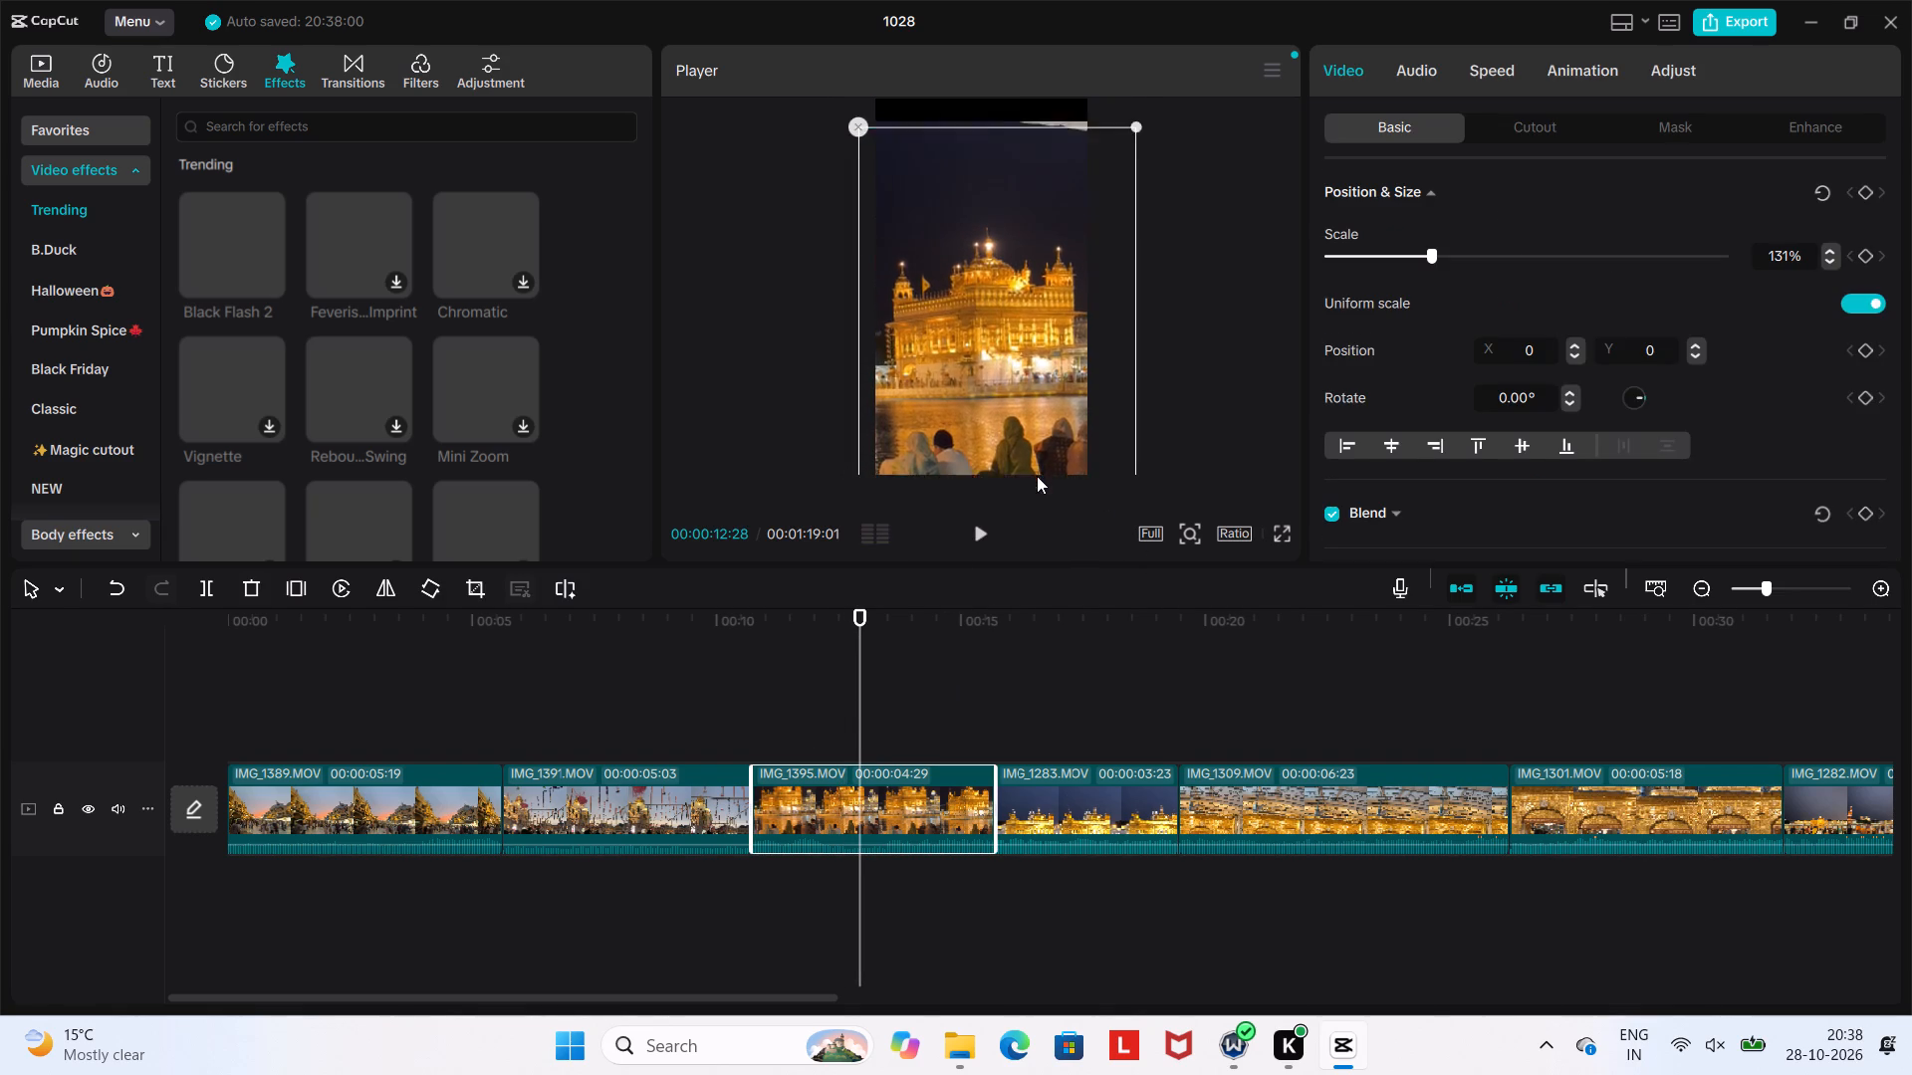
{"action": "left_click_drag", "start_coordinate": [1037, 476], "coordinate": [1030, 445]}
{"action": "left_click_drag", "start_coordinate": [1018, 416], "coordinate": [1018, 402]}
{"action": "left_click", "coordinate": [1053, 448]}
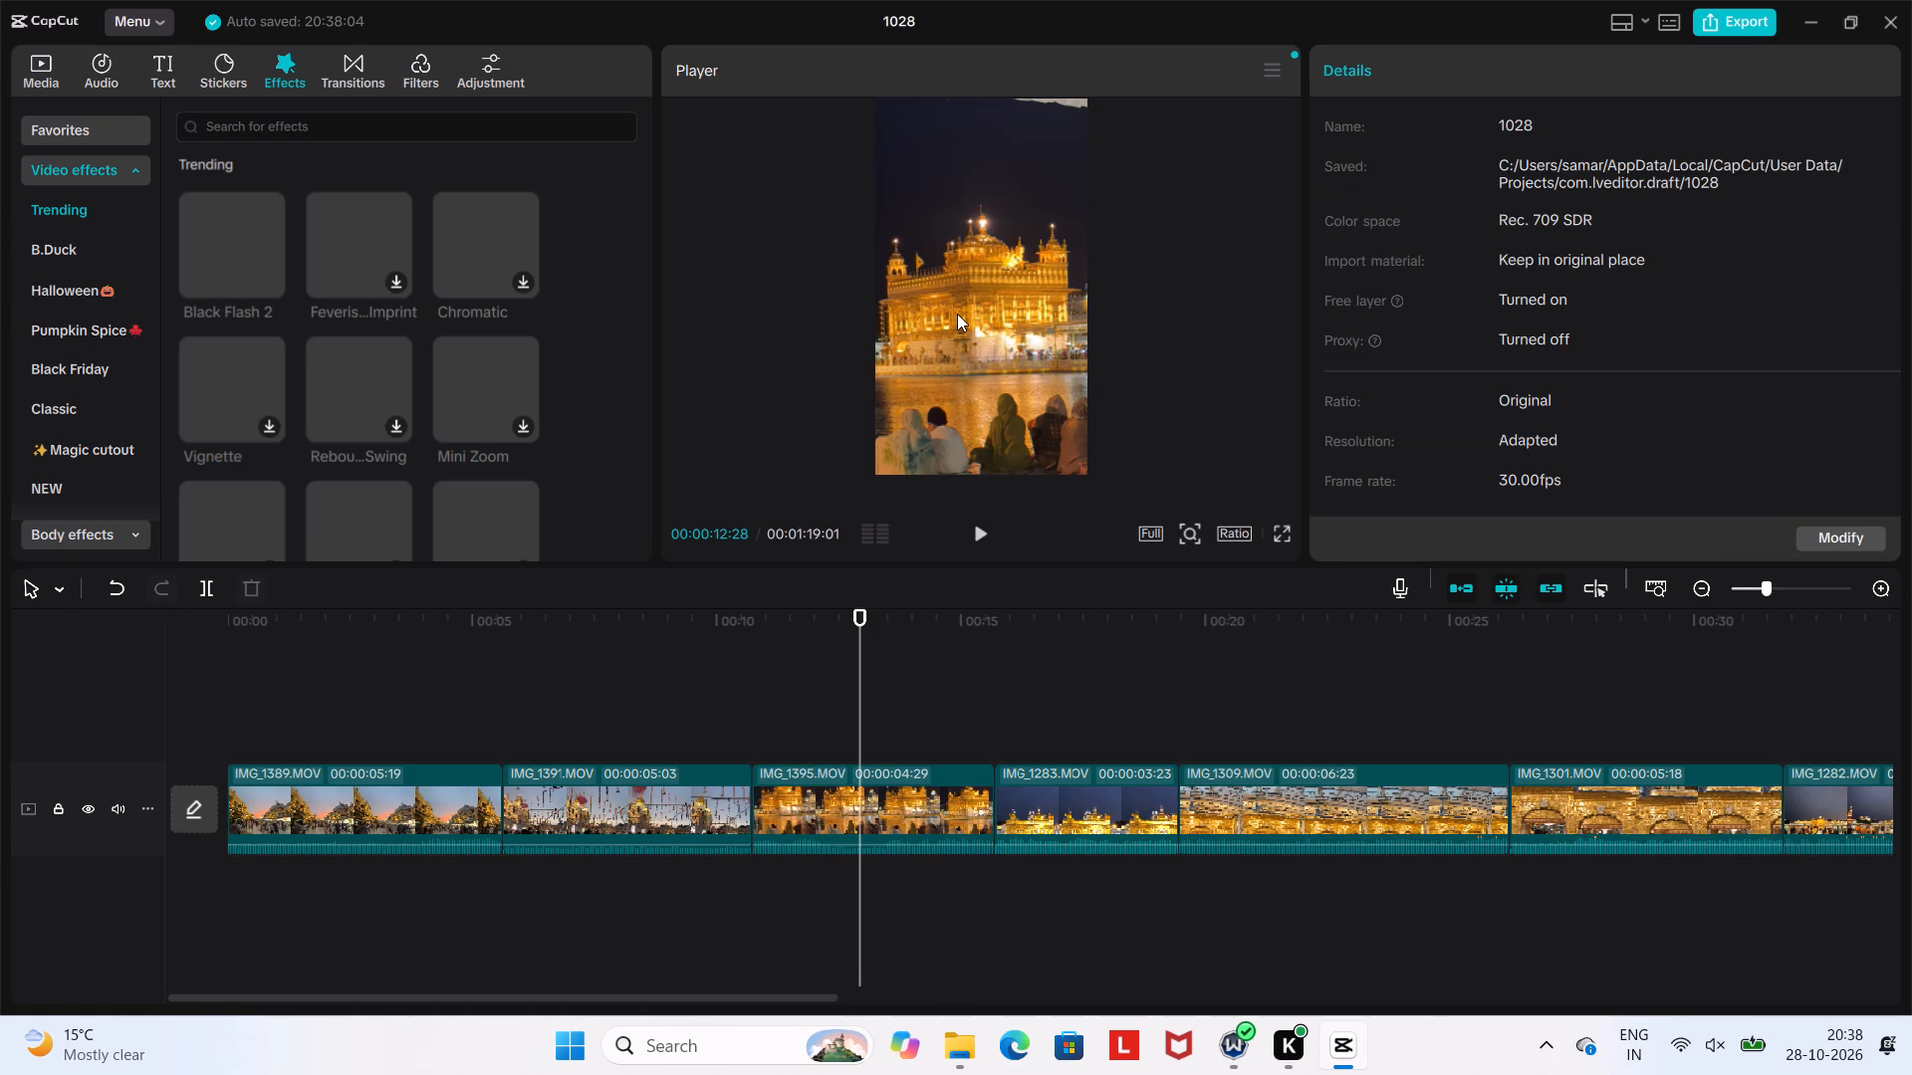
Play on into the IMG_1283.MOV clip to check its framing.
{"action": "left_click", "coordinate": [957, 314]}
{"action": "left_click", "coordinate": [980, 536]}
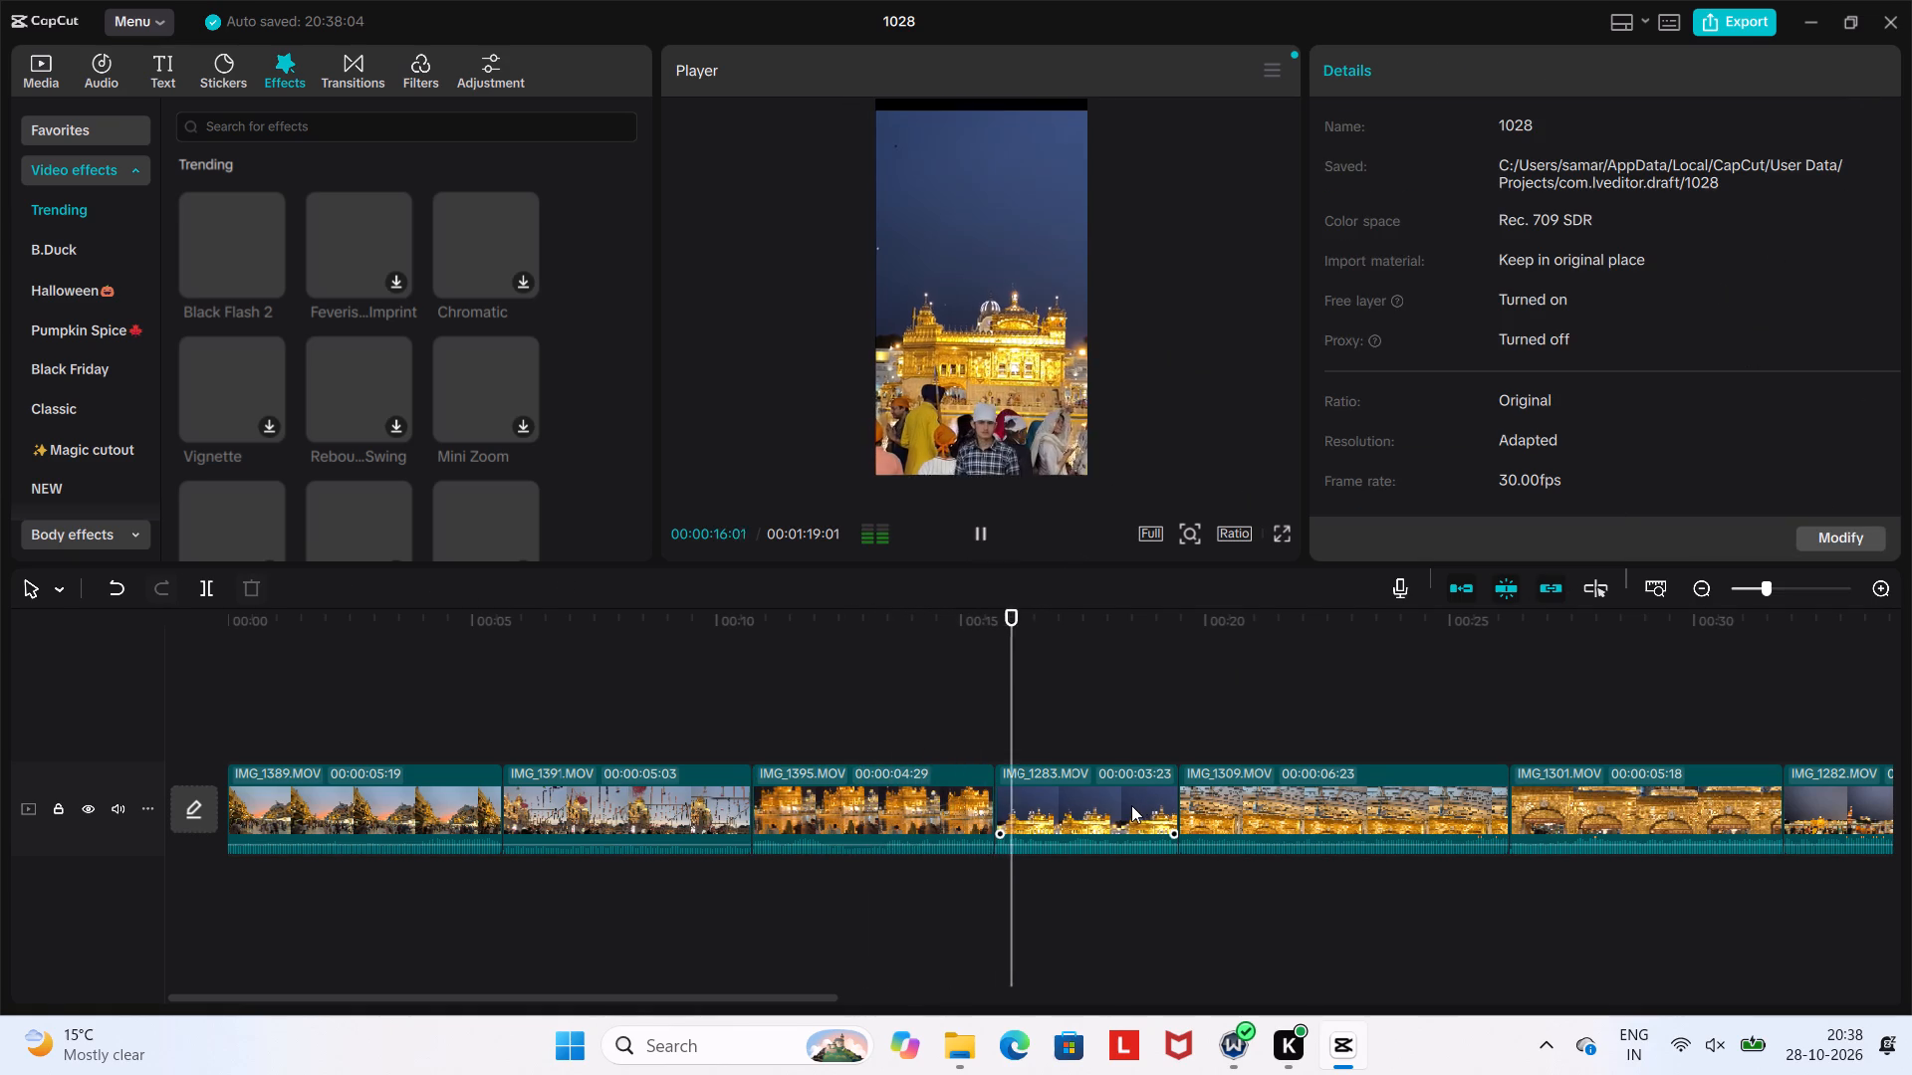
{"action": "left_click", "coordinate": [953, 412]}
{"action": "left_click", "coordinate": [990, 361]}
{"action": "left_click", "coordinate": [972, 548]}
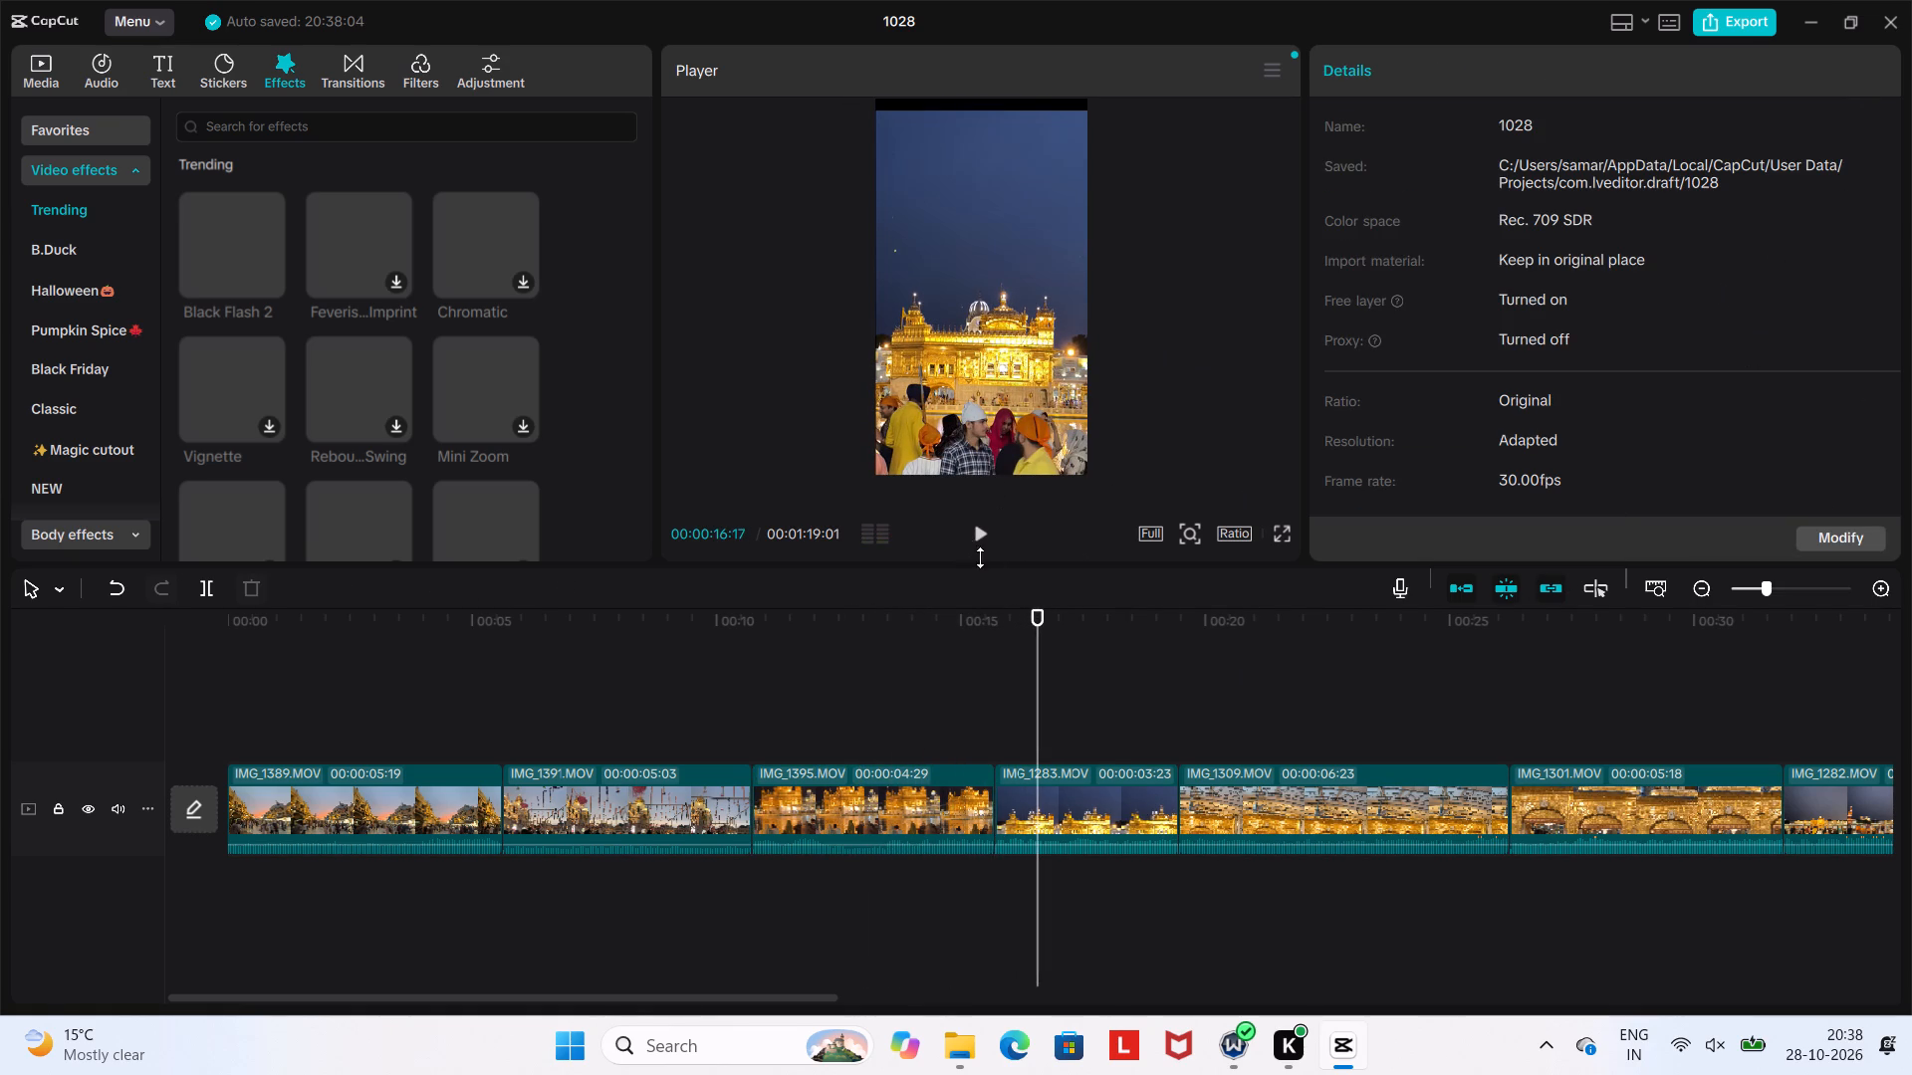
Enlarge the IMG_1283.MOV clip's picture to 113% scale.
{"action": "left_click", "coordinate": [1106, 812]}
{"action": "left_click", "coordinate": [1017, 363]}
{"action": "scroll", "coordinate": [1016, 362], "scroll_direction": "up", "scroll_amount": 2}
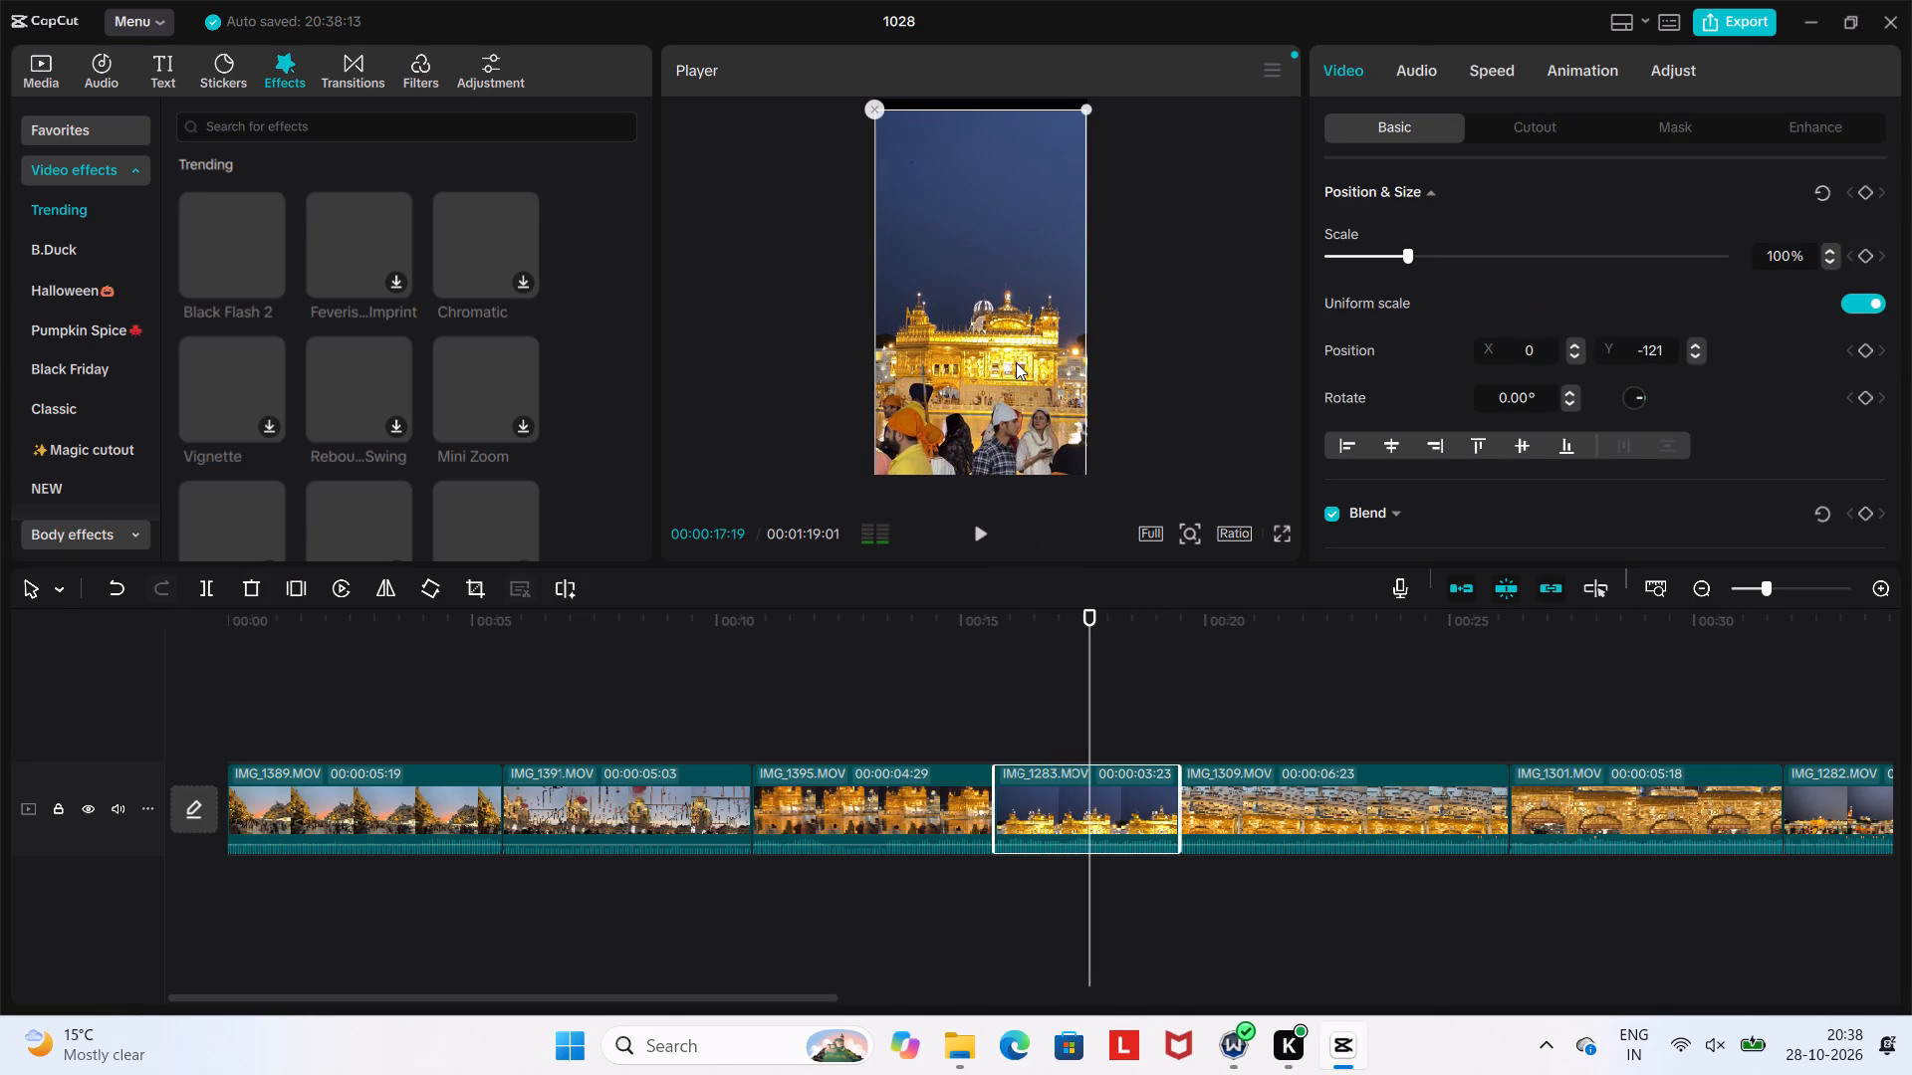
{"action": "scroll", "coordinate": [1016, 362], "scroll_direction": "up", "scroll_amount": 2}
{"action": "scroll", "coordinate": [1016, 362], "scroll_direction": "down", "scroll_amount": 6}
{"action": "scroll", "coordinate": [1016, 362], "scroll_direction": "up", "scroll_amount": 2}
{"action": "left_click", "coordinate": [992, 404]}
{"action": "left_click_drag", "start_coordinate": [1086, 110], "coordinate": [1055, 177]}
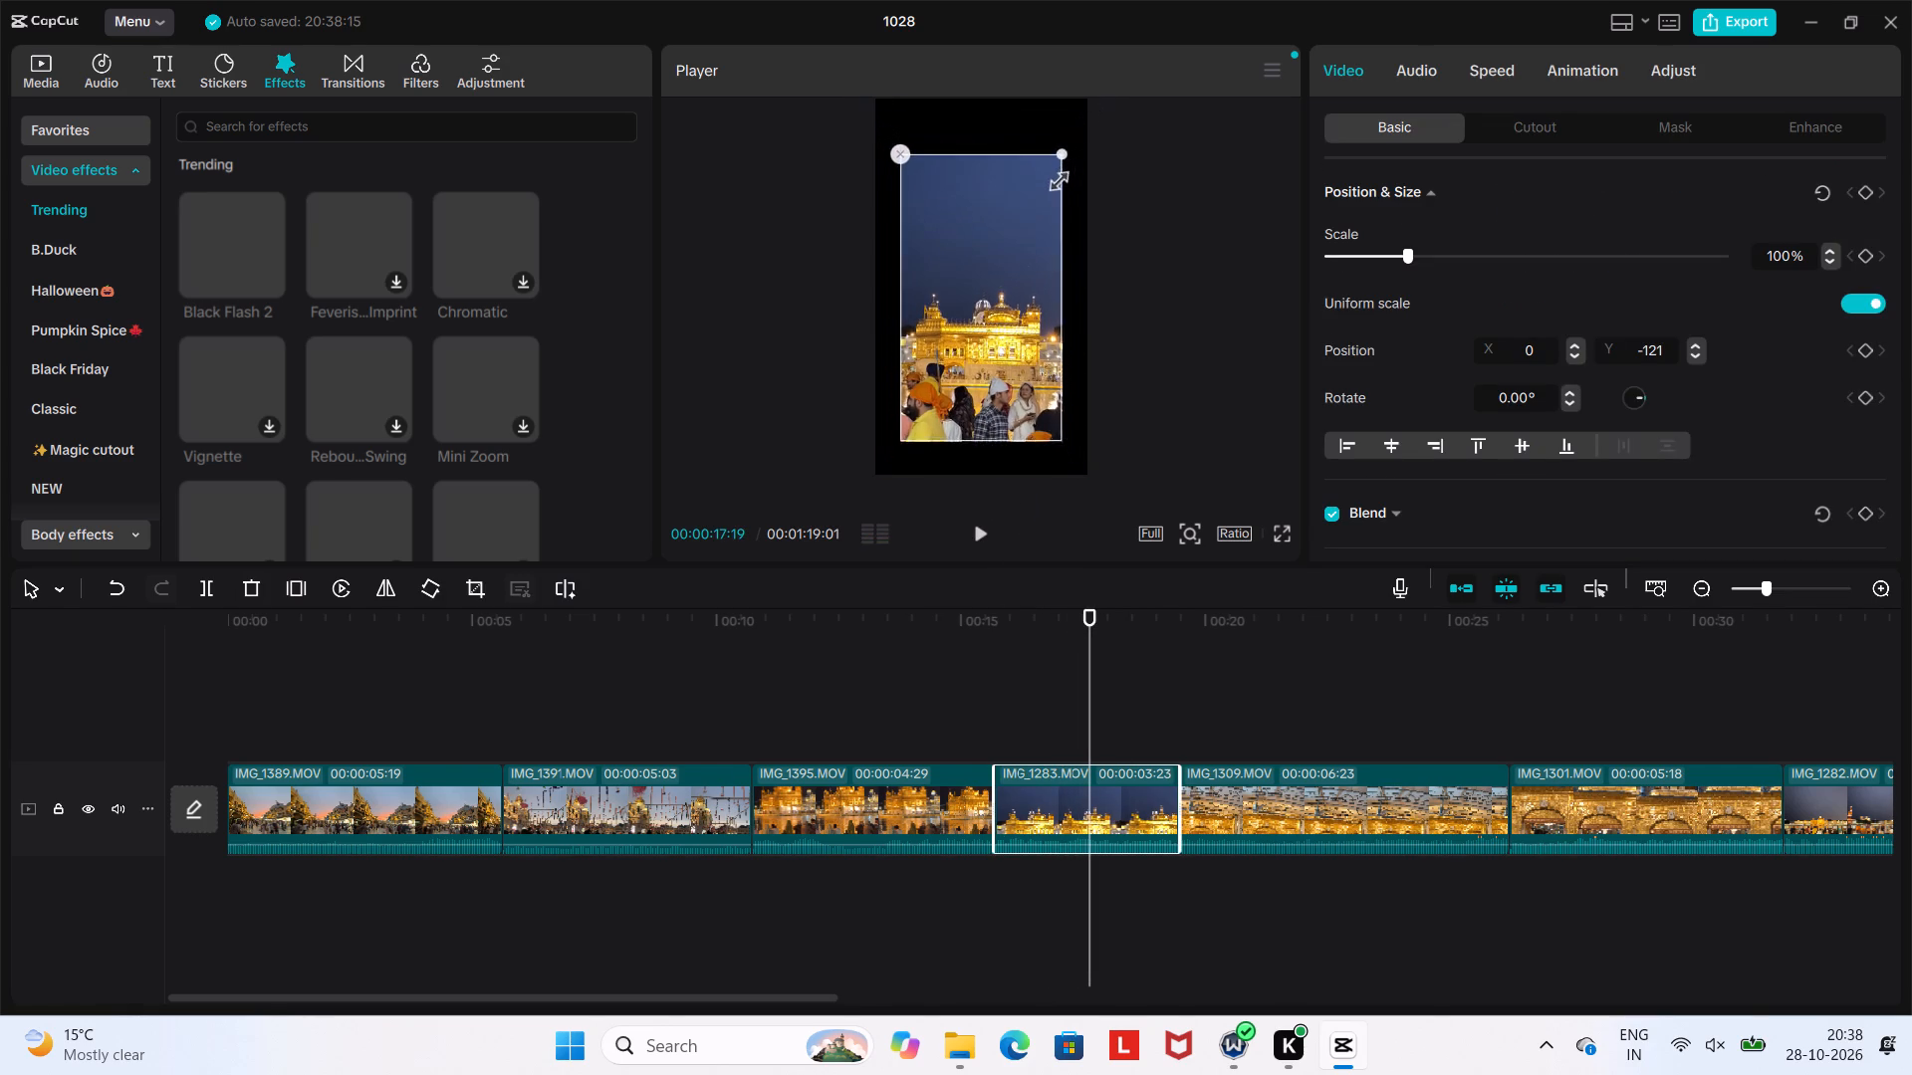
{"action": "left_click_drag", "start_coordinate": [1055, 177], "coordinate": [1100, 59]}
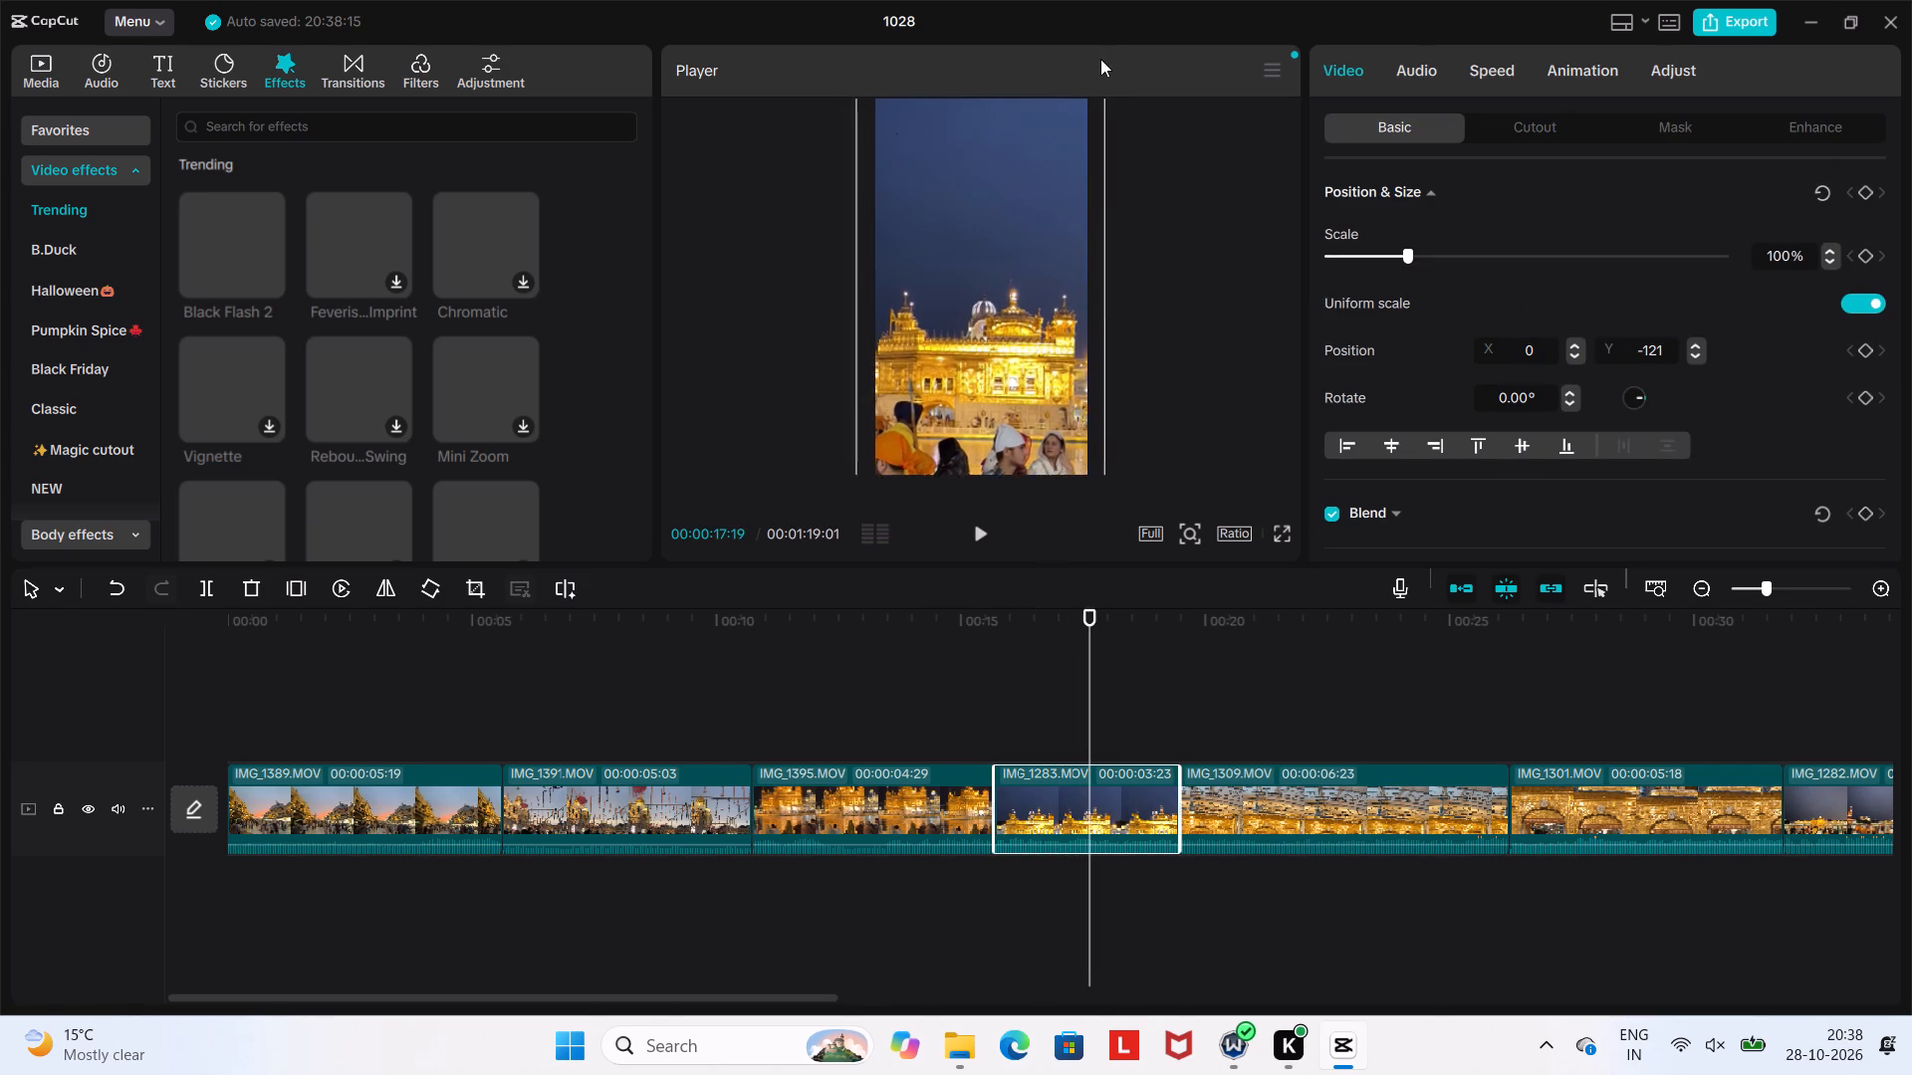
{"action": "left_click_drag", "start_coordinate": [1100, 59], "coordinate": [1099, 71]}
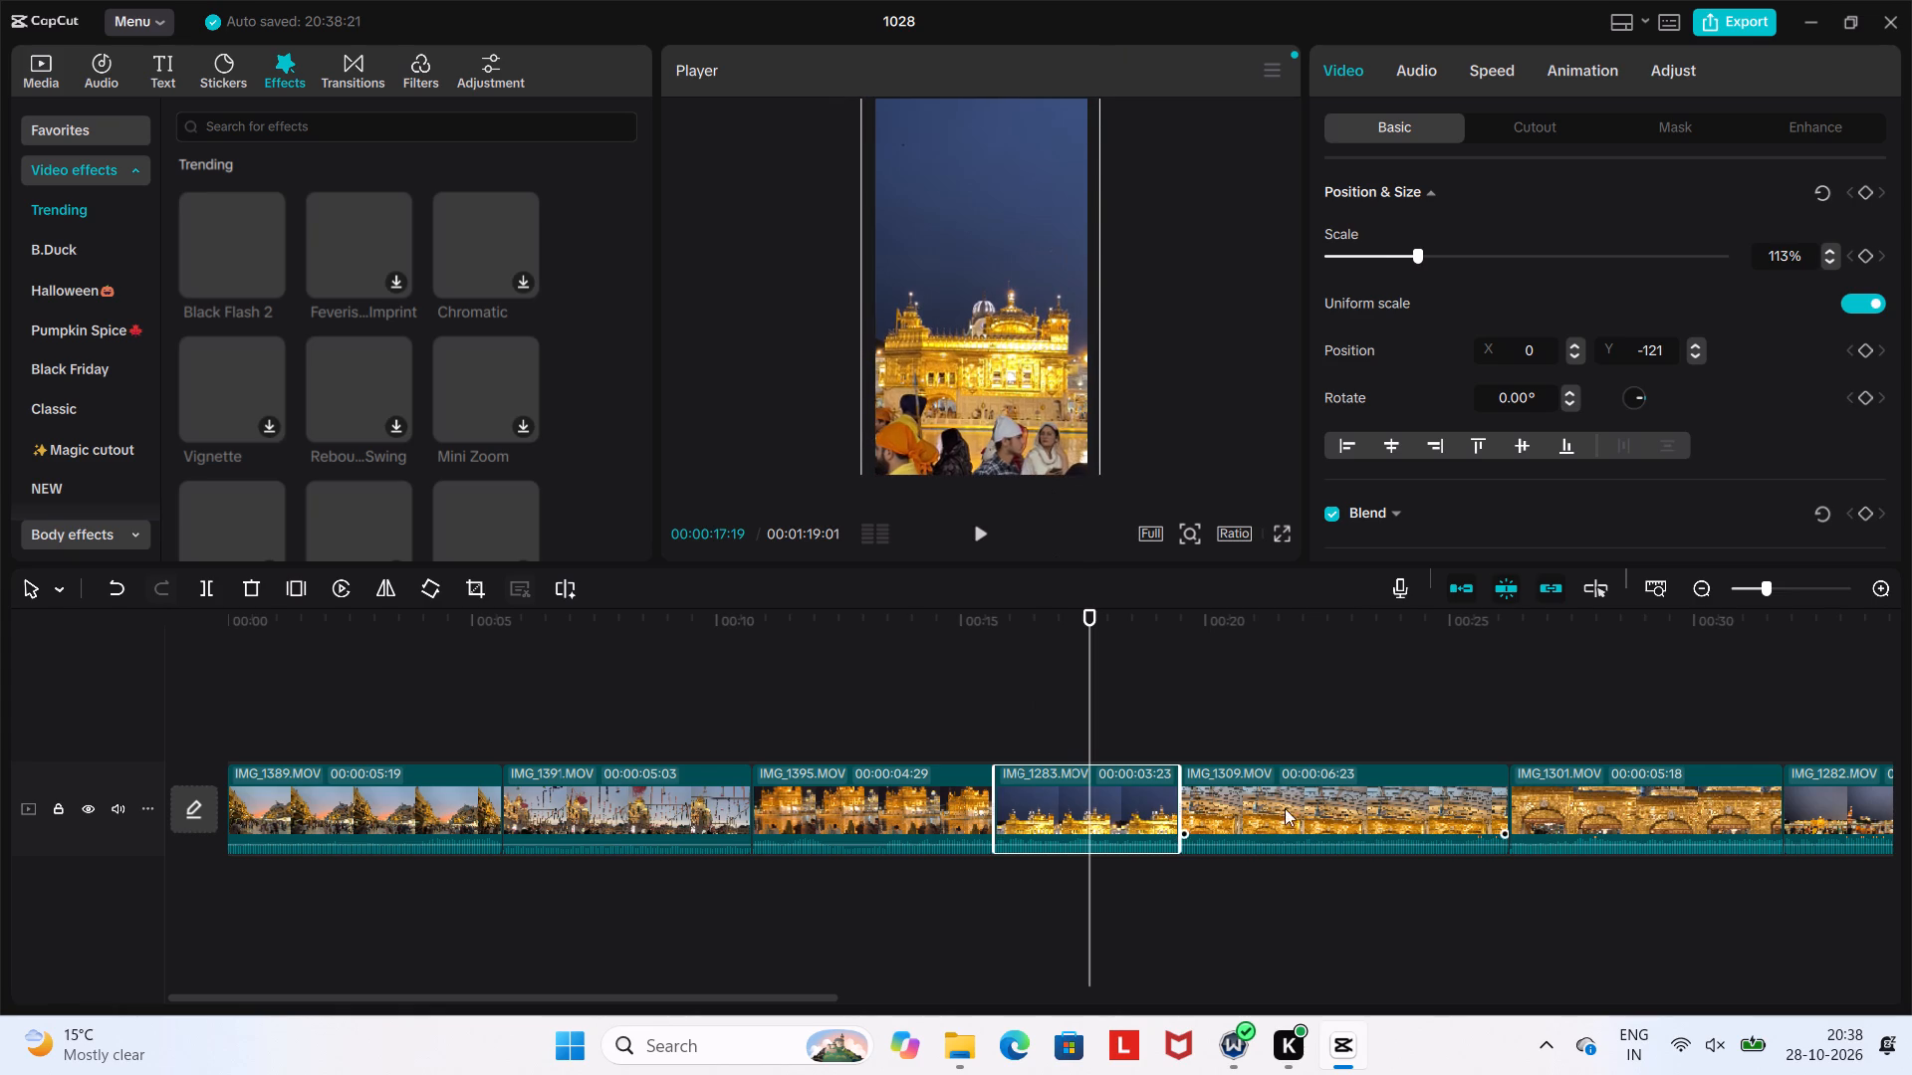
Play the IMG_1309.MOV clip to check its framing and scale its picture to 99%.
{"action": "left_click", "coordinate": [1332, 804]}
{"action": "left_click", "coordinate": [982, 533]}
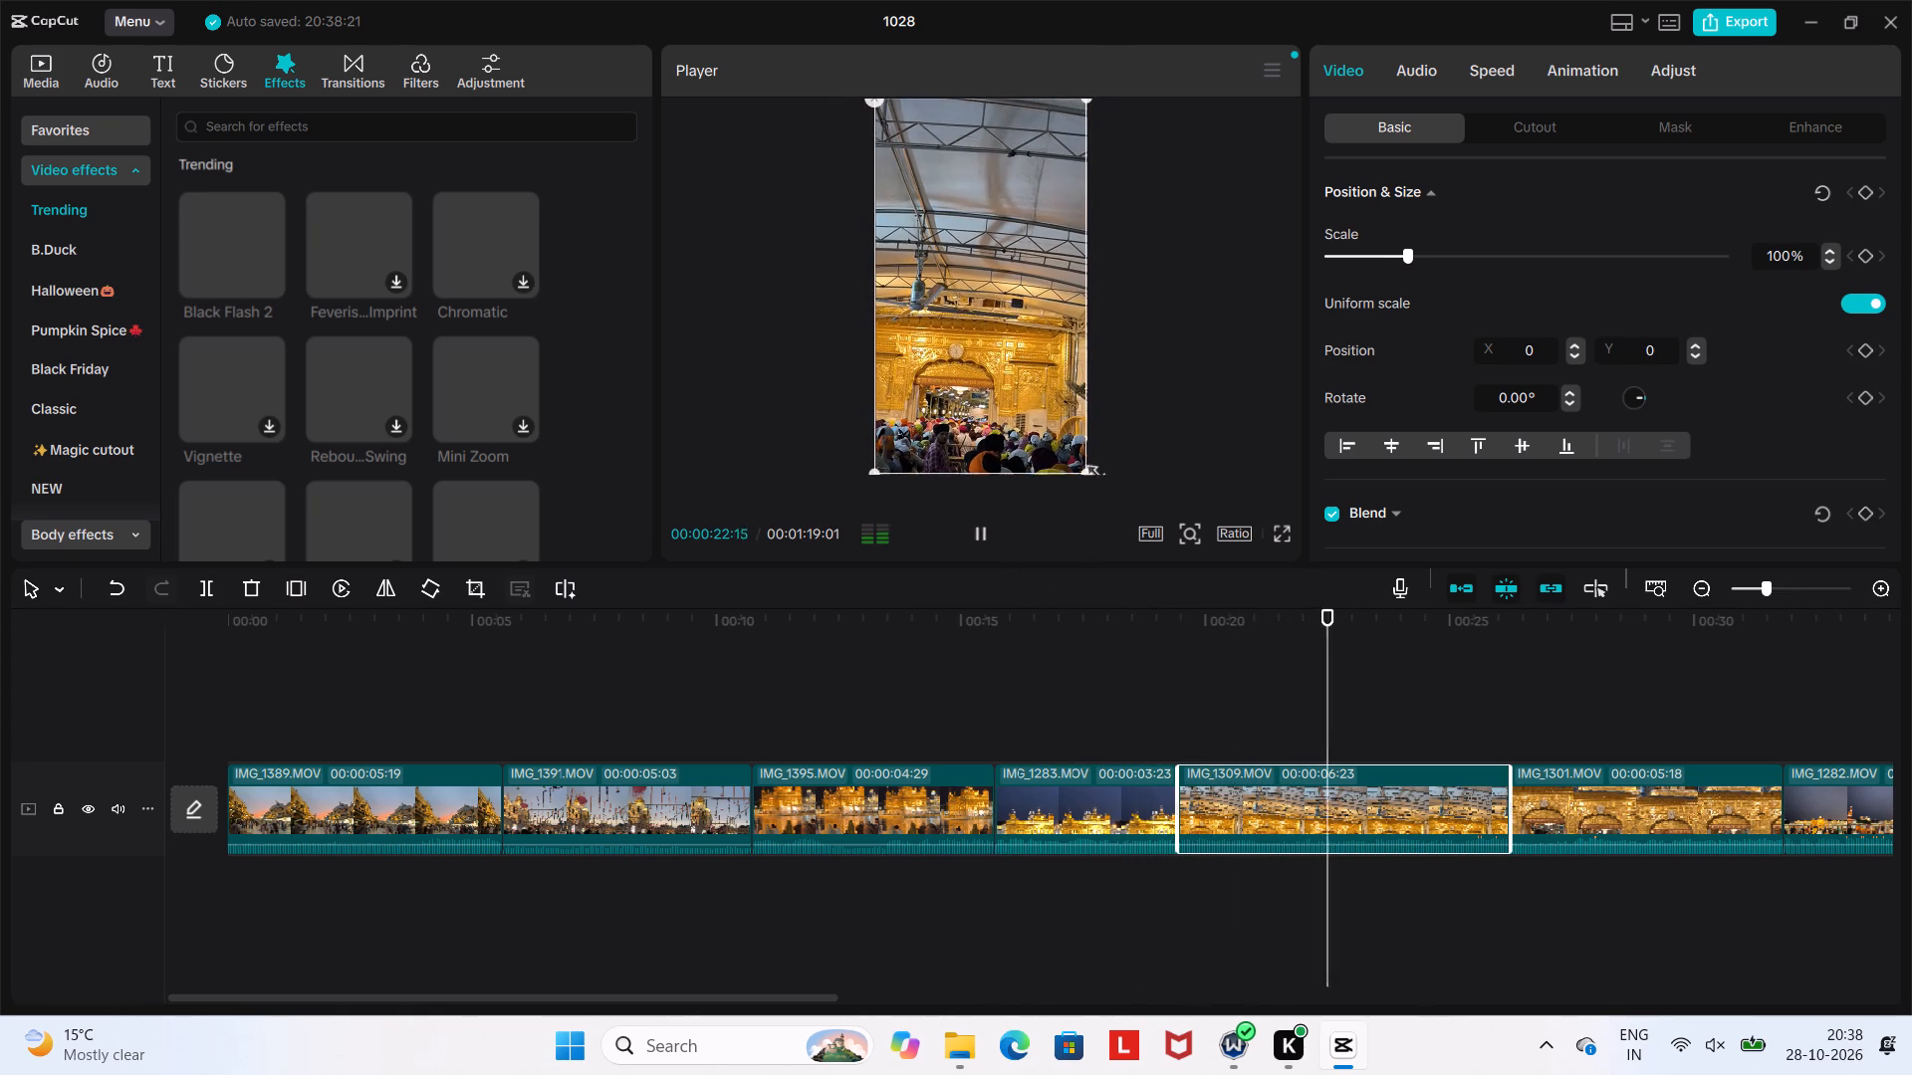
{"action": "left_click_drag", "start_coordinate": [1088, 474], "coordinate": [1073, 485]}
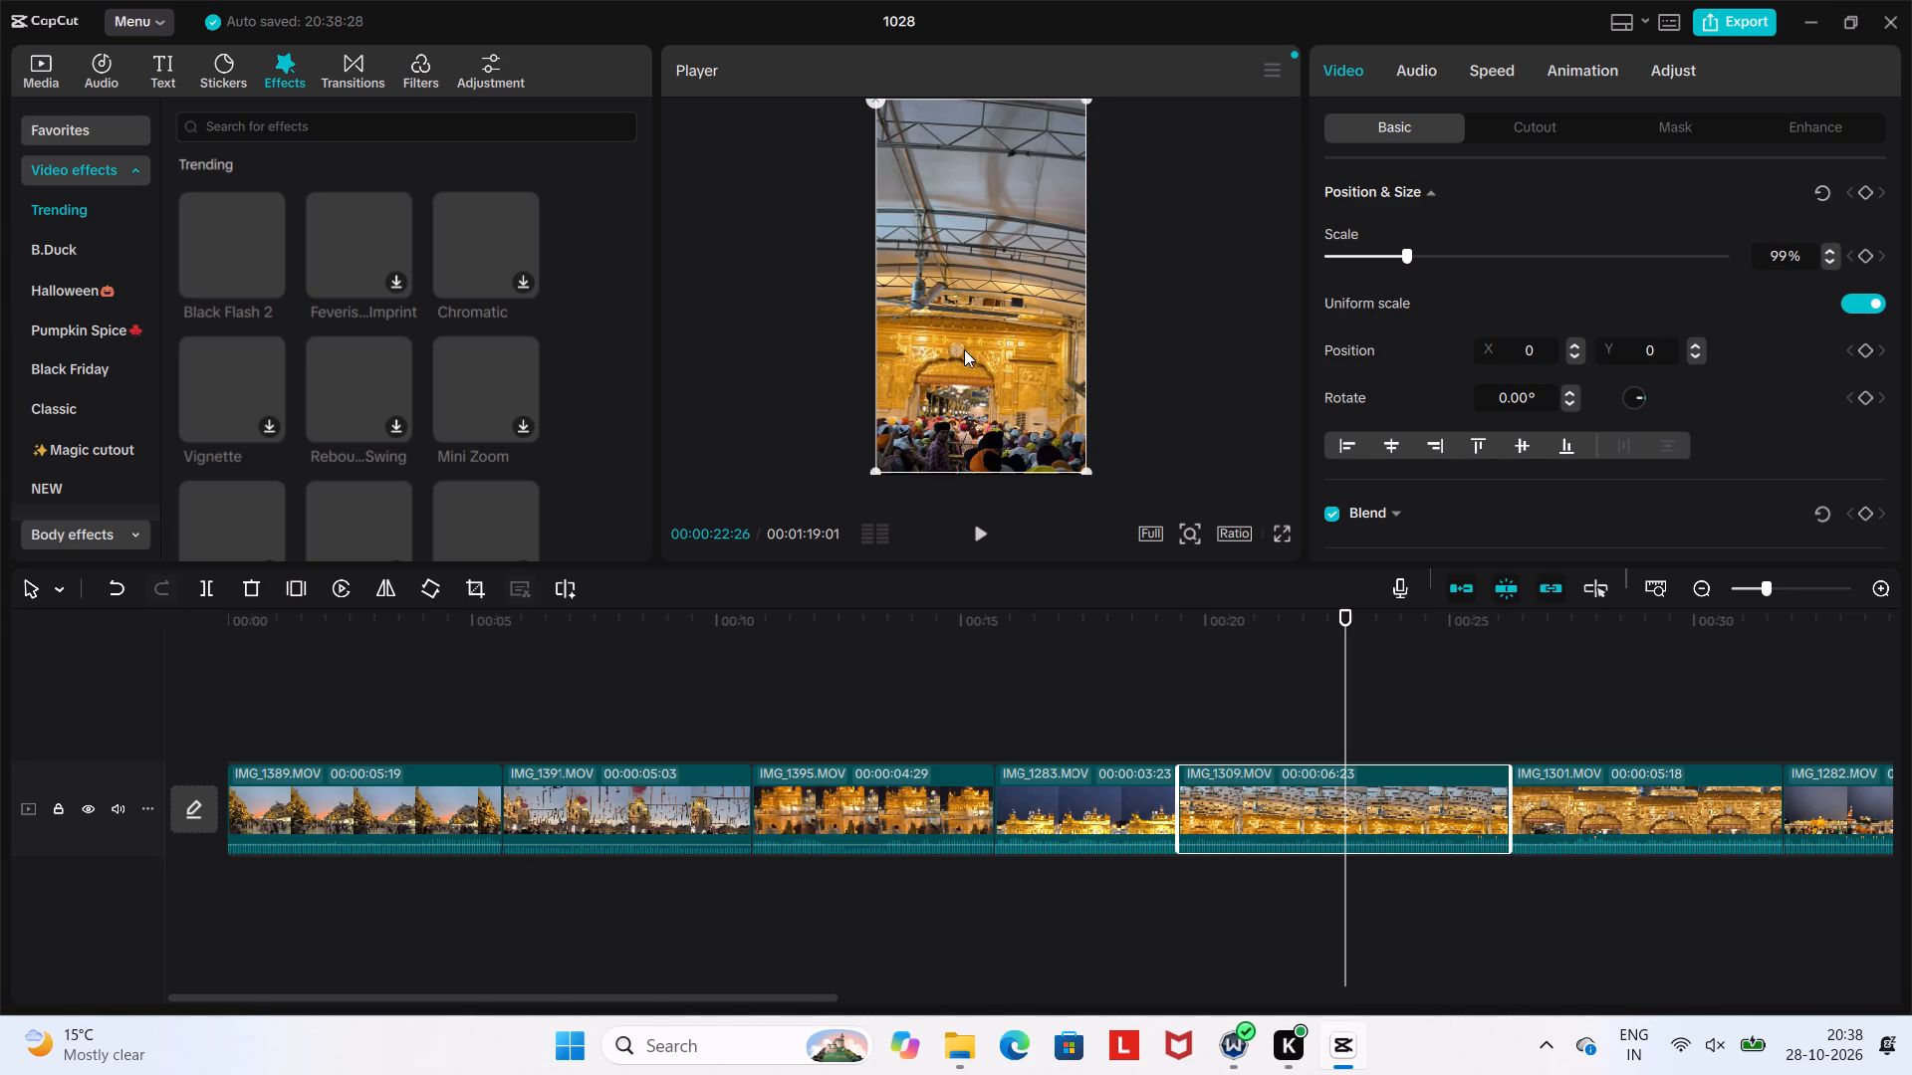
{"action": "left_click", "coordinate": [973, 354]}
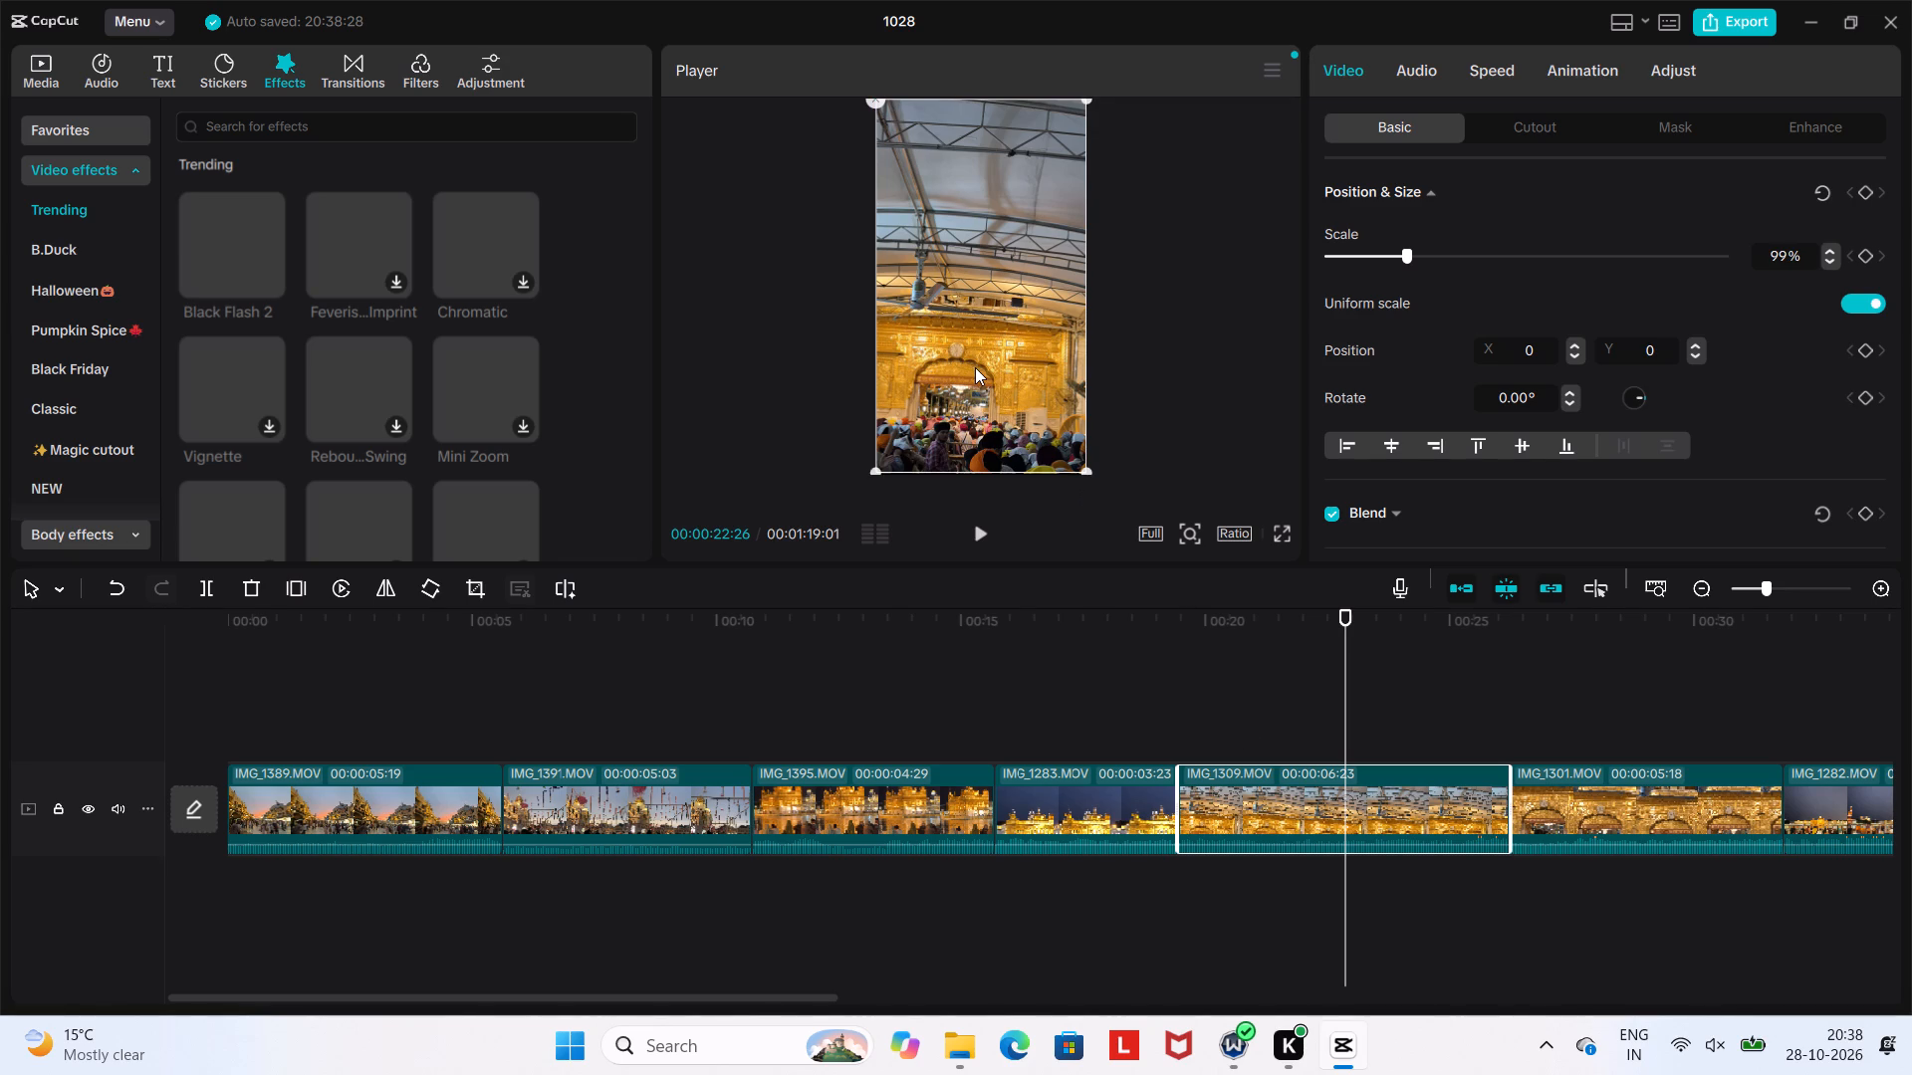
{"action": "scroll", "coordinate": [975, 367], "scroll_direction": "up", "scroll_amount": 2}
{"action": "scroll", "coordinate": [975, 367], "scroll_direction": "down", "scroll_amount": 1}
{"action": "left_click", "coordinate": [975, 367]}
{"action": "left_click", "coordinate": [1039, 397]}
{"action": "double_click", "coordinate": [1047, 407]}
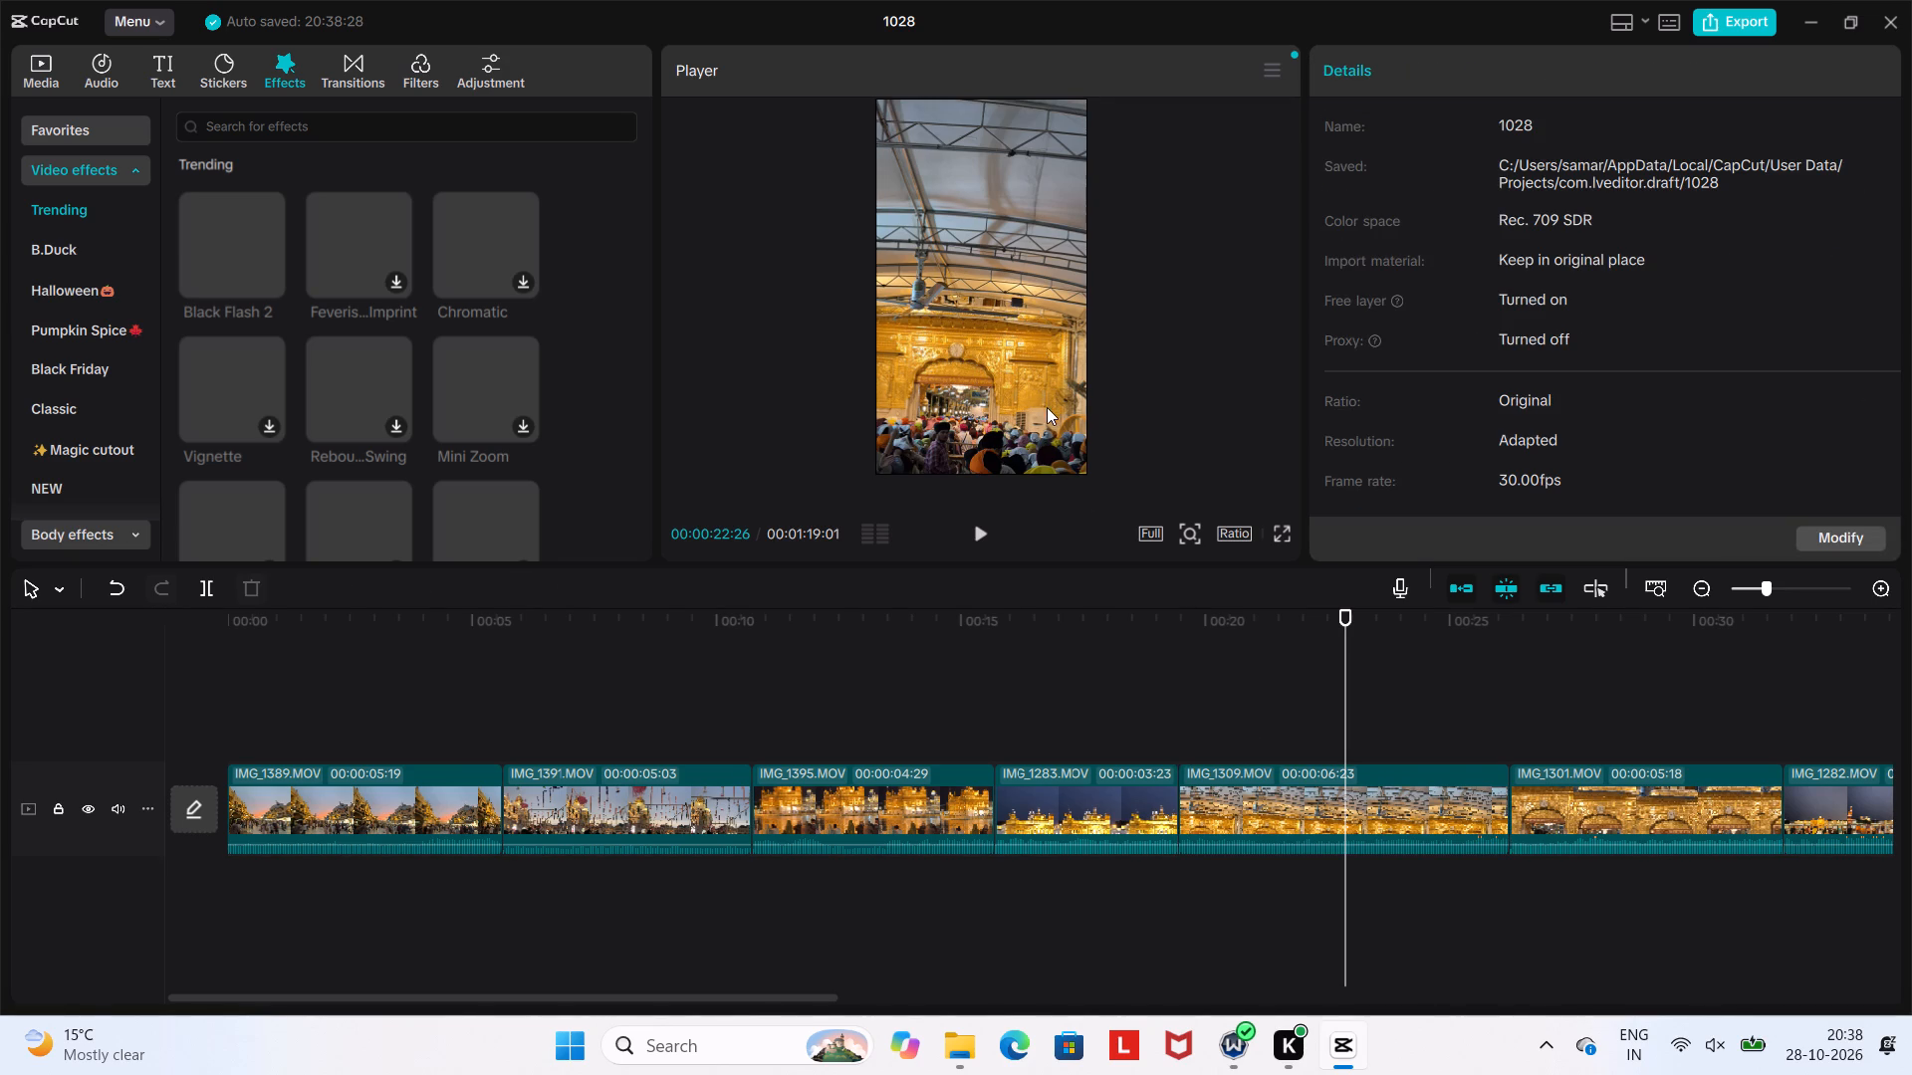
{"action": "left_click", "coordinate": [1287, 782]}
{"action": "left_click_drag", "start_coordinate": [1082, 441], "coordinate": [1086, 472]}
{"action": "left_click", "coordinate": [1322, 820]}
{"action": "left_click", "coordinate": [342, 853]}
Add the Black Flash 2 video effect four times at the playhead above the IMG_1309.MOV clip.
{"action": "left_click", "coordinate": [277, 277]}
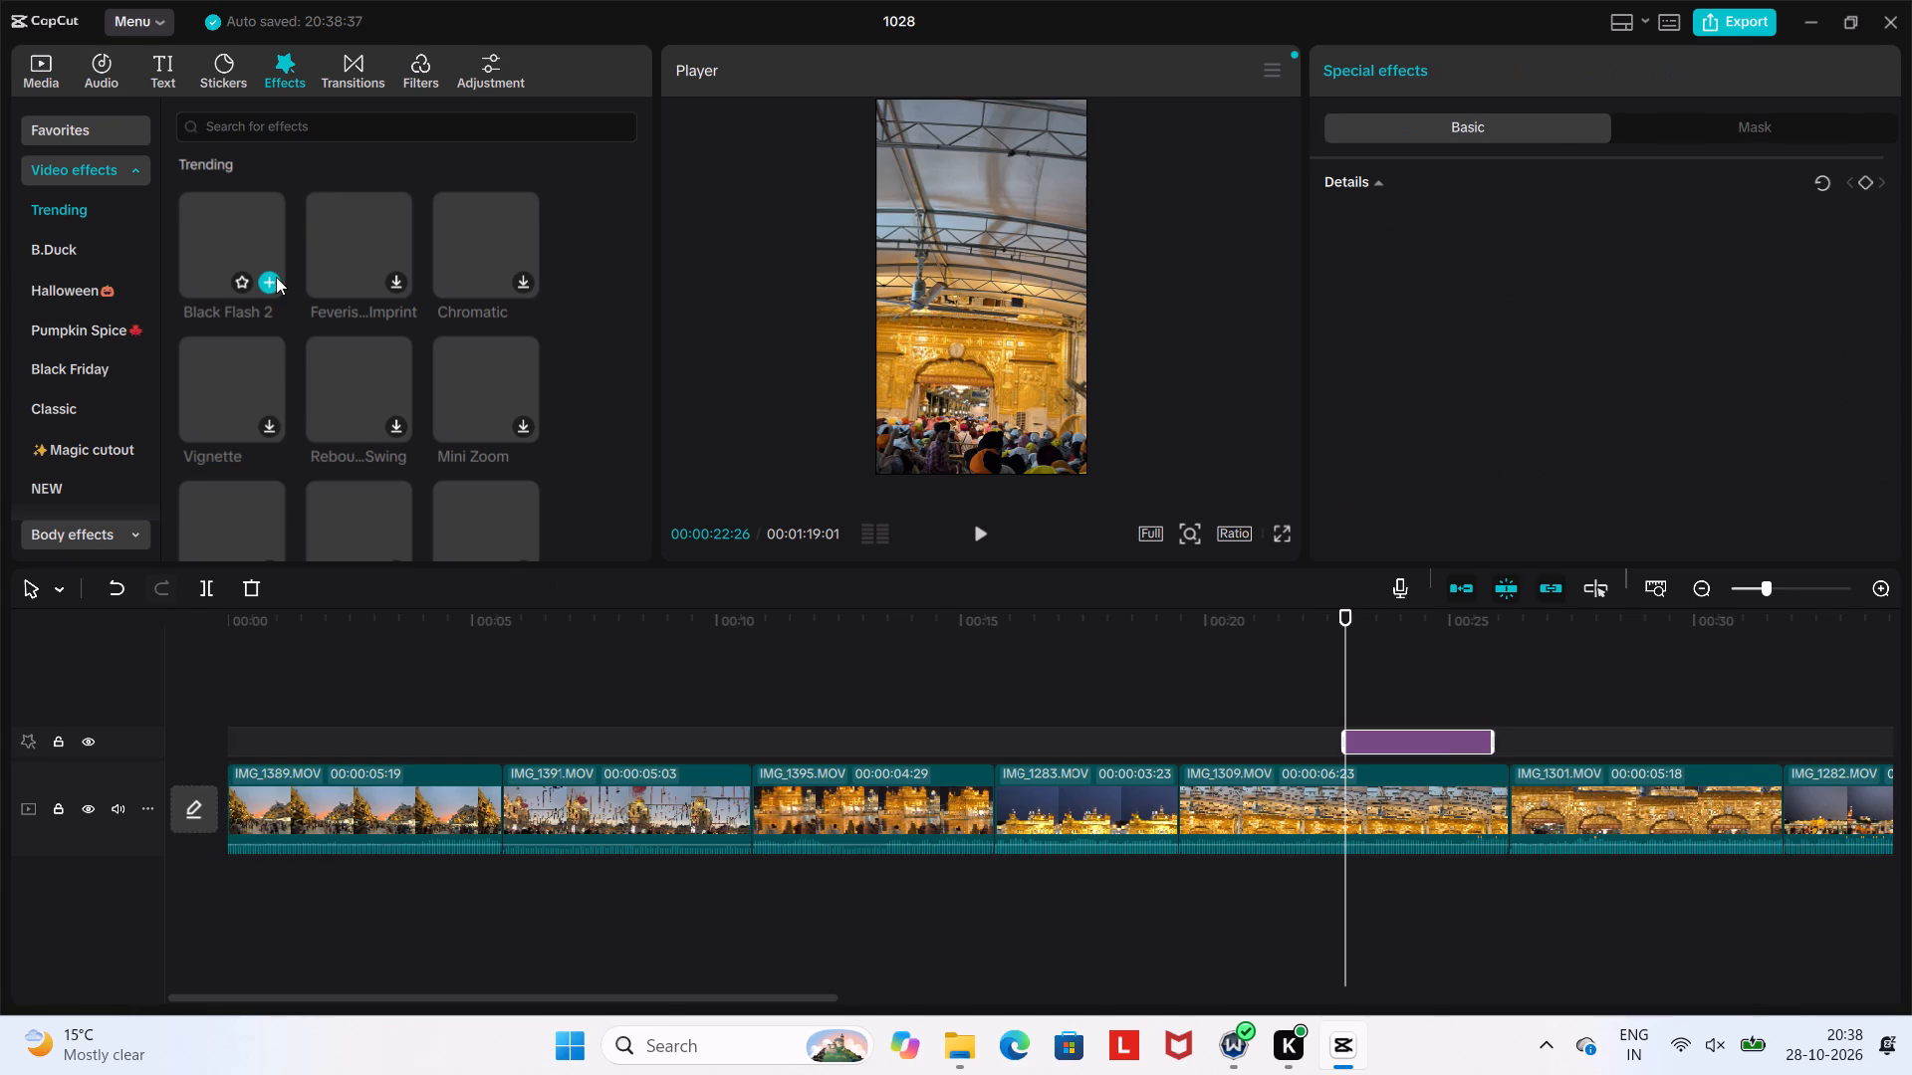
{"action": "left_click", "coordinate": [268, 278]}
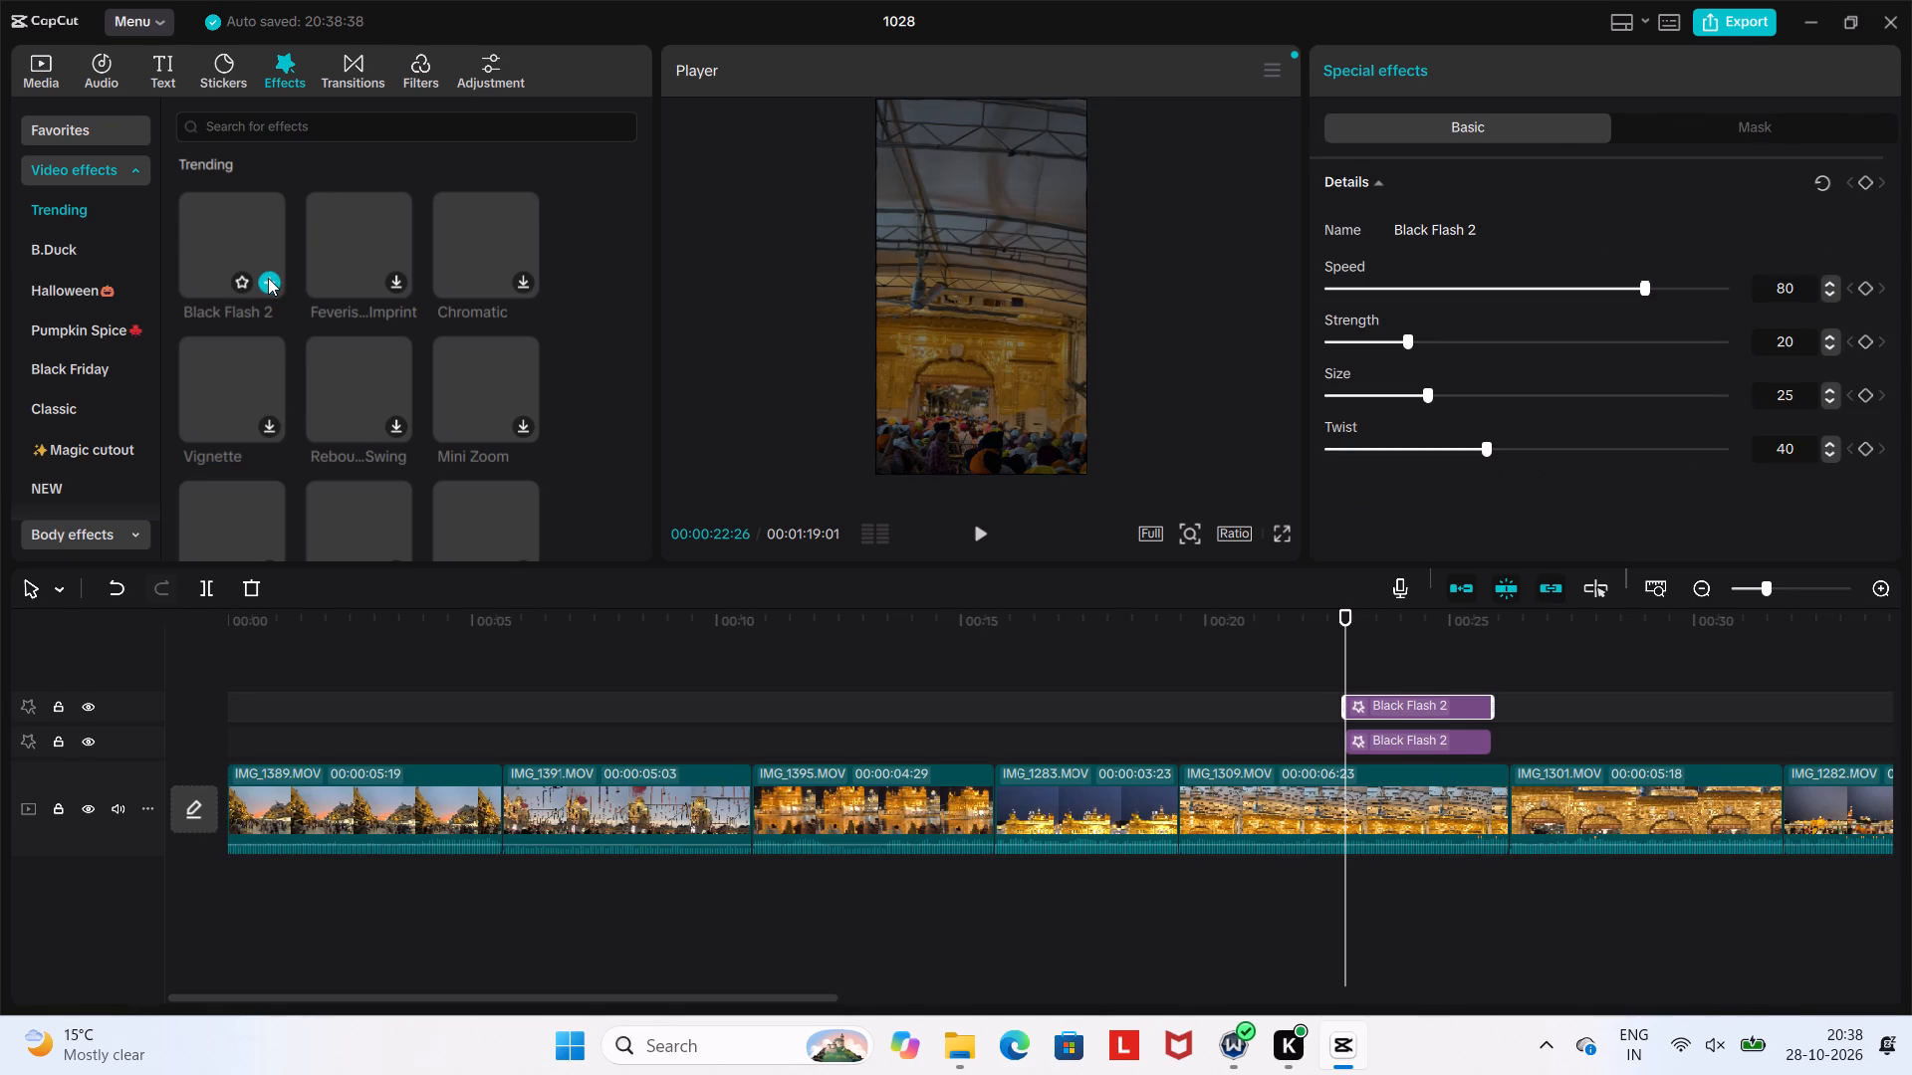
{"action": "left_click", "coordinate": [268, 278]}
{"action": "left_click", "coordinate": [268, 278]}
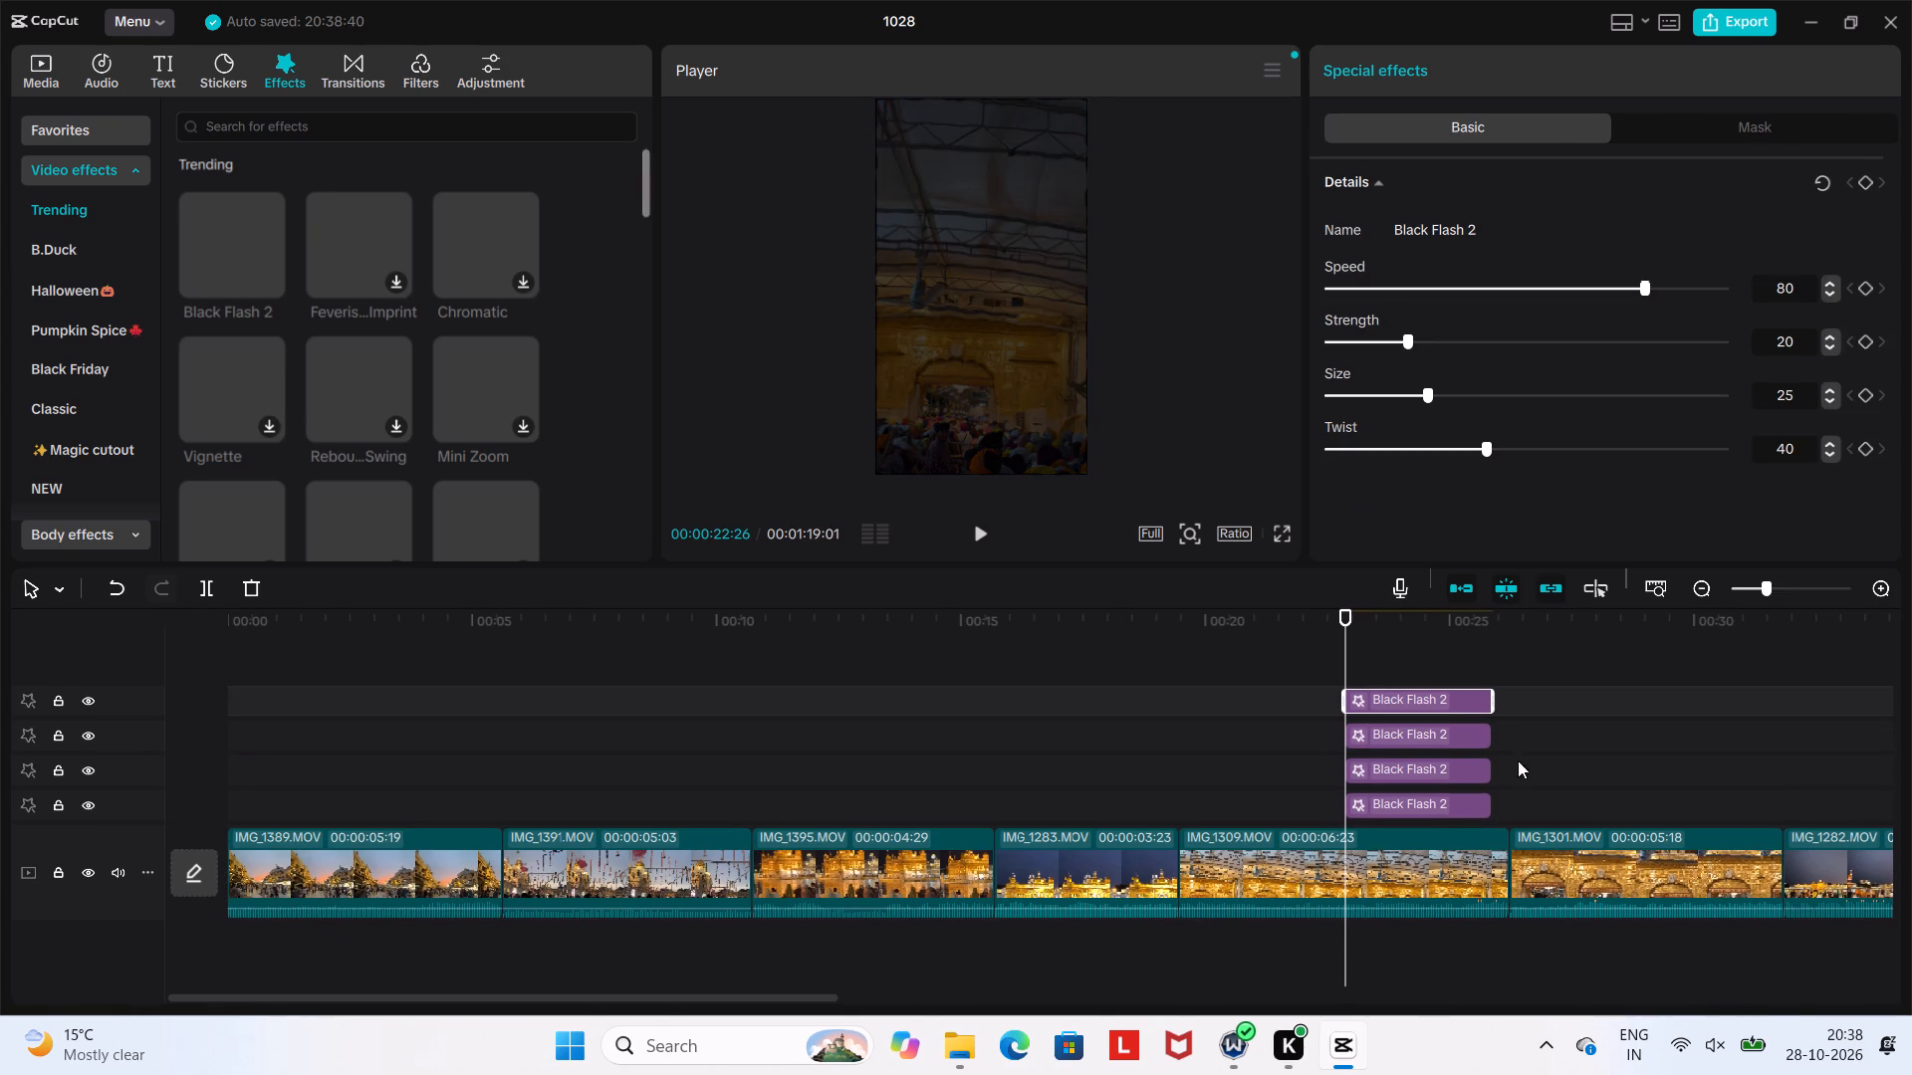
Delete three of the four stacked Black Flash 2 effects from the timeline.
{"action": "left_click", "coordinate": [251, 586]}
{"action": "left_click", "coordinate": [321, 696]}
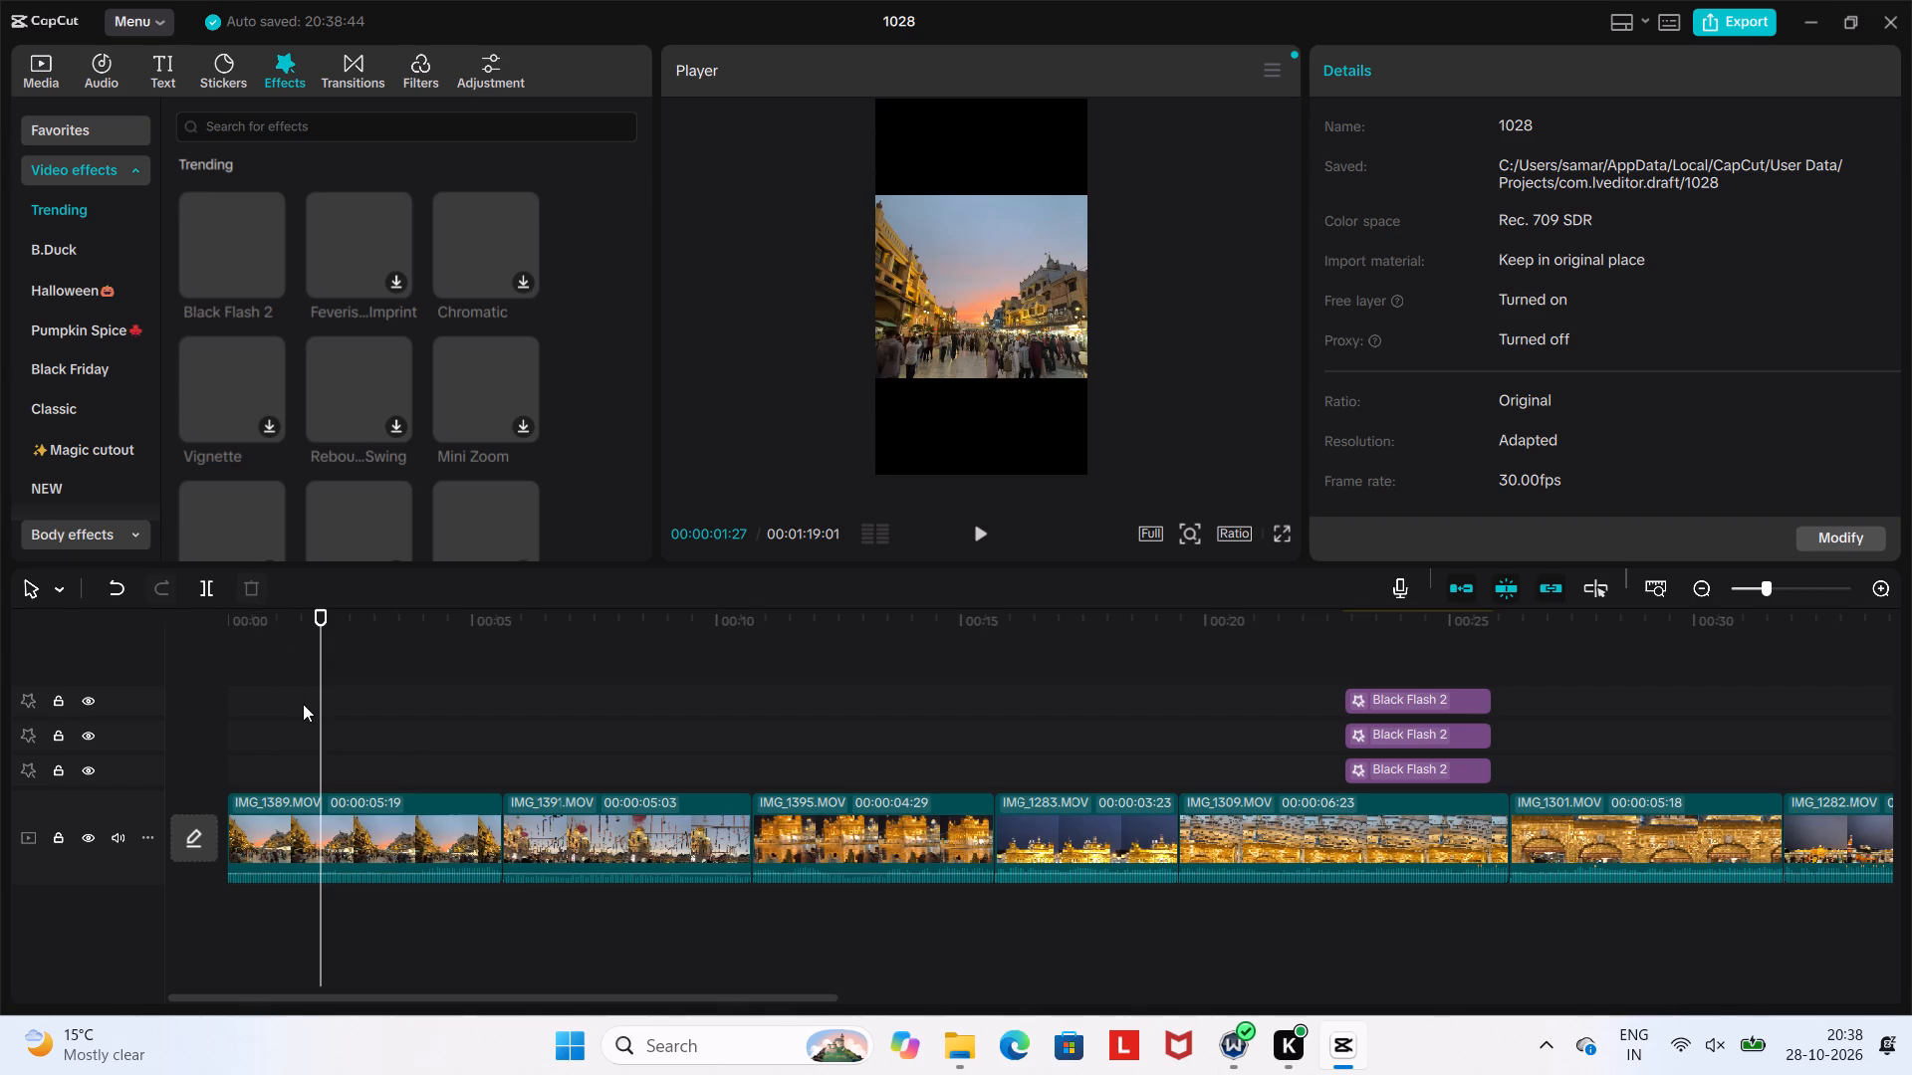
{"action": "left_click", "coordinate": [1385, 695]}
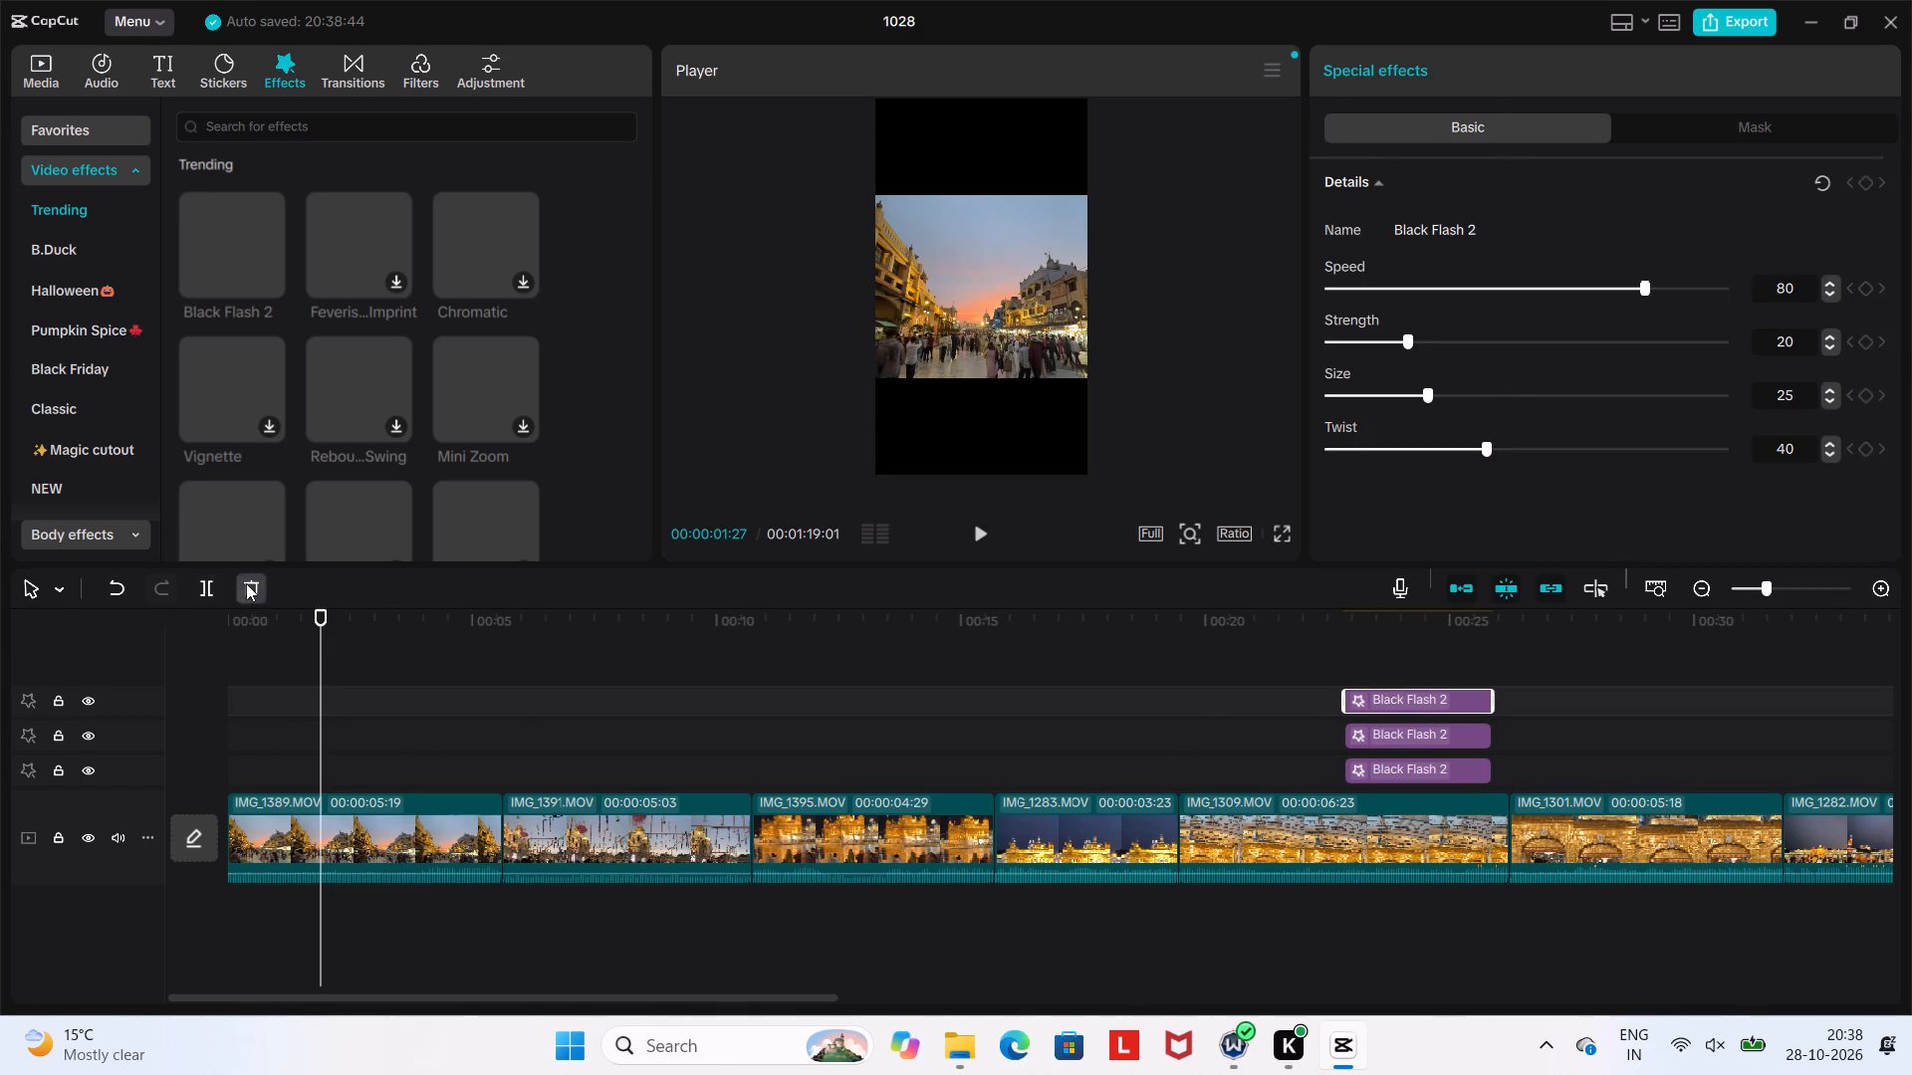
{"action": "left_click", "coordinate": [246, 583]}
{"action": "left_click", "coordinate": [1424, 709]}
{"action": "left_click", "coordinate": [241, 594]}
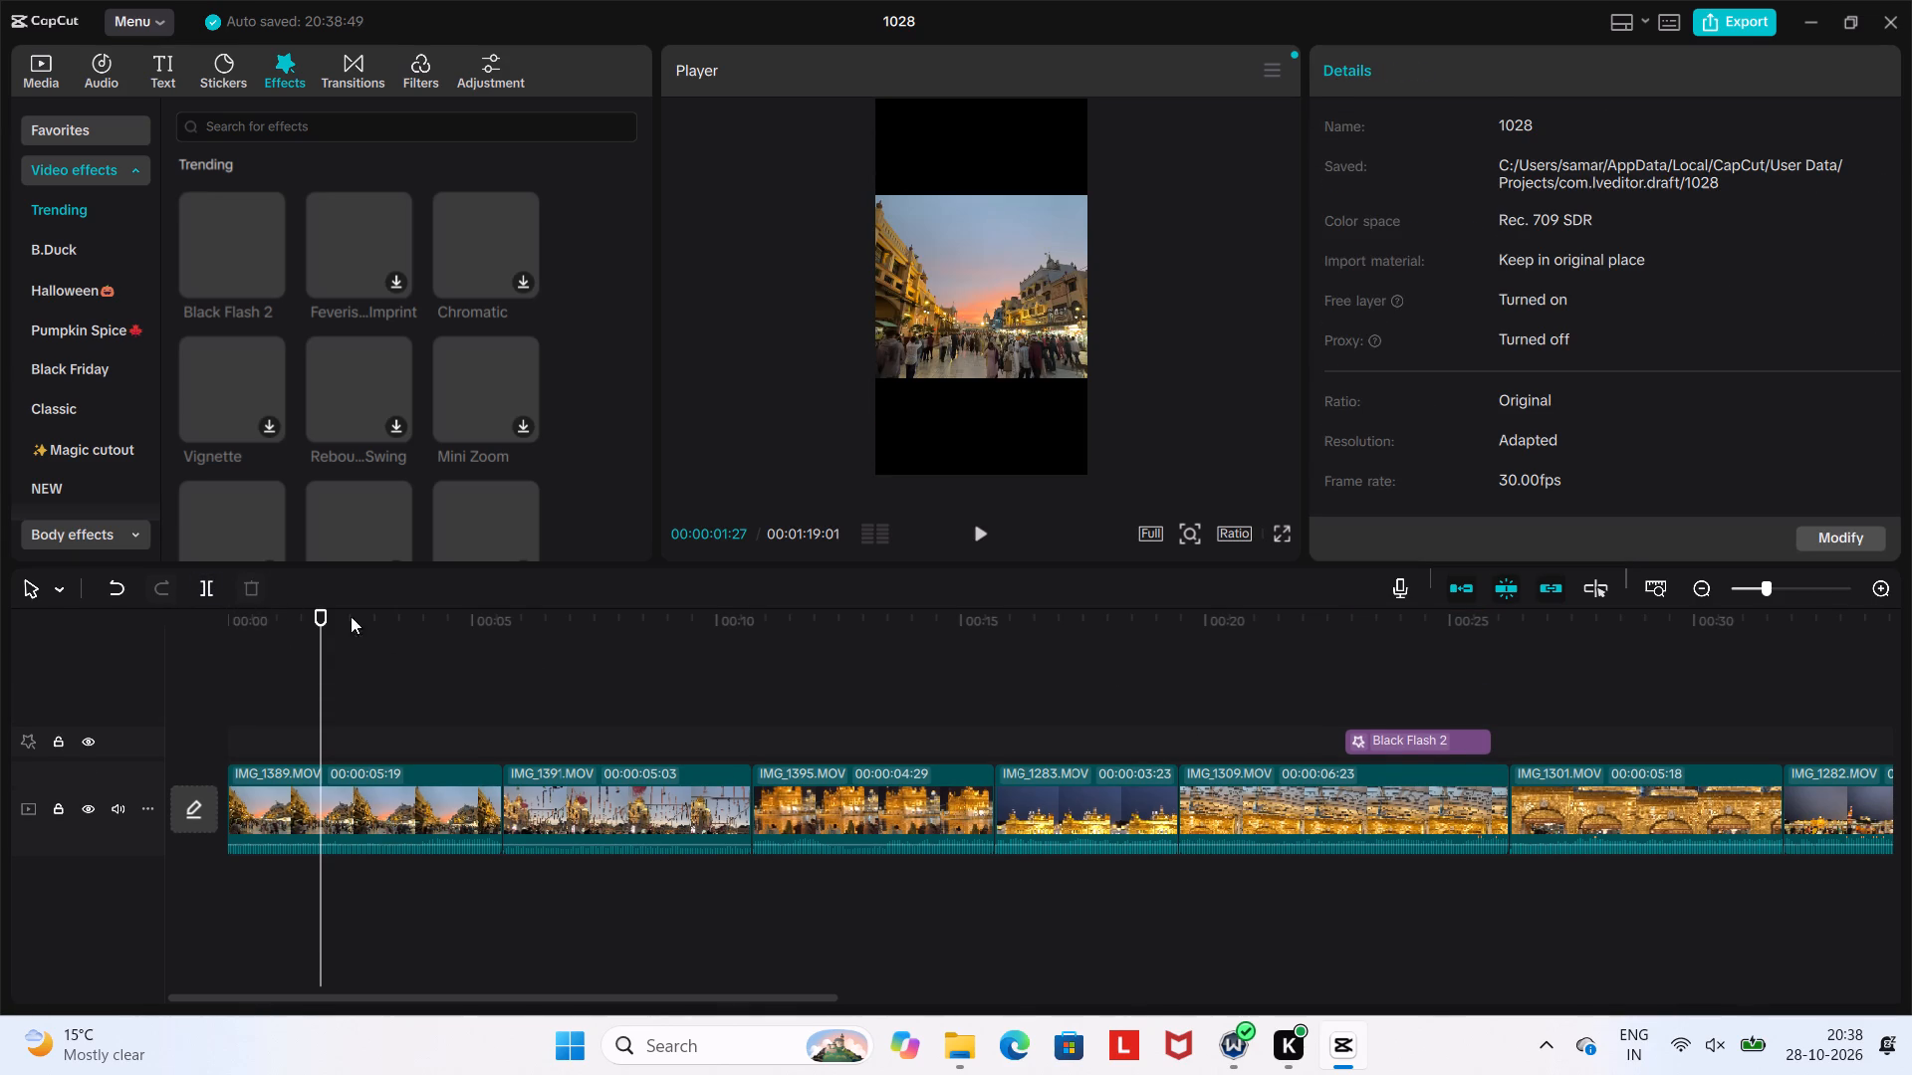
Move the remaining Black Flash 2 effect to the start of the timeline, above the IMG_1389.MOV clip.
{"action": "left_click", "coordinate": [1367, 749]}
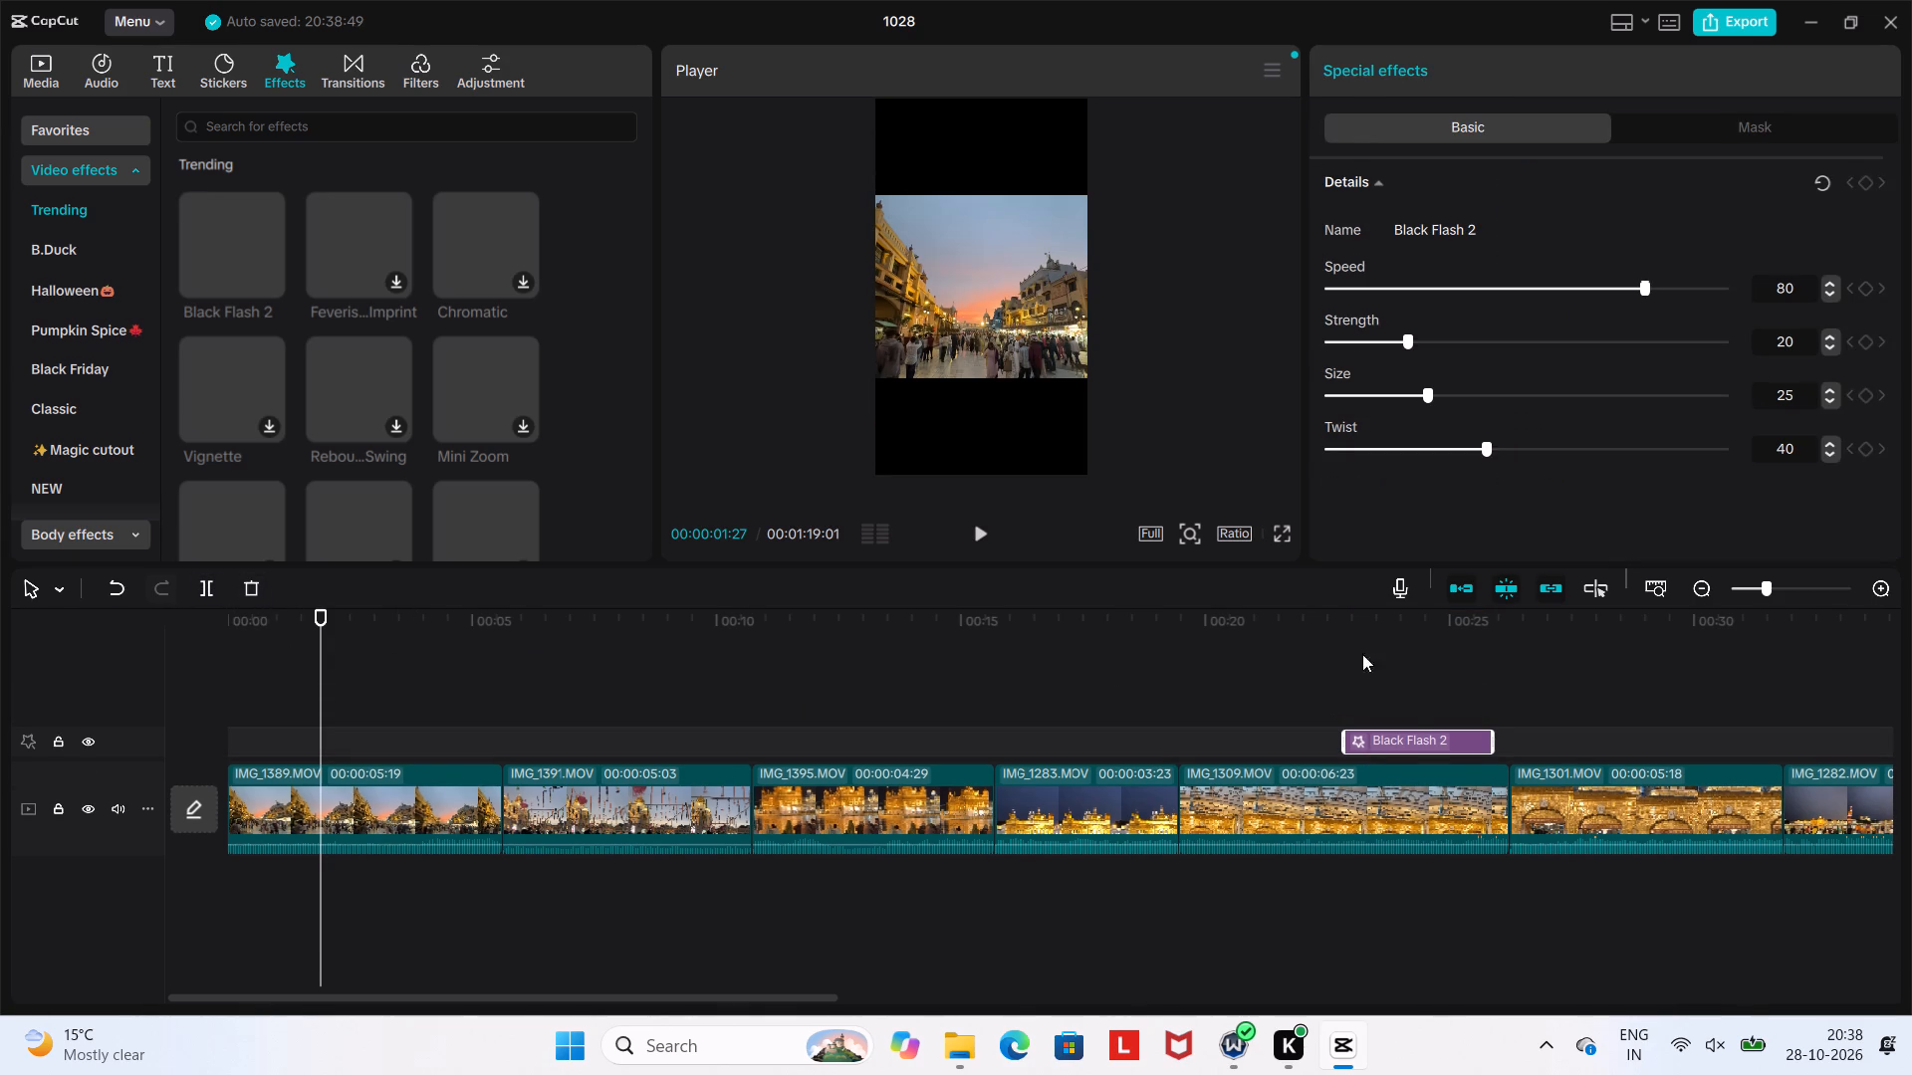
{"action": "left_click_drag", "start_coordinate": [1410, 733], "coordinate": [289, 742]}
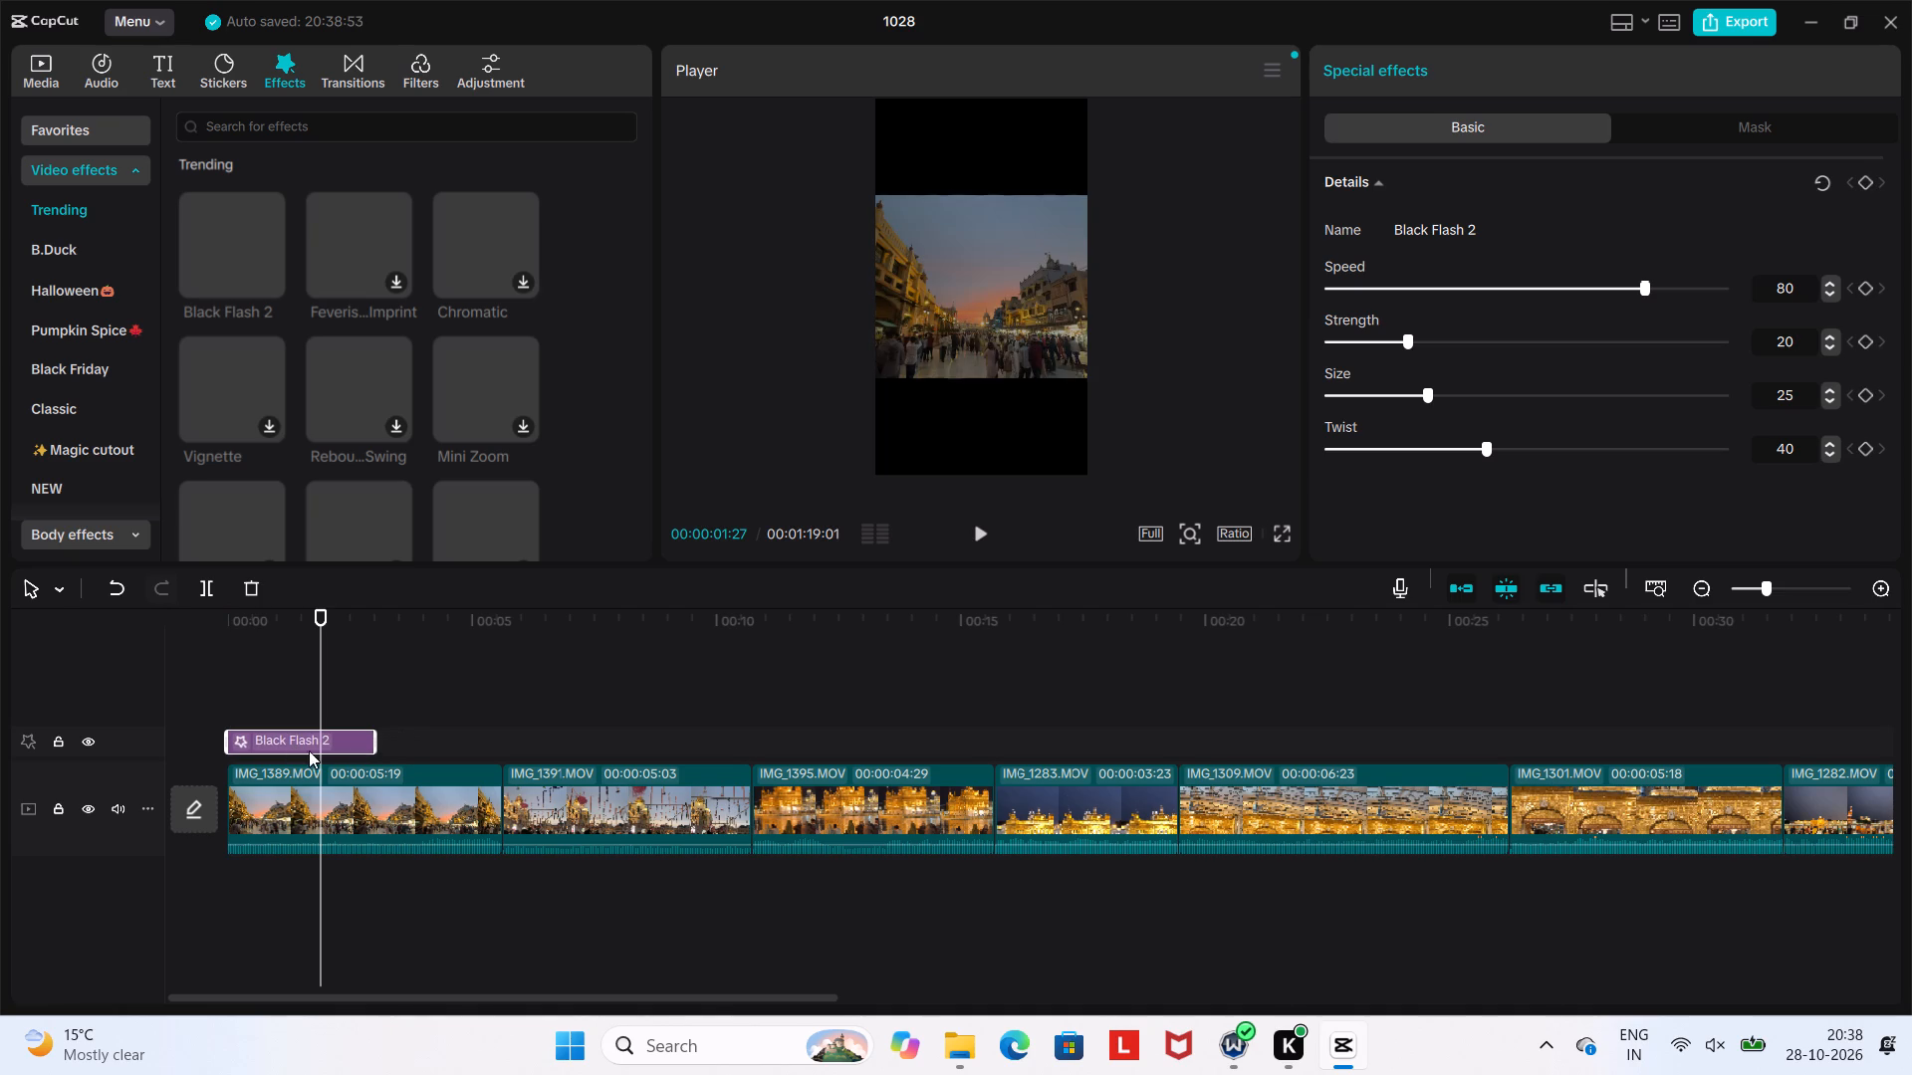
Reorder the first two clips so that IMG_1391.MOV comes before IMG_1389.MOV at the start of the timeline.
{"action": "left_click_drag", "start_coordinate": [433, 800], "coordinate": [420, 810]}
{"action": "left_click", "coordinate": [250, 813]}
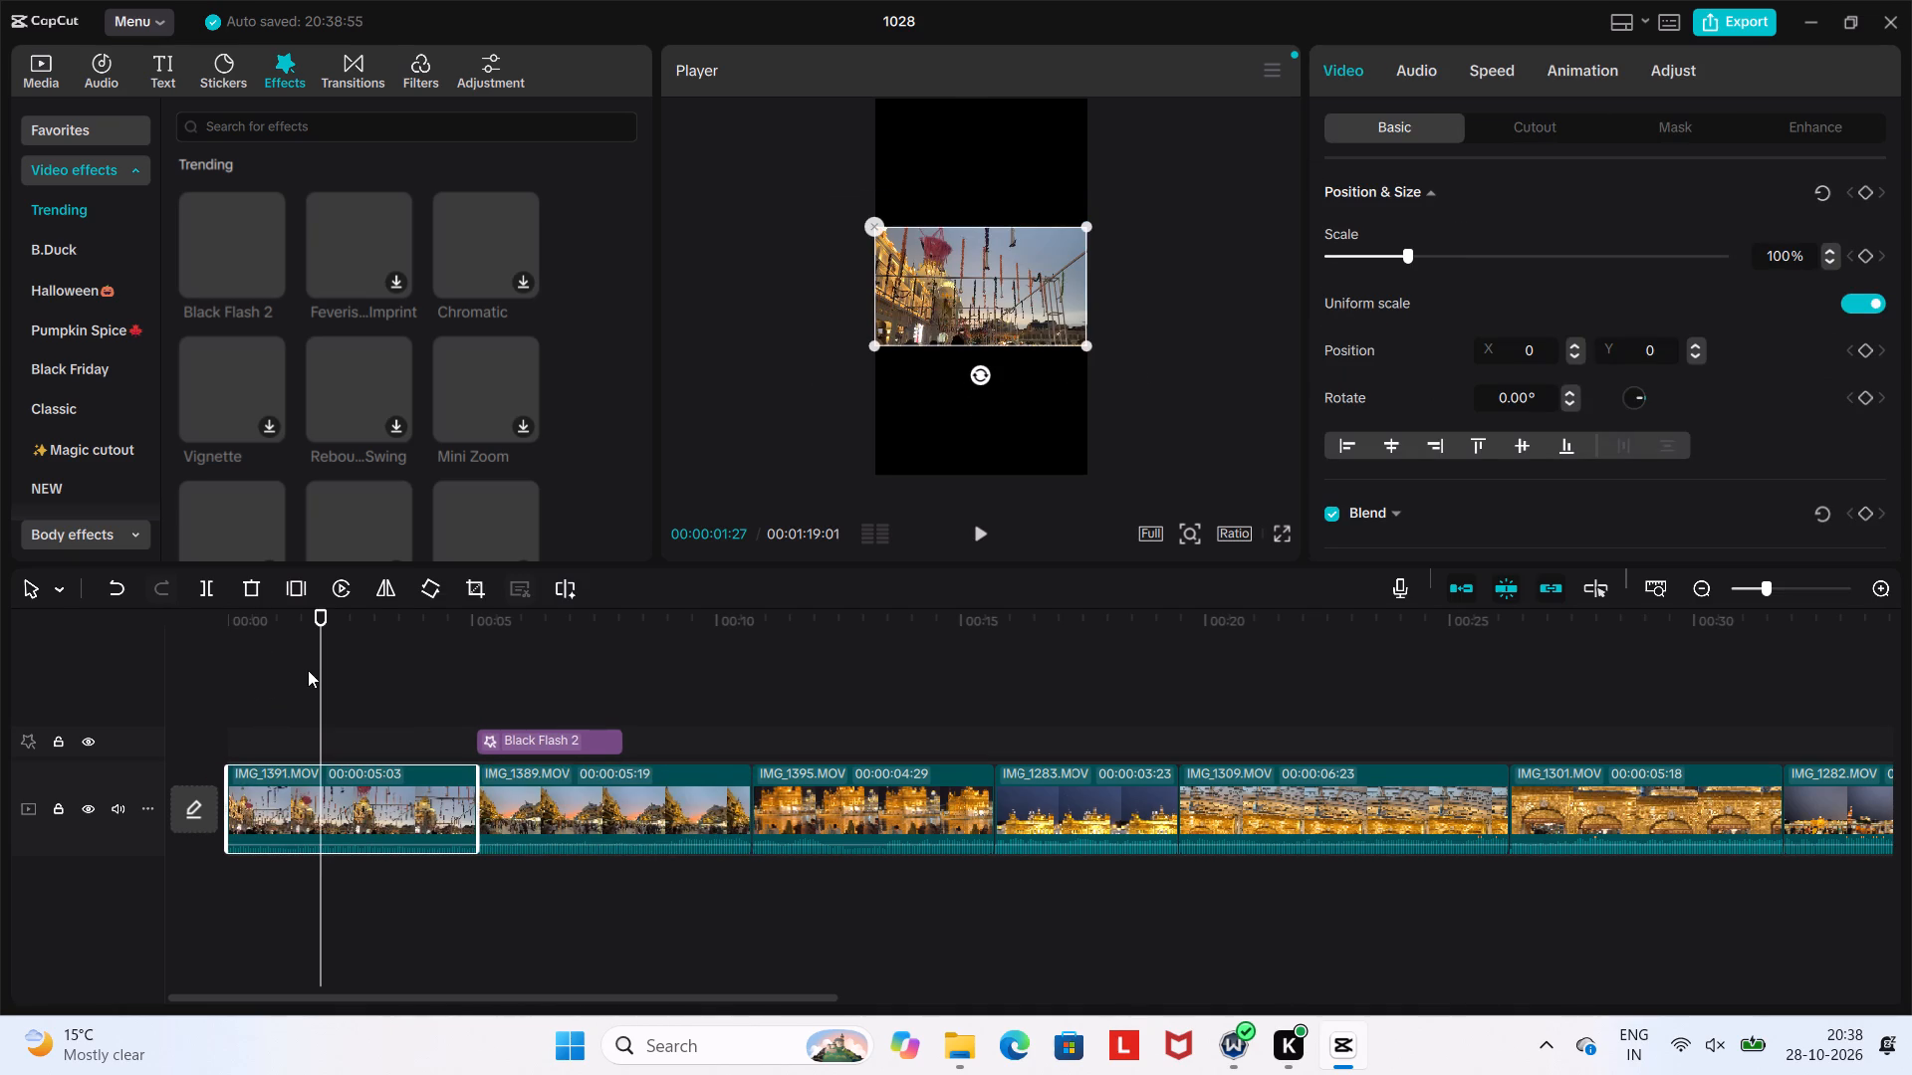
Play the timeline from the beginning to review the IMG_1391.MOV clip as the opening shot.
{"action": "left_click_drag", "start_coordinate": [317, 614], "coordinate": [216, 612]}
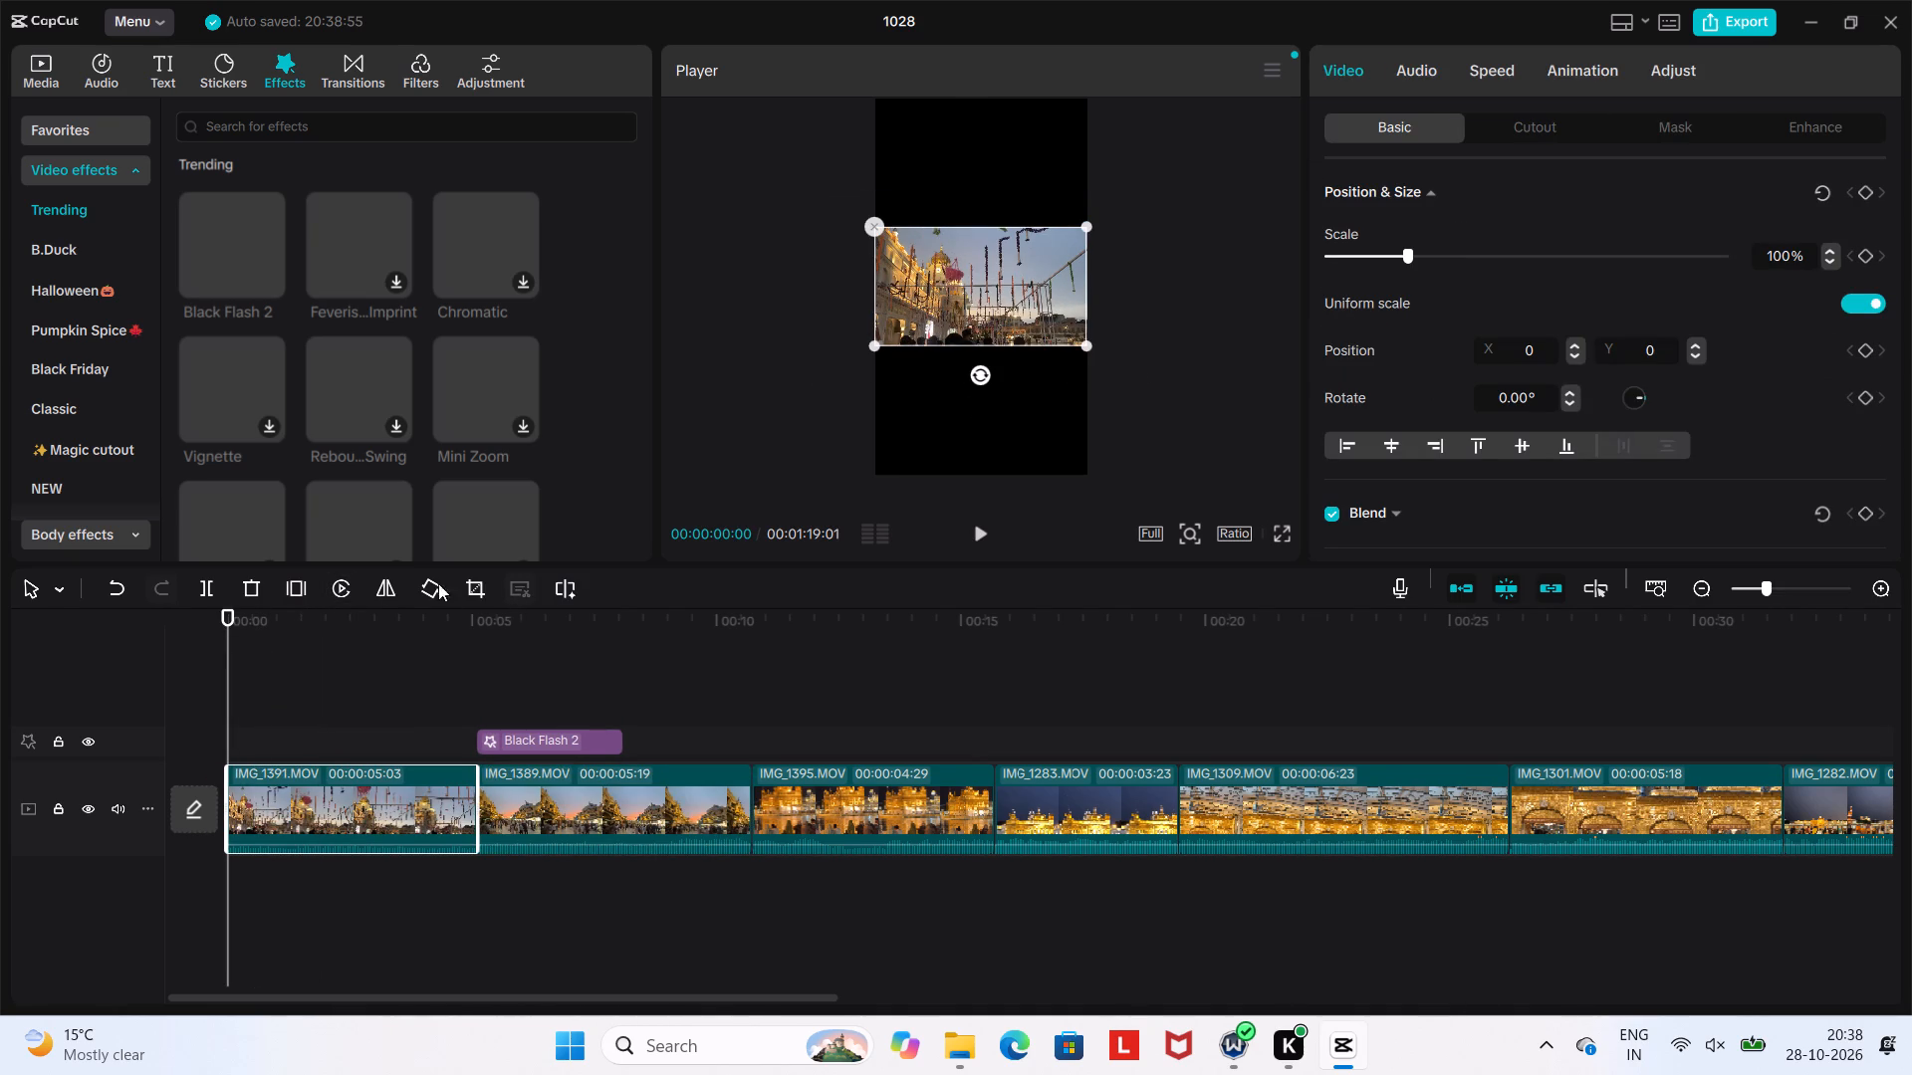
{"action": "left_click", "coordinate": [989, 543]}
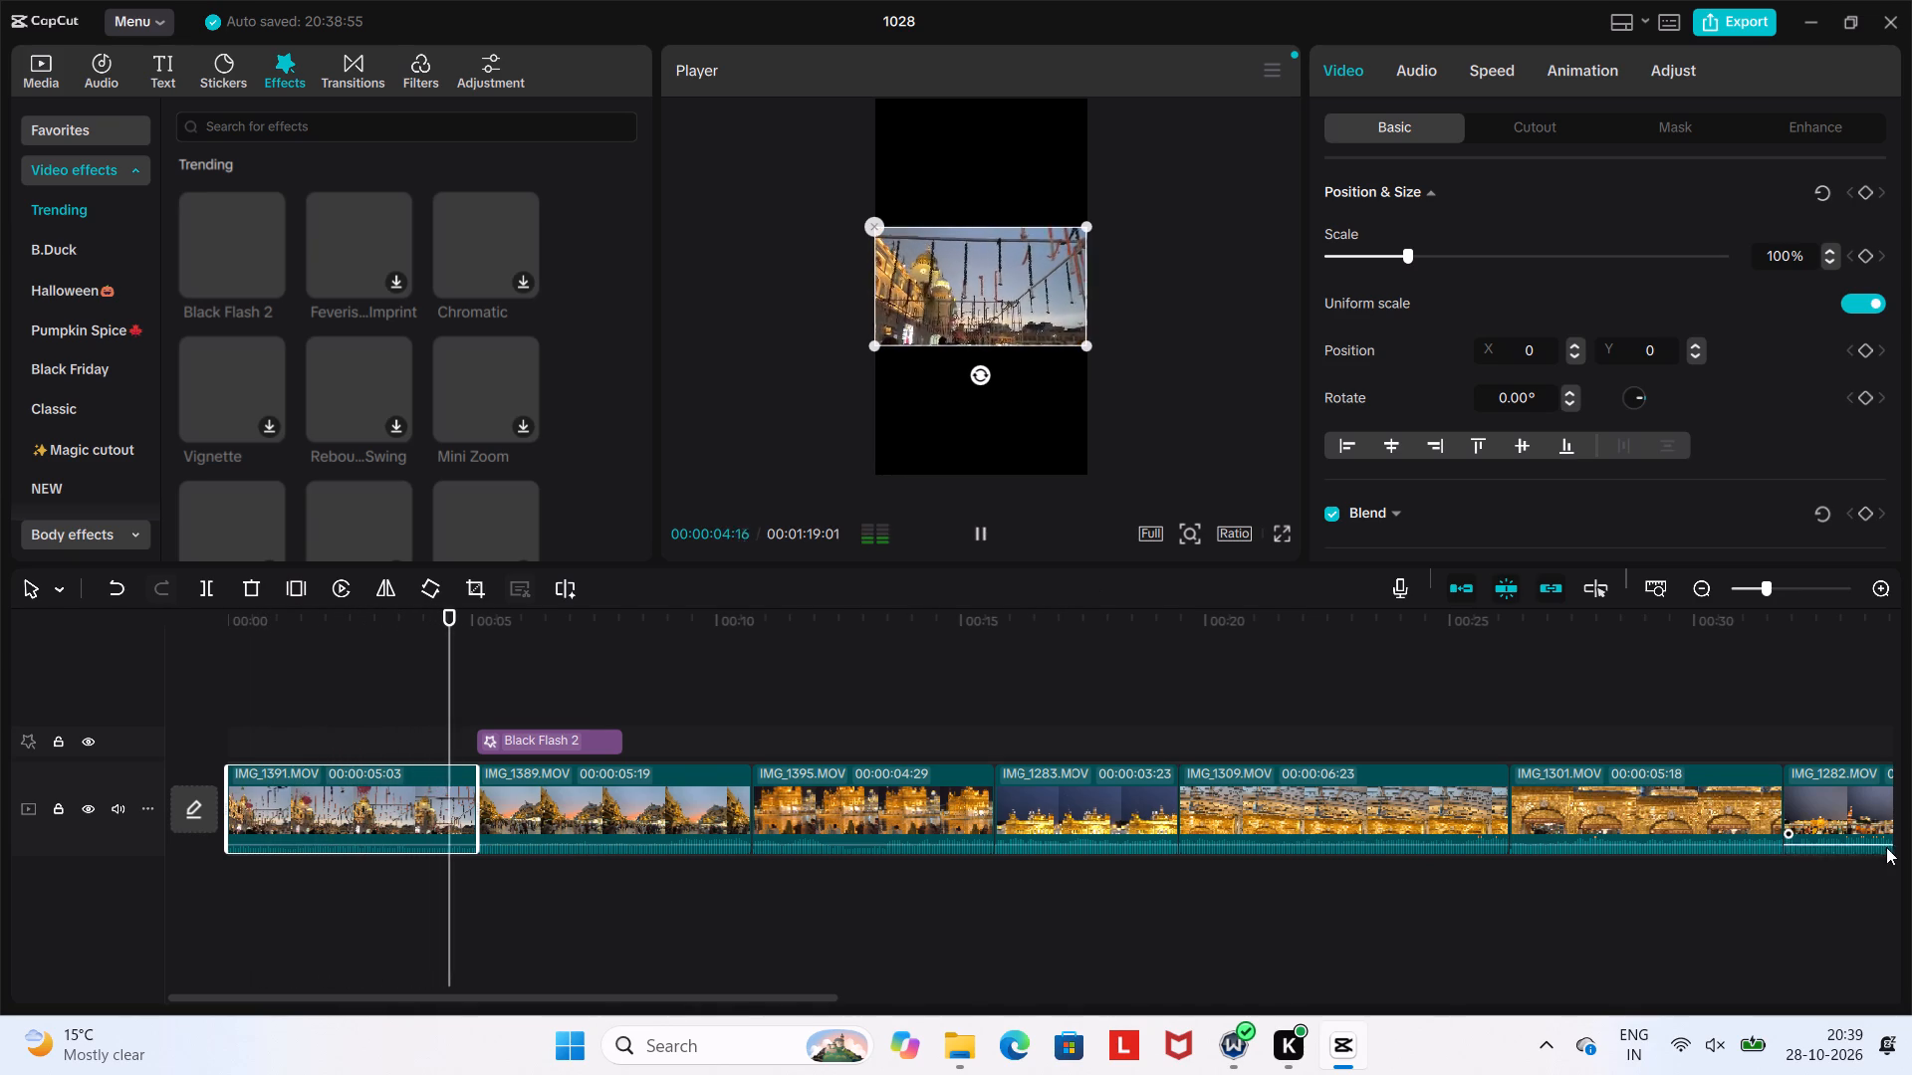
{"action": "left_click_drag", "start_coordinate": [1867, 819], "coordinate": [1790, 825]}
{"action": "left_click_drag", "start_coordinate": [1636, 690], "coordinate": [1428, 690]}
Browse the trending video effects and the effect categories, and open the filter library.
{"action": "scroll", "coordinate": [255, 411], "scroll_direction": "down", "scroll_amount": 5}
{"action": "scroll", "coordinate": [255, 409], "scroll_direction": "up", "scroll_amount": 3}
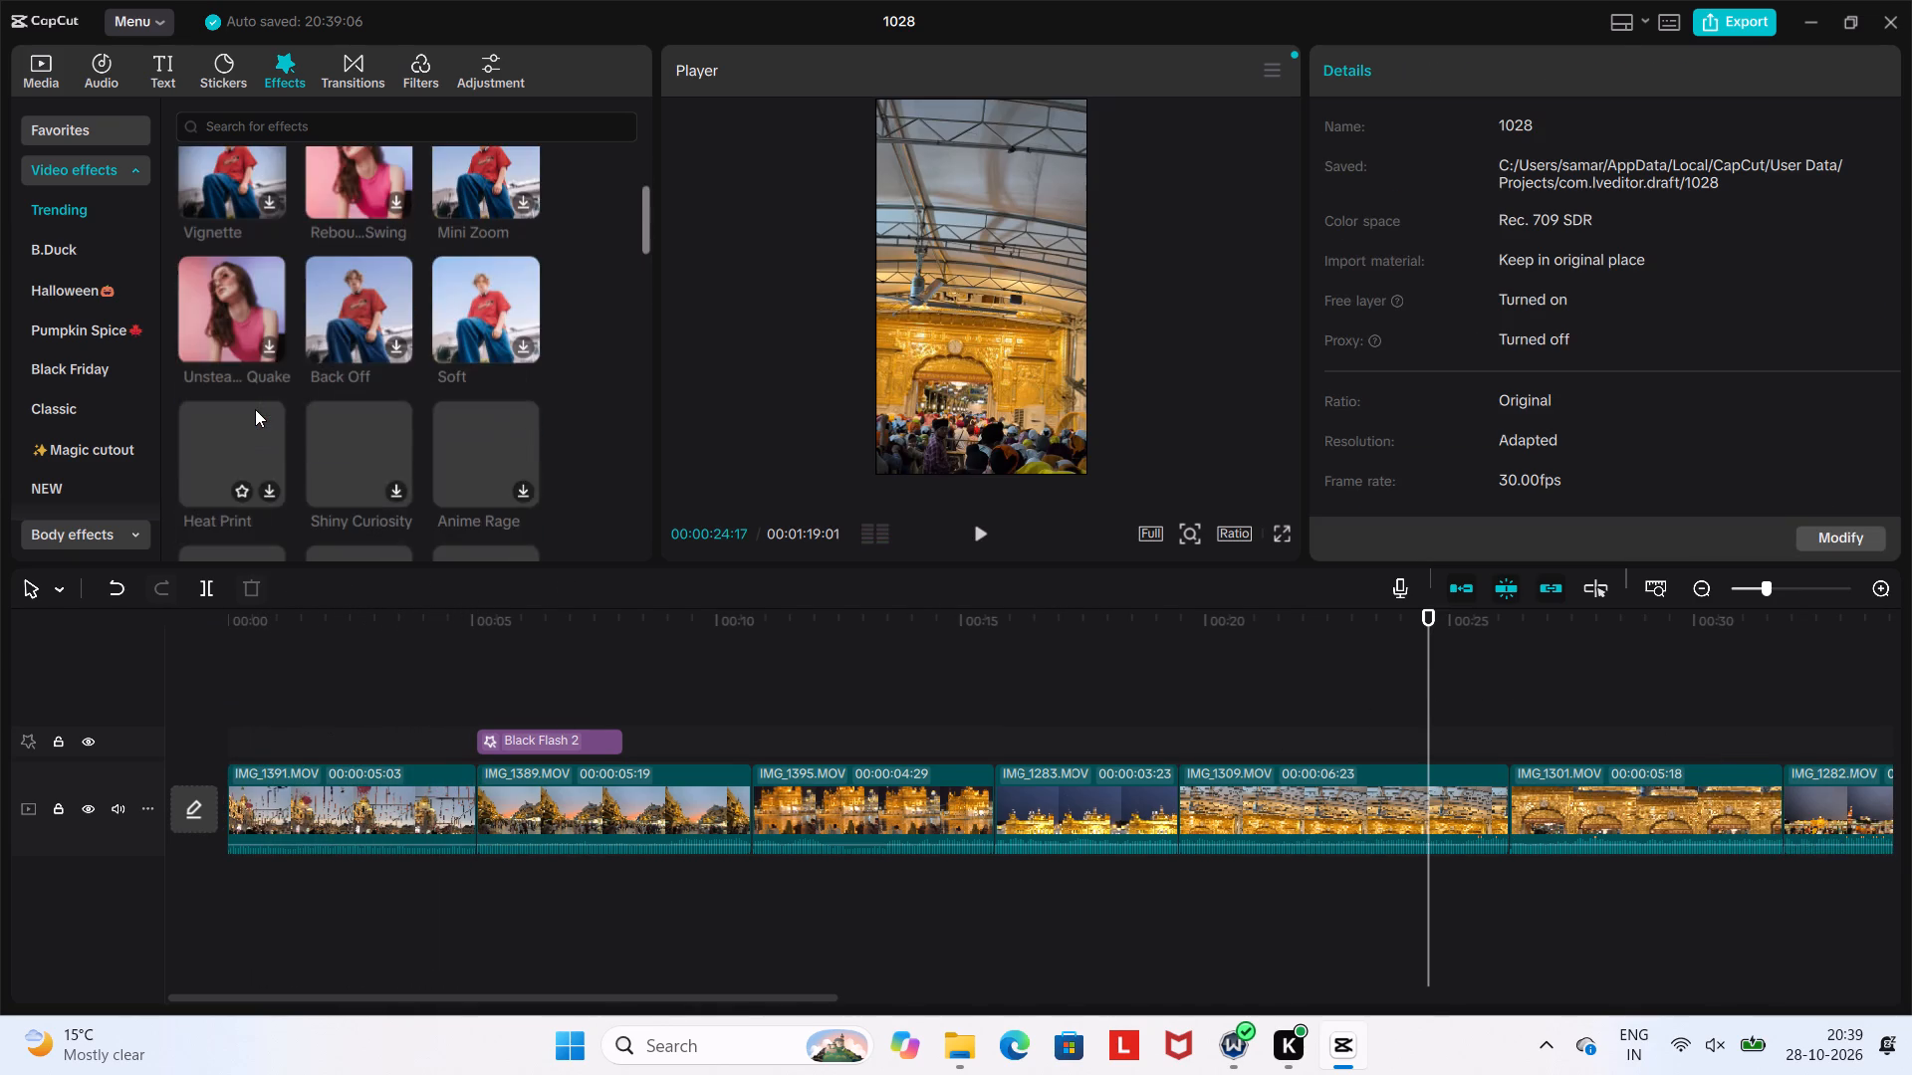
{"action": "scroll", "coordinate": [255, 409], "scroll_direction": "up", "scroll_amount": 3}
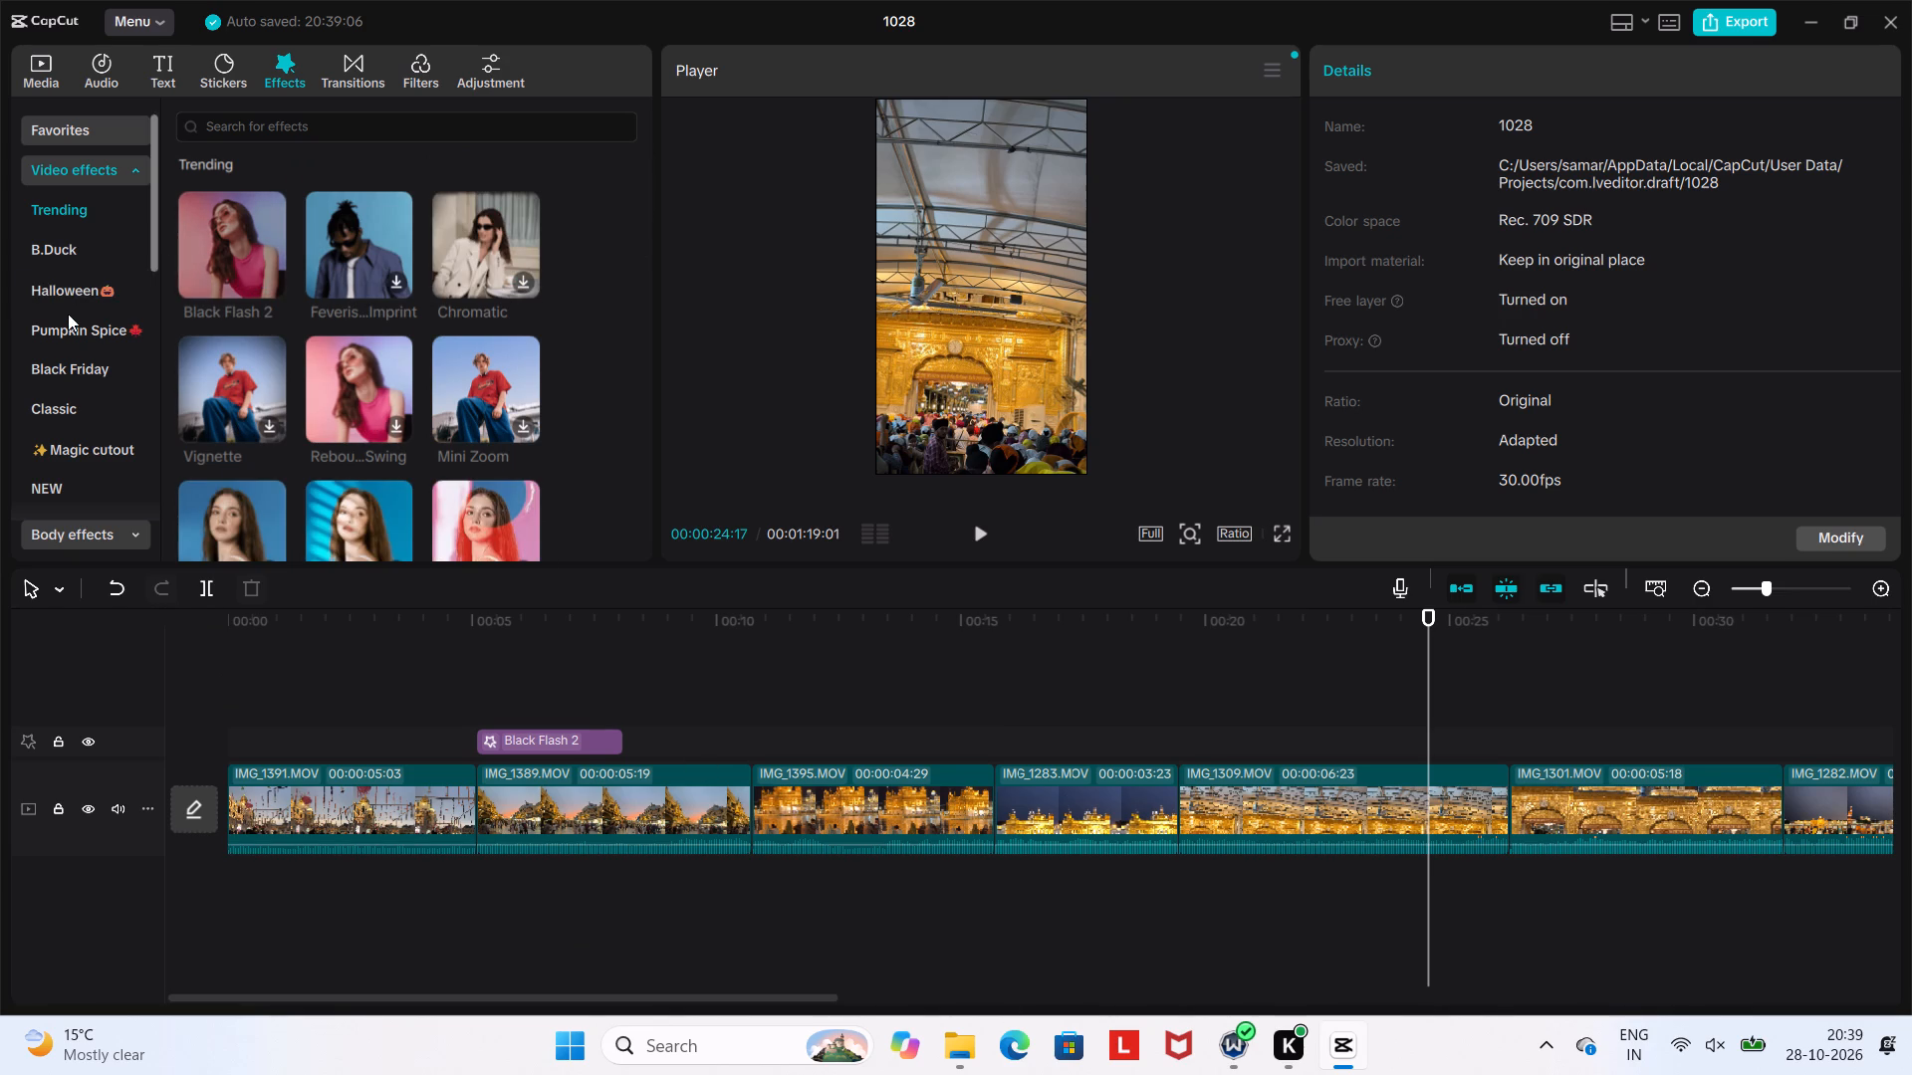
{"action": "scroll", "coordinate": [68, 314], "scroll_direction": "down", "scroll_amount": 6}
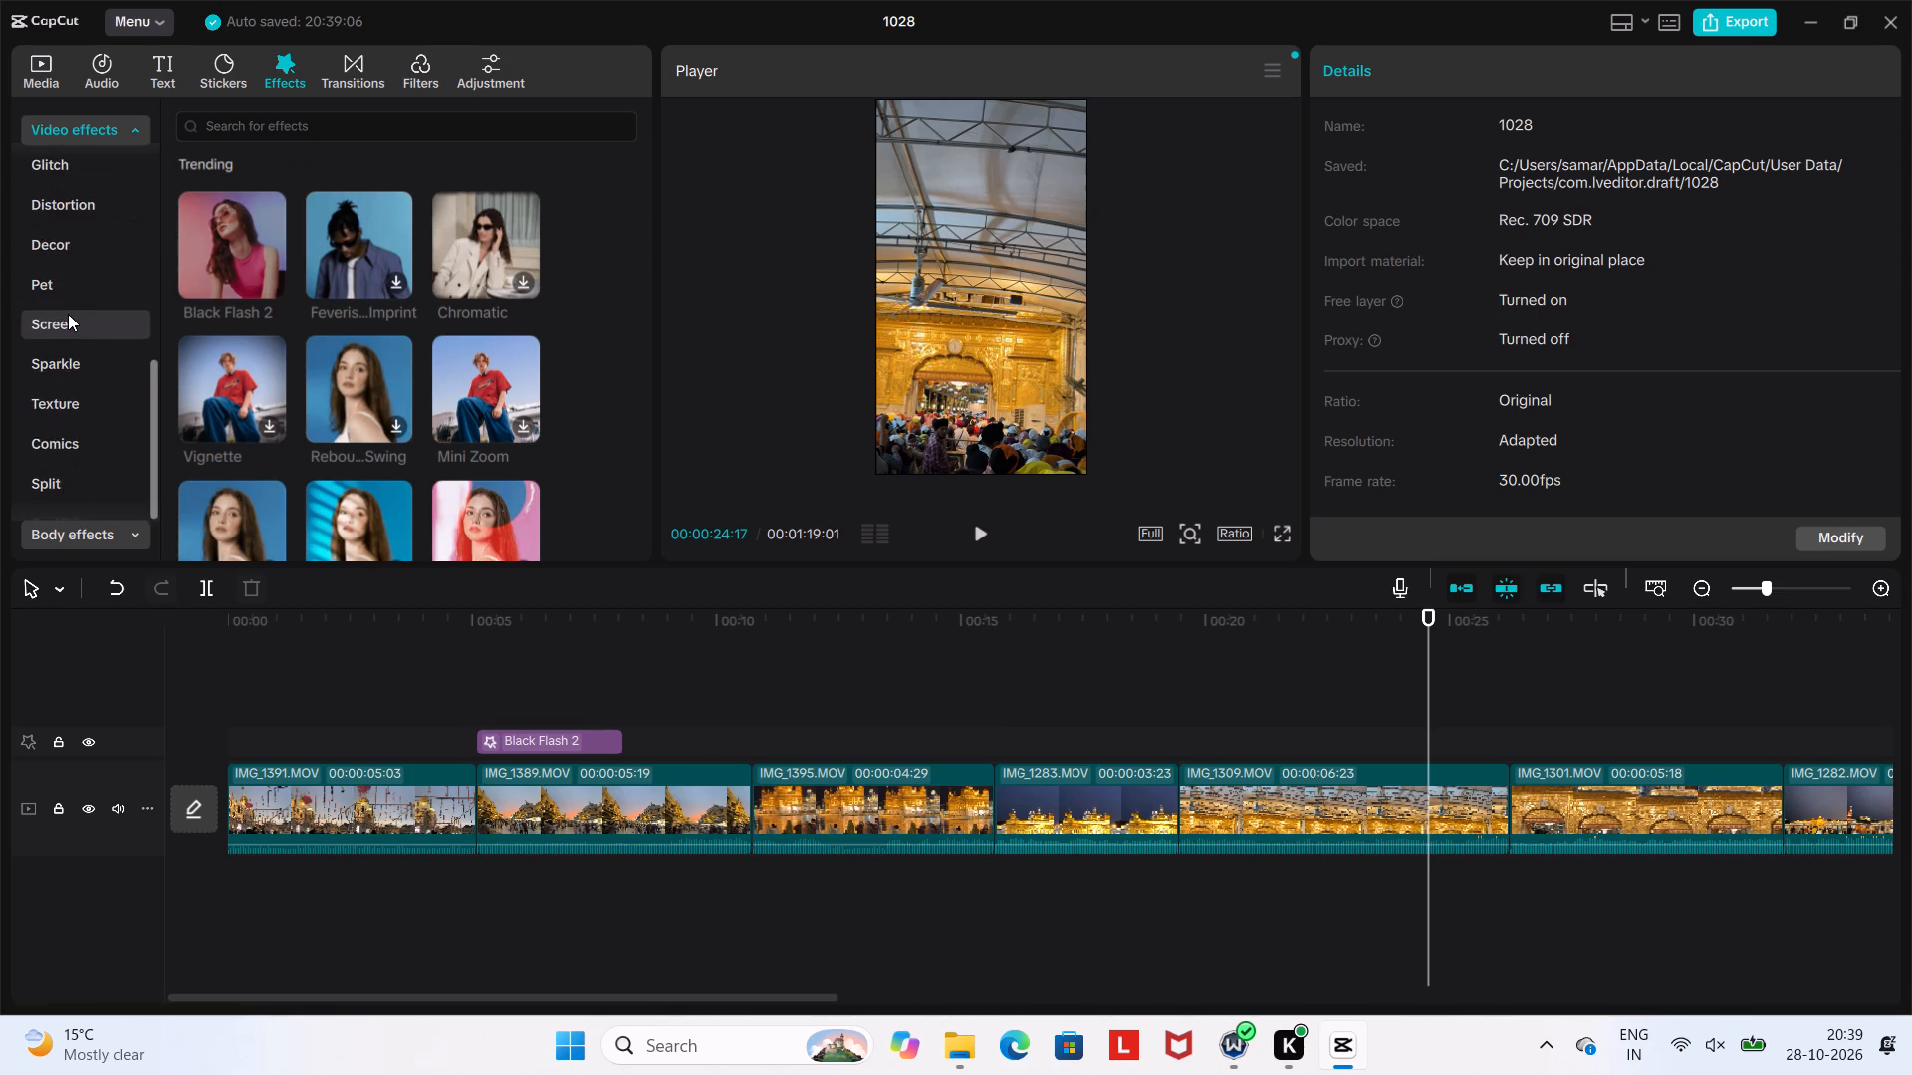
{"action": "scroll", "coordinate": [68, 314], "scroll_direction": "down", "scroll_amount": 4}
{"action": "scroll", "coordinate": [68, 314], "scroll_direction": "up", "scroll_amount": 9}
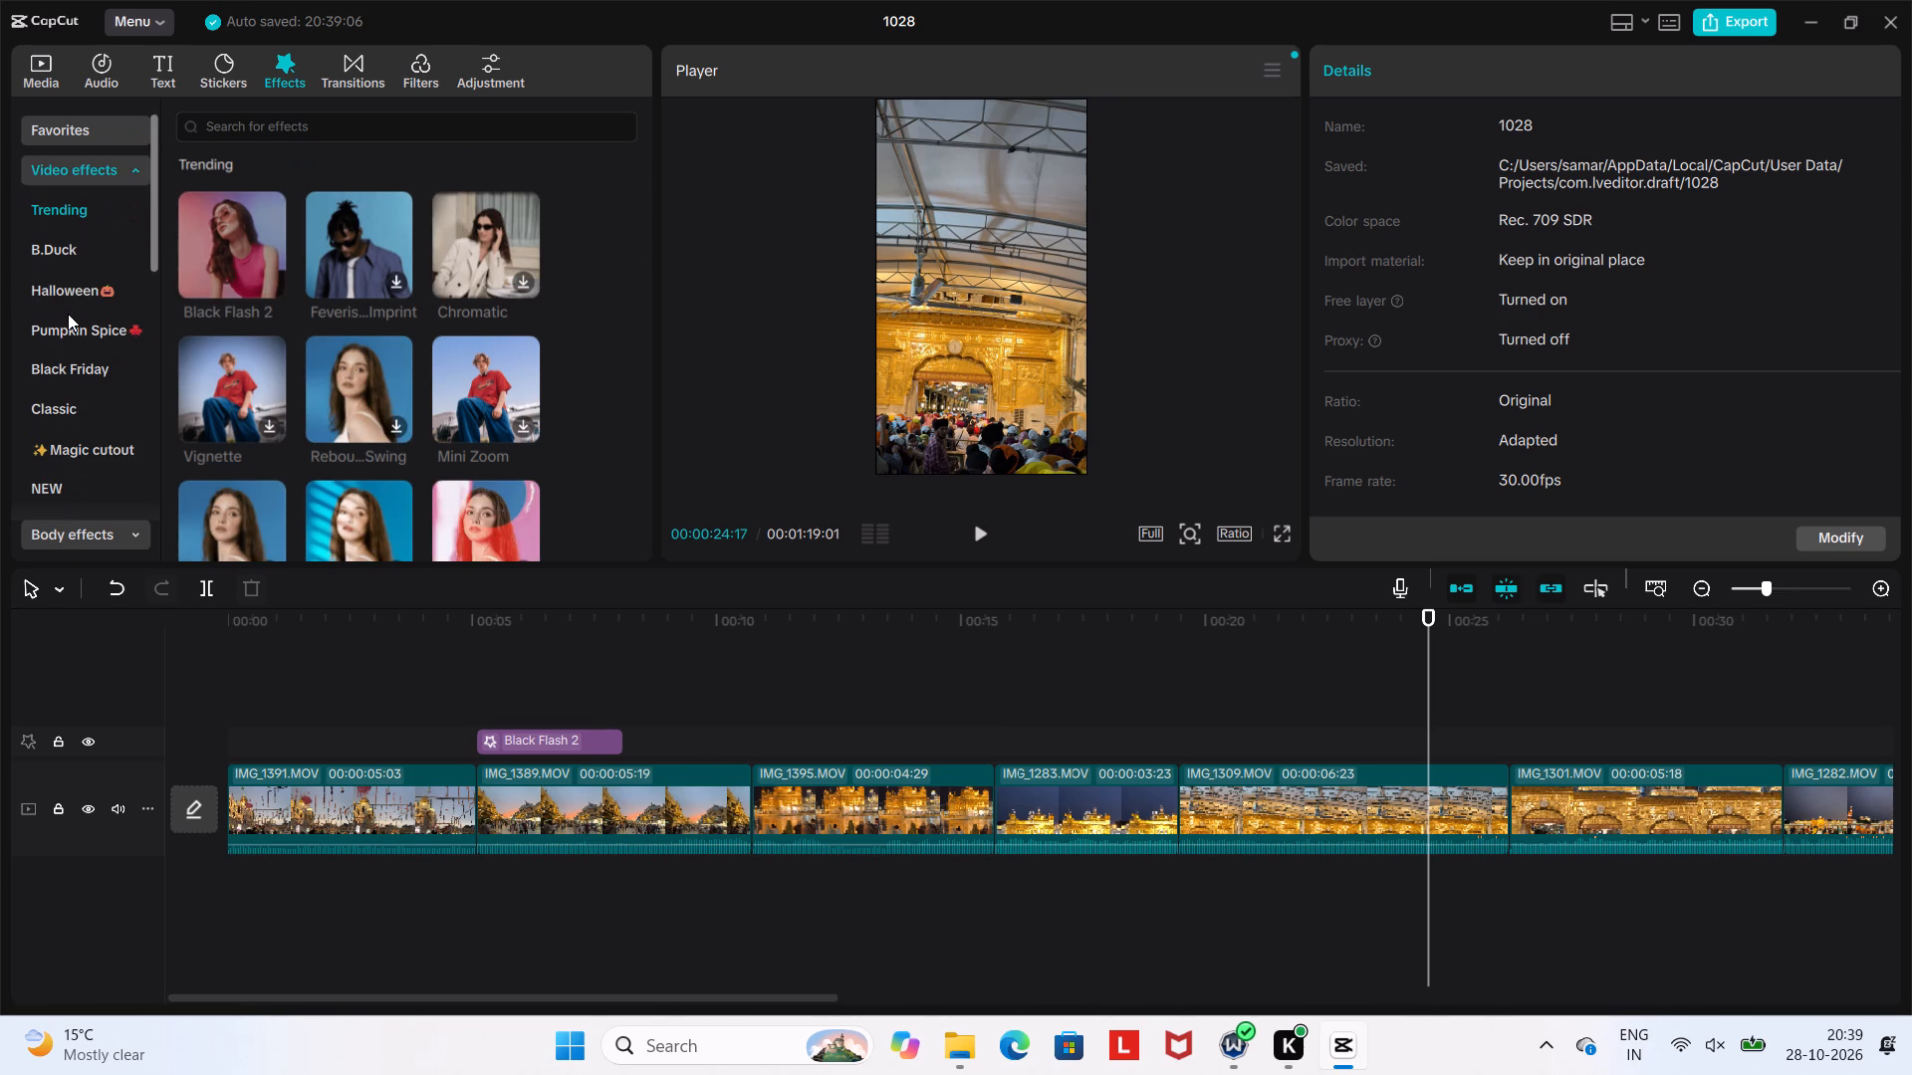
{"action": "scroll", "coordinate": [68, 314], "scroll_direction": "up", "scroll_amount": 3}
{"action": "left_click", "coordinate": [430, 54]}
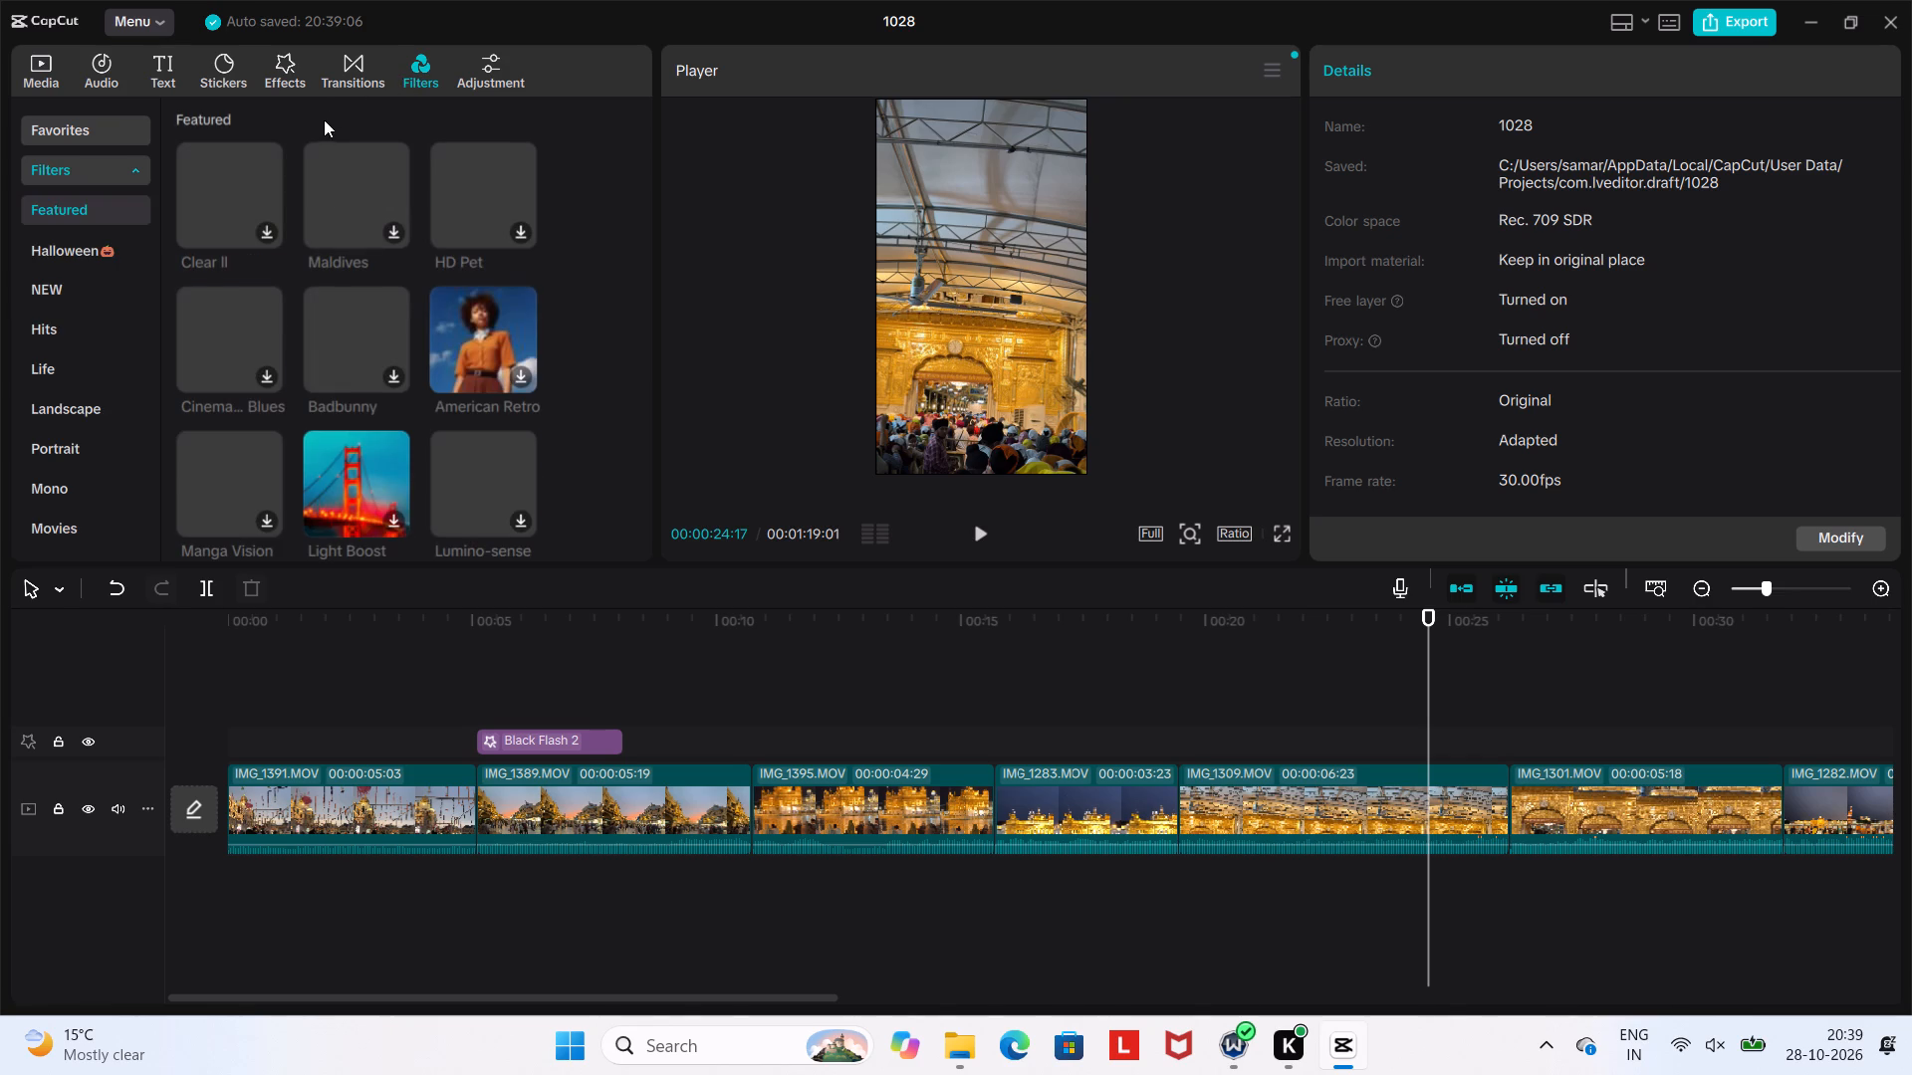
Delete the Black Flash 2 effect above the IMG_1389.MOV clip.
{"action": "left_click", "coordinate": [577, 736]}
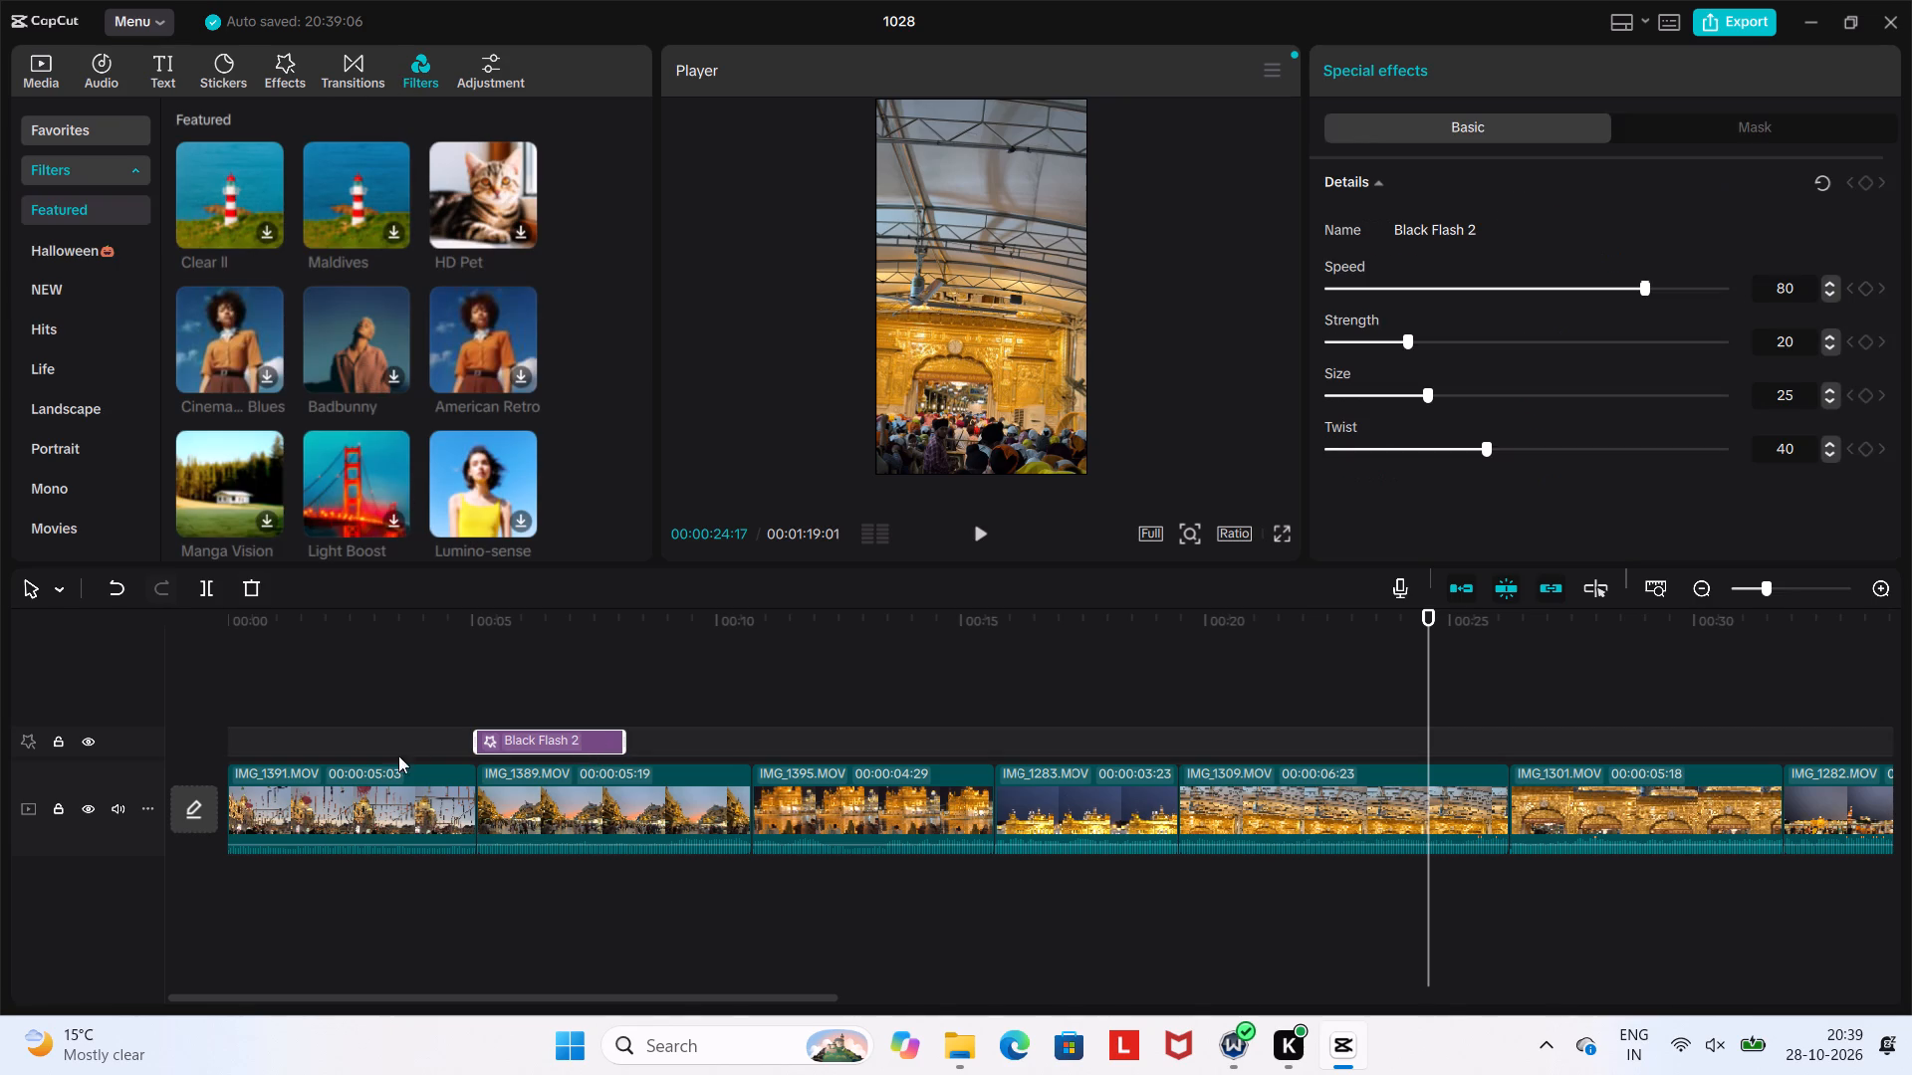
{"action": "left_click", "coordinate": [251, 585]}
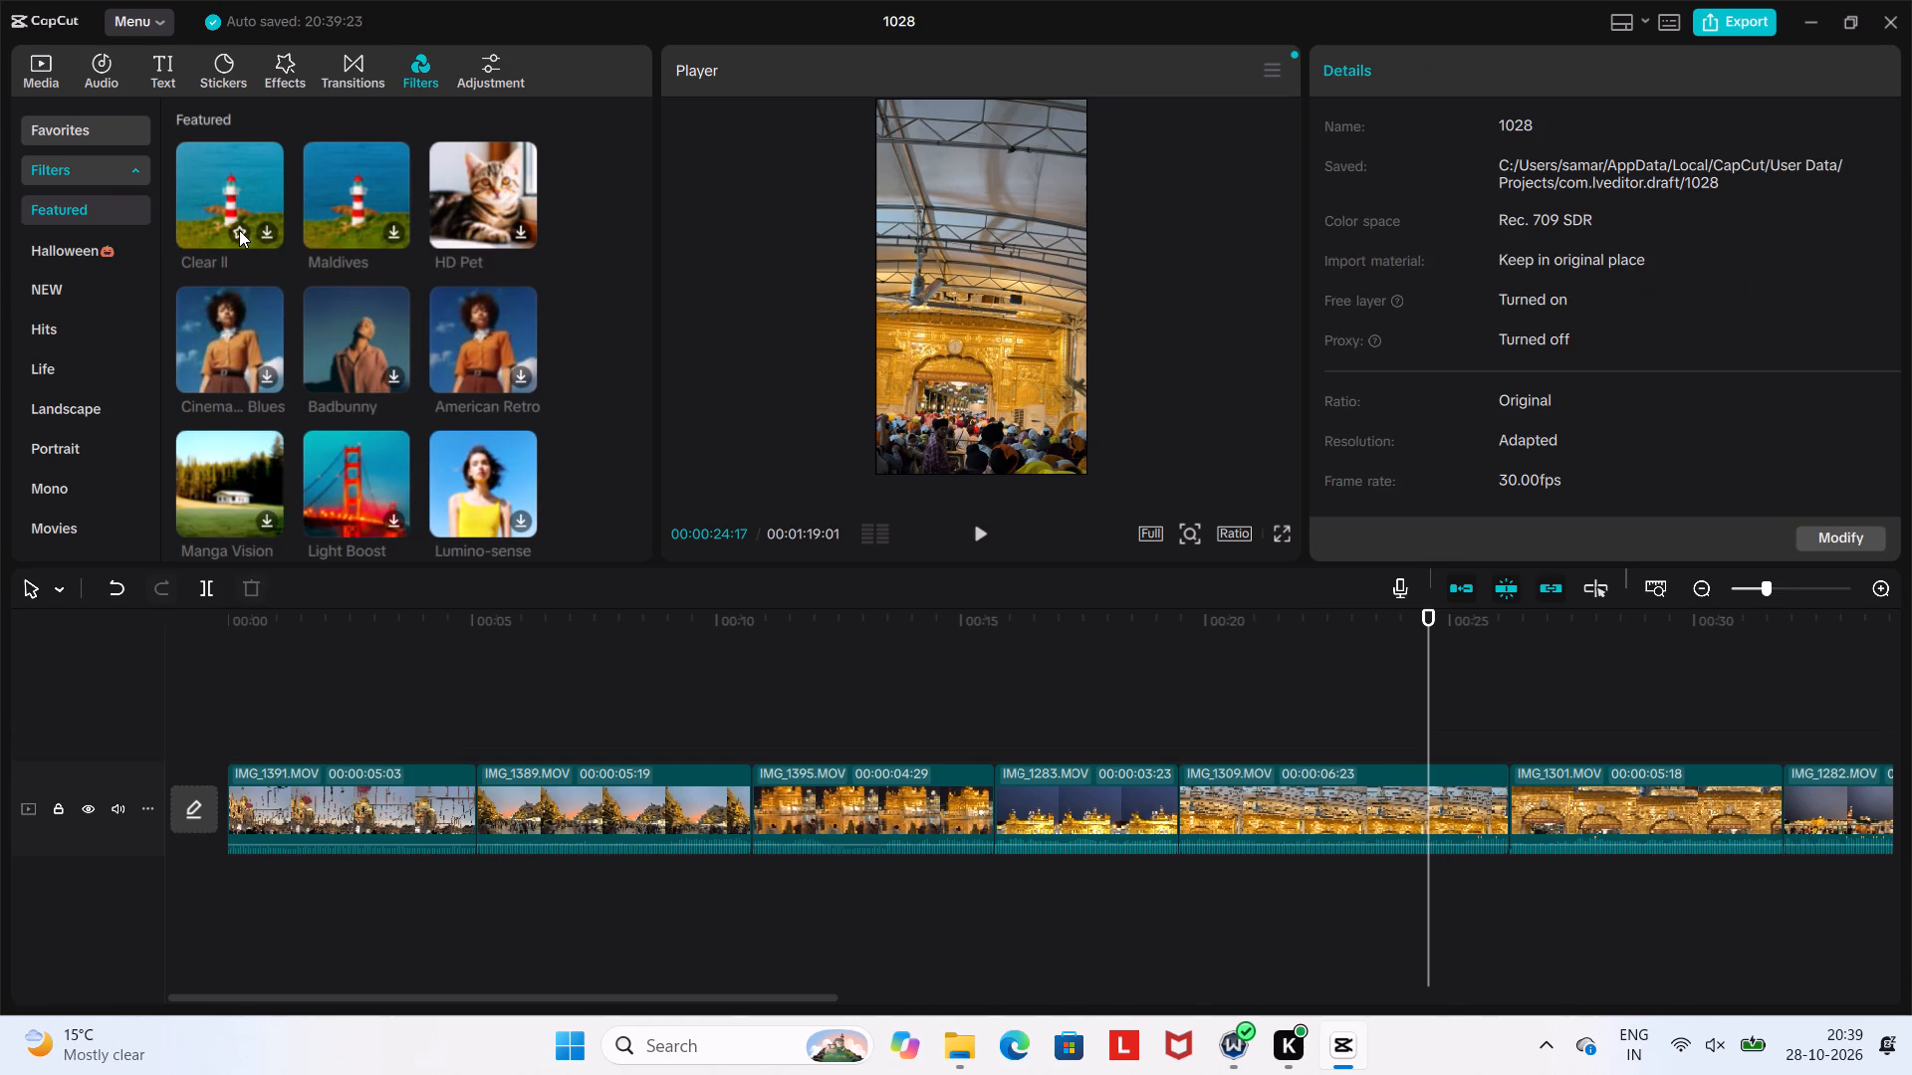
Preview the Clear II filter on the IMG_1309.MOV clip and on the opening IMG_1391.MOV clip.
{"action": "left_click", "coordinate": [266, 176]}
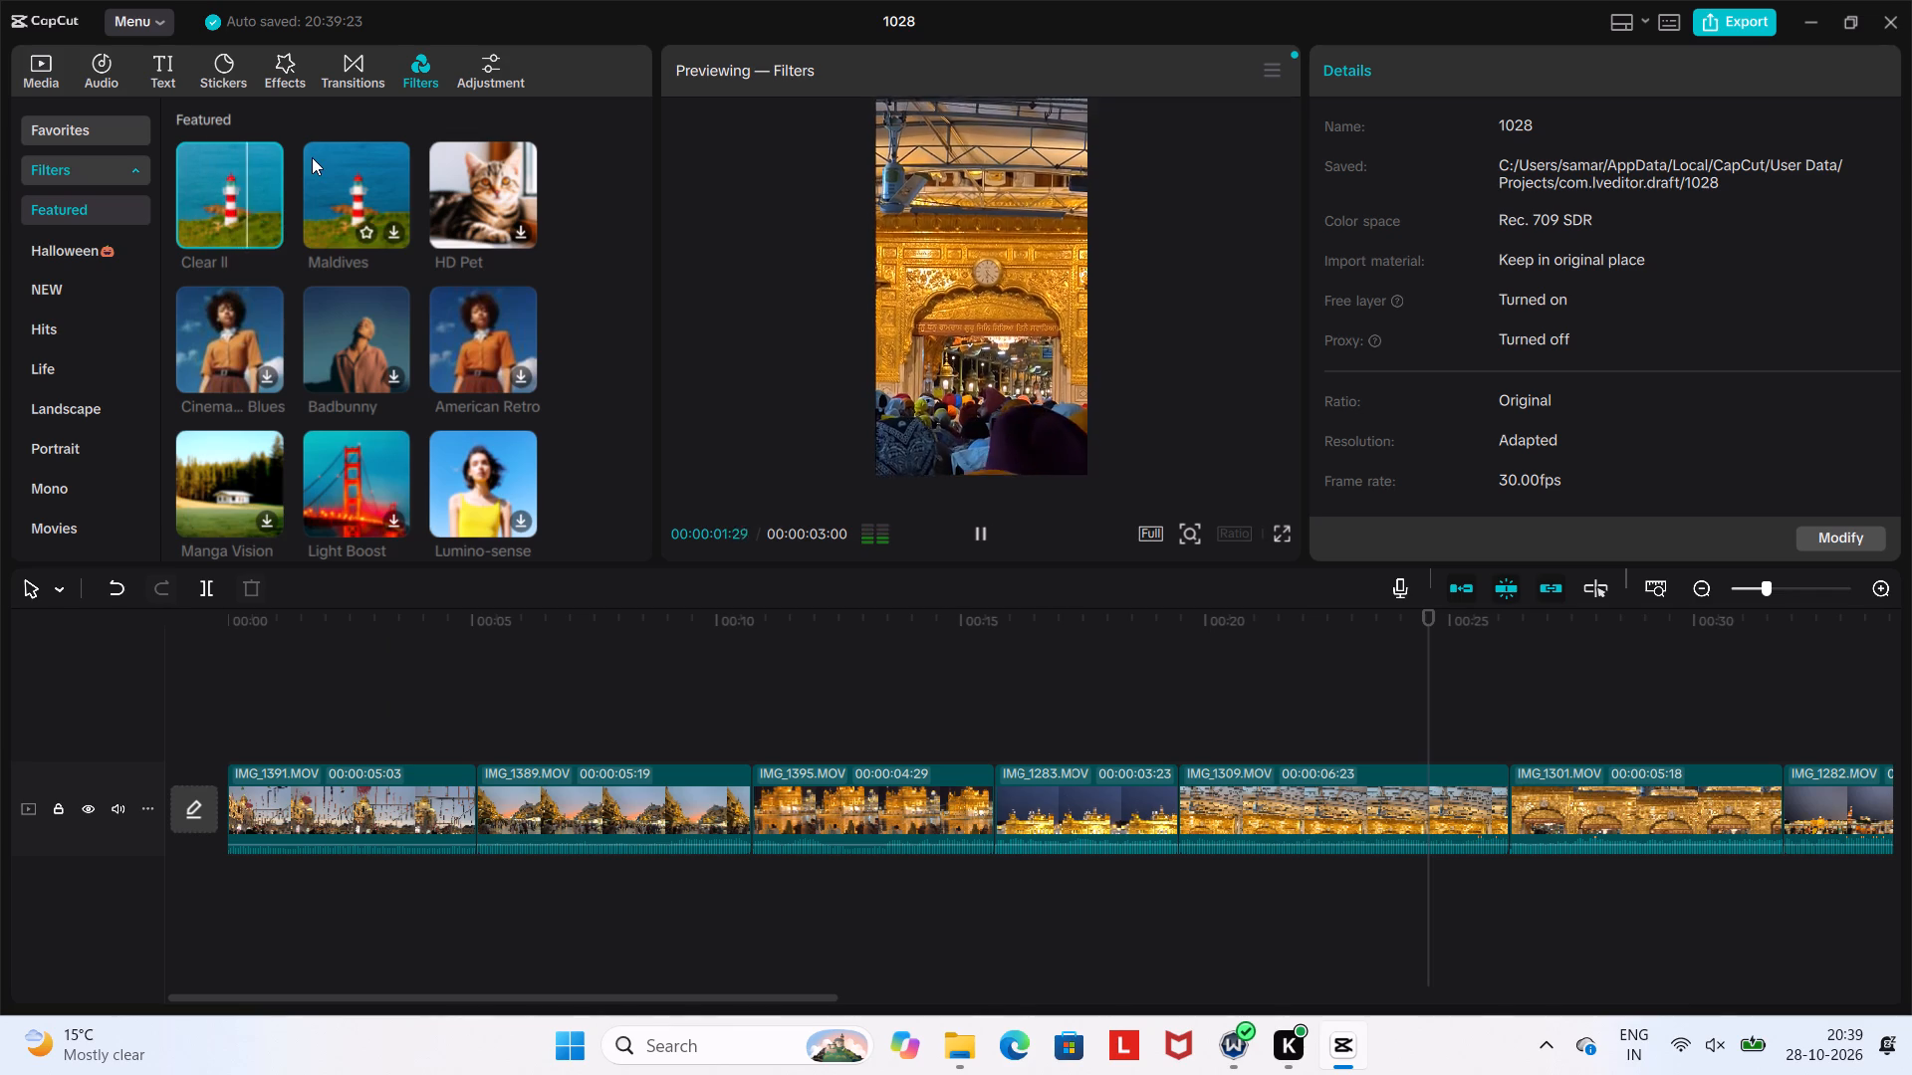
{"action": "left_click", "coordinate": [319, 818]}
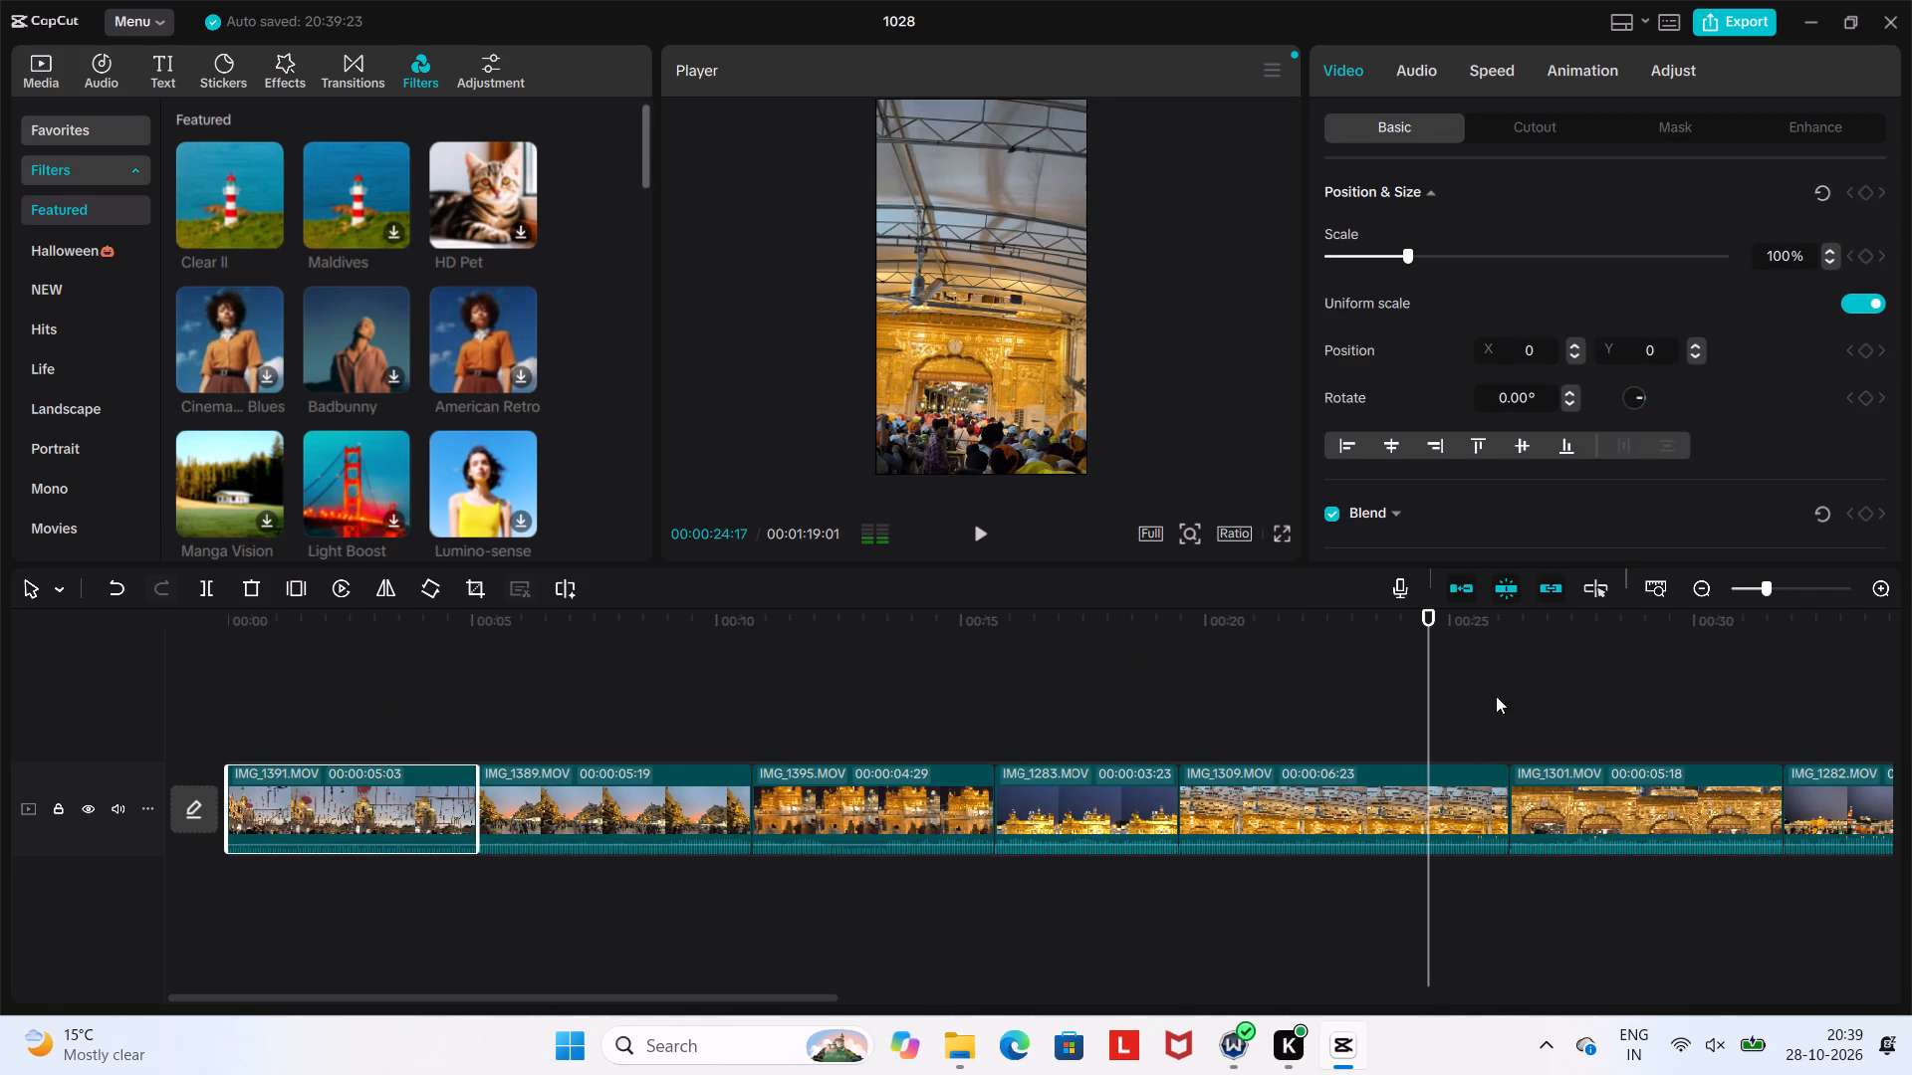
{"action": "left_click_drag", "start_coordinate": [1433, 610], "coordinate": [133, 687]}
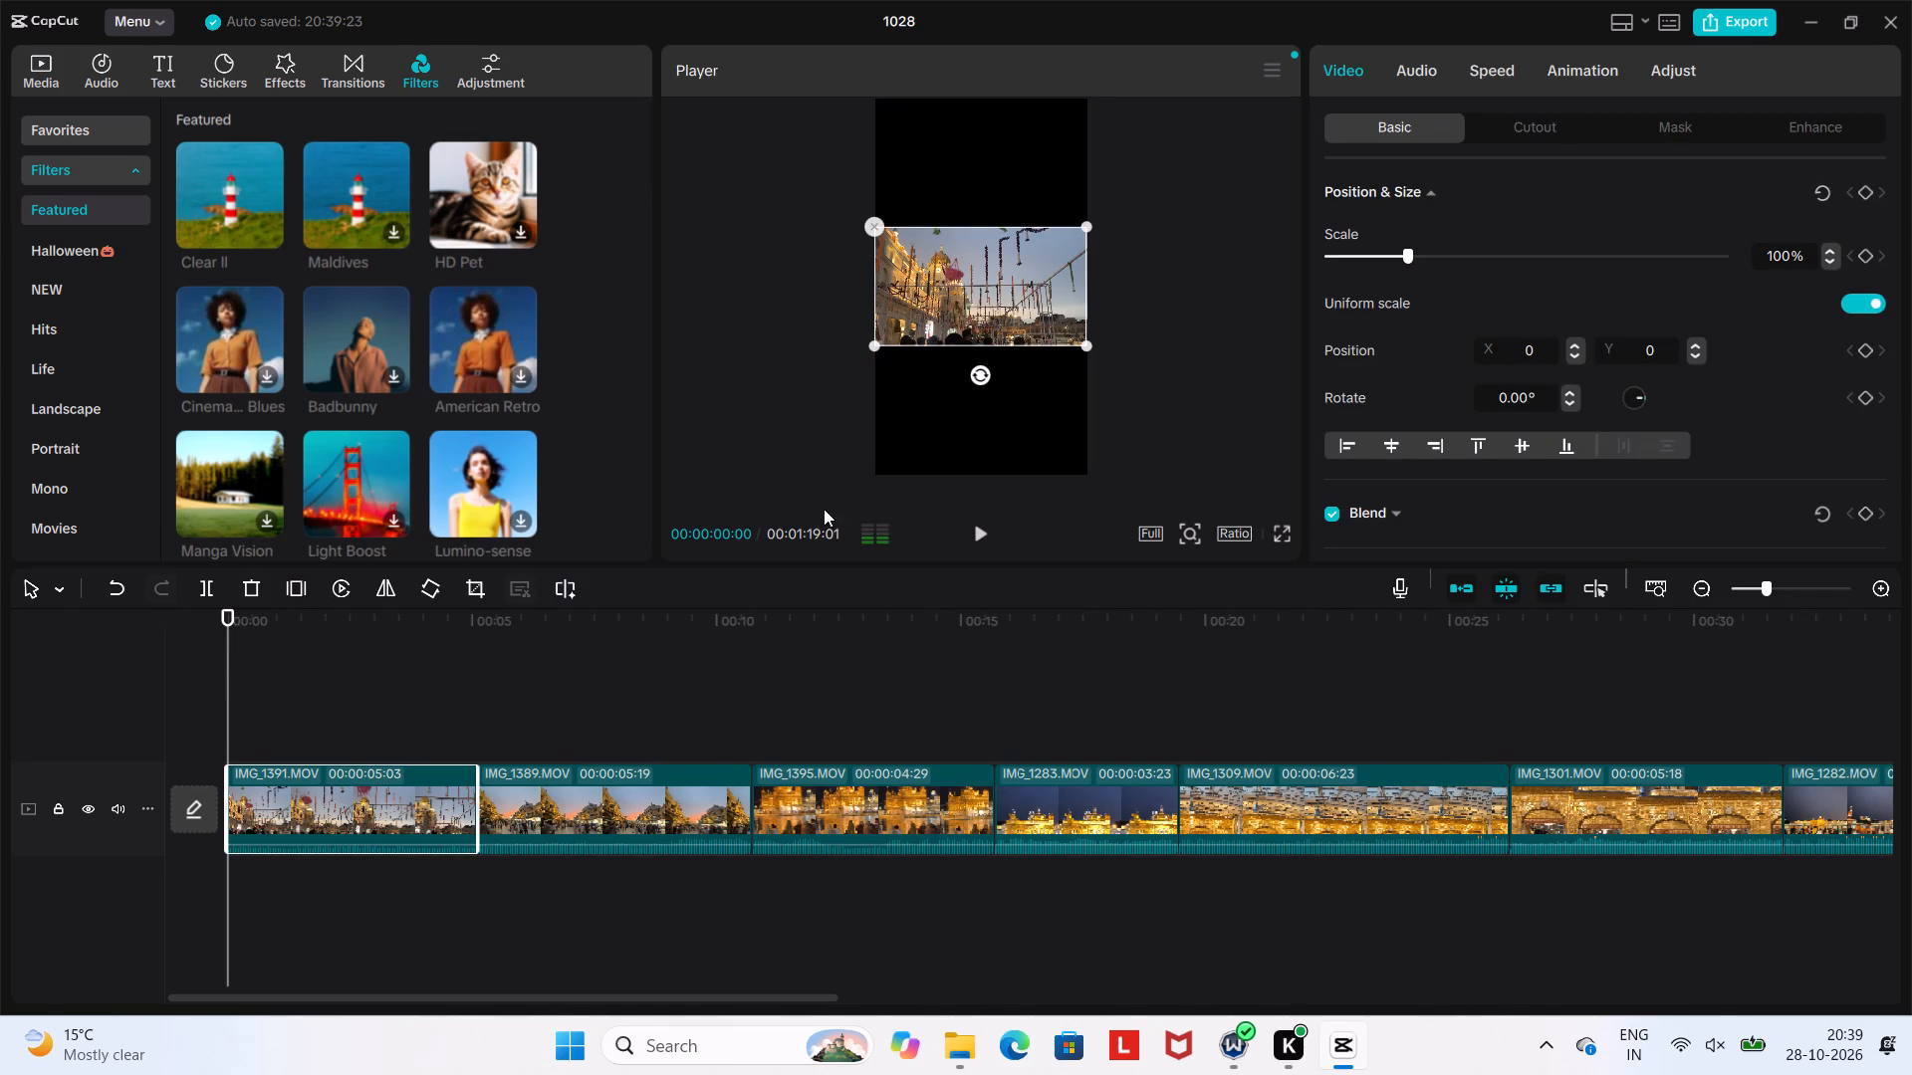
{"action": "left_click", "coordinate": [978, 536]}
{"action": "left_click", "coordinate": [256, 186]}
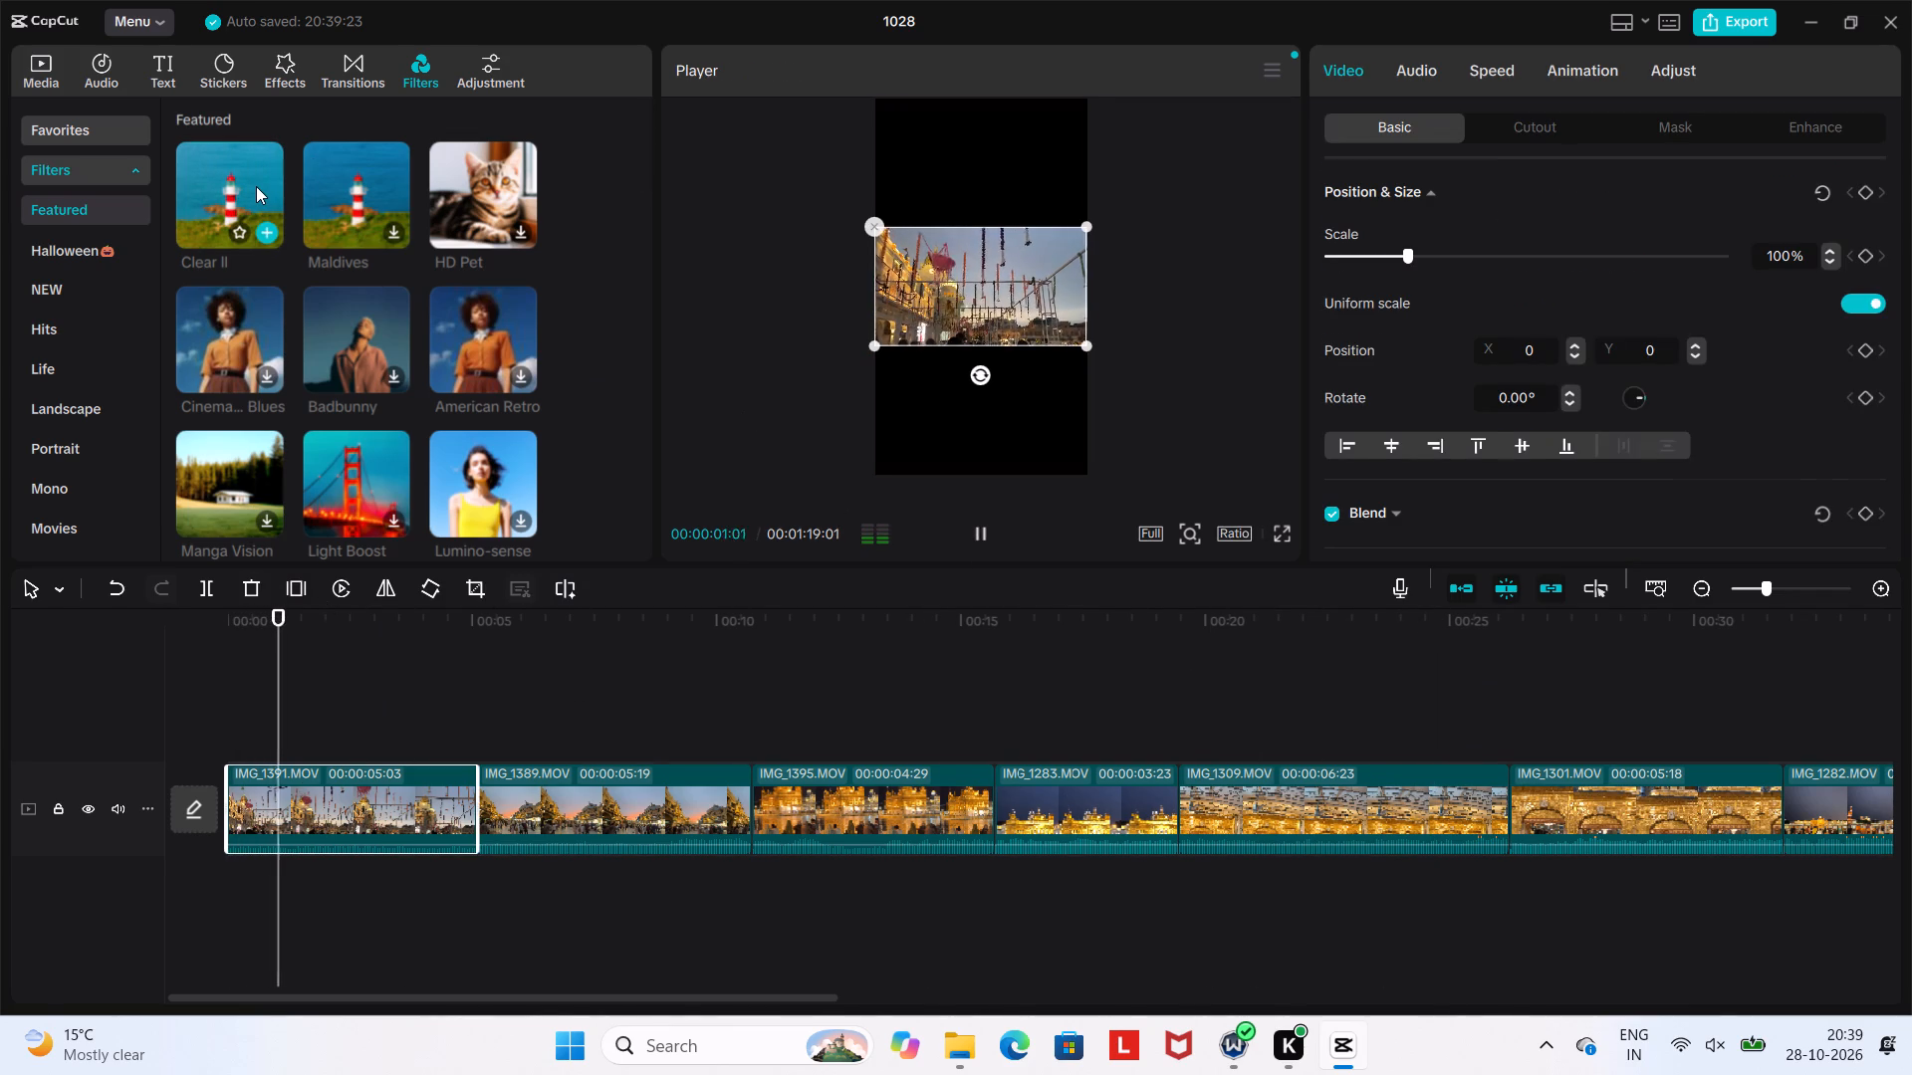
{"action": "left_click", "coordinate": [256, 186]}
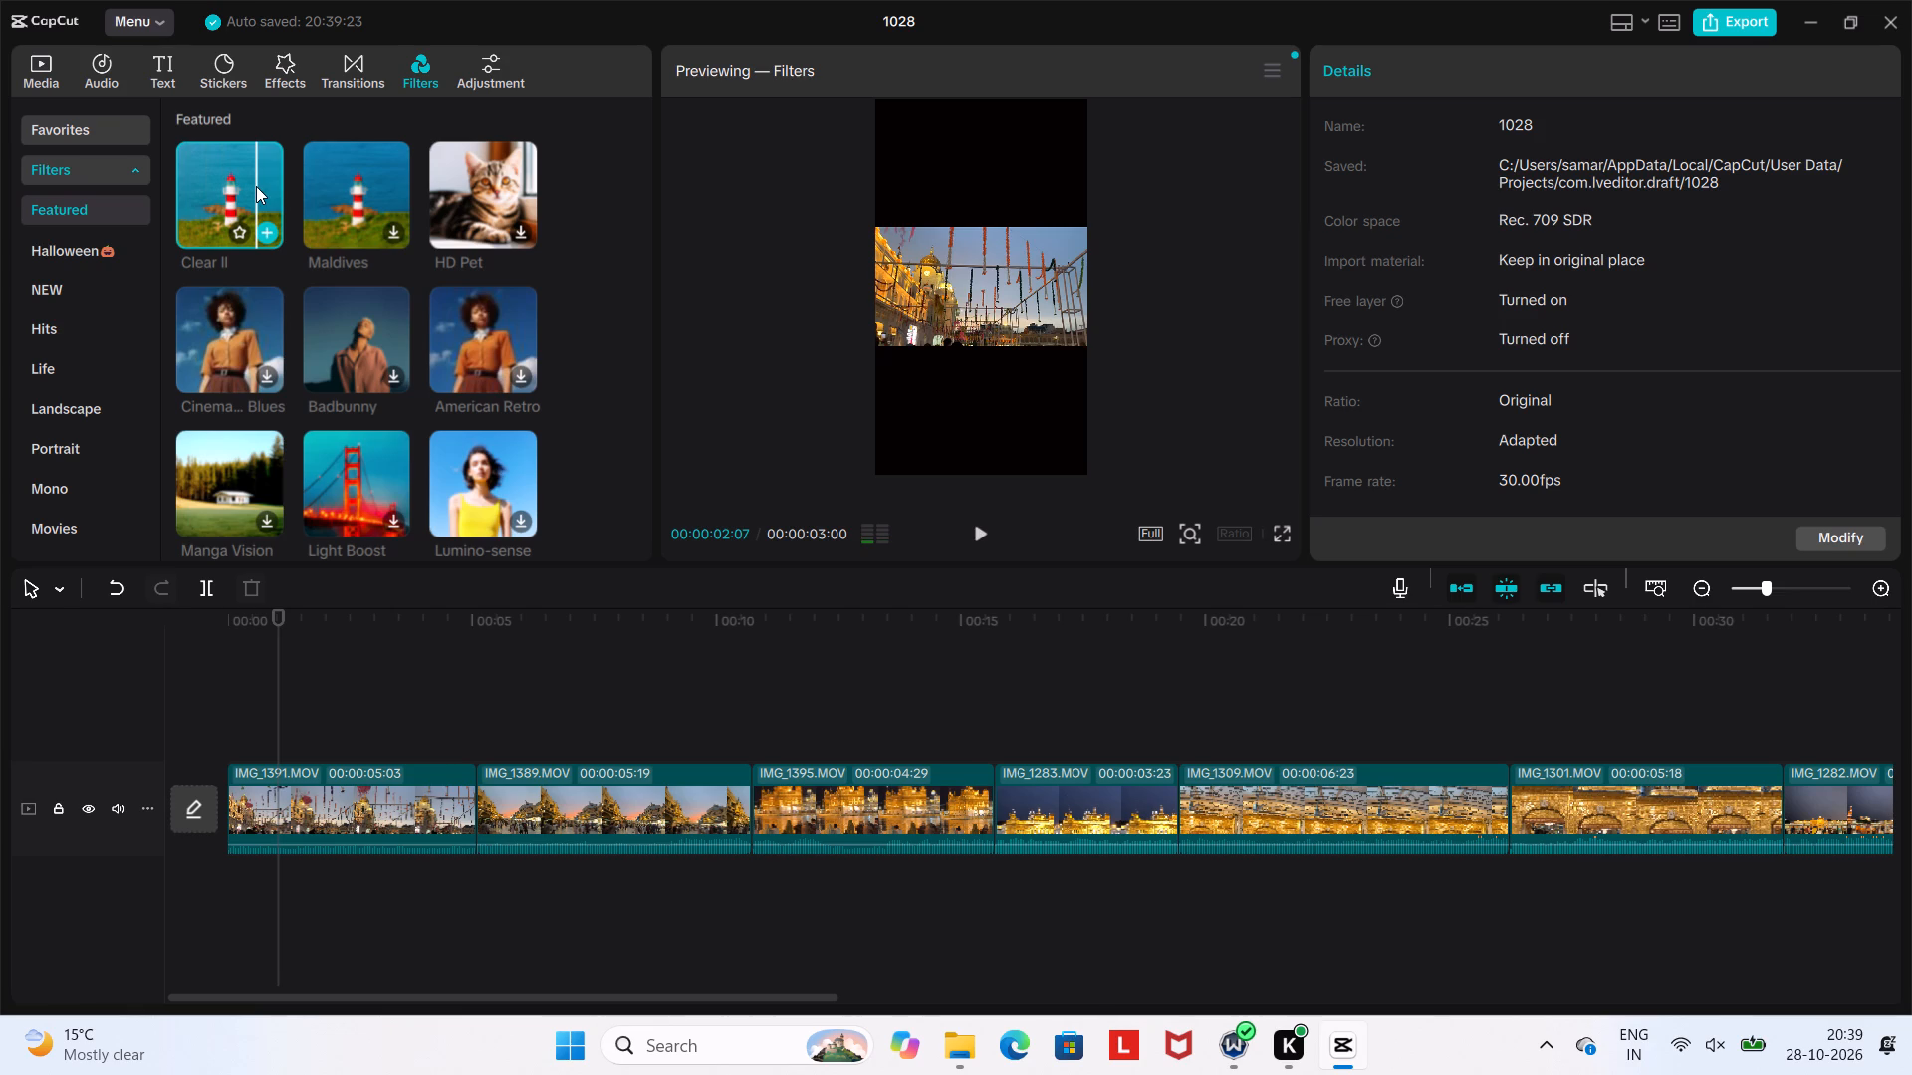
{"action": "left_click", "coordinate": [256, 186]}
{"action": "left_click", "coordinate": [256, 186]}
{"action": "left_click_drag", "start_coordinate": [253, 189], "coordinate": [219, 195]}
{"action": "left_click", "coordinate": [219, 195]}
Load the featured filters from Maldives and HD Pet through Manga Vision, Light Boost and Lumino-sense for previewing.
{"action": "left_click", "coordinate": [331, 196]}
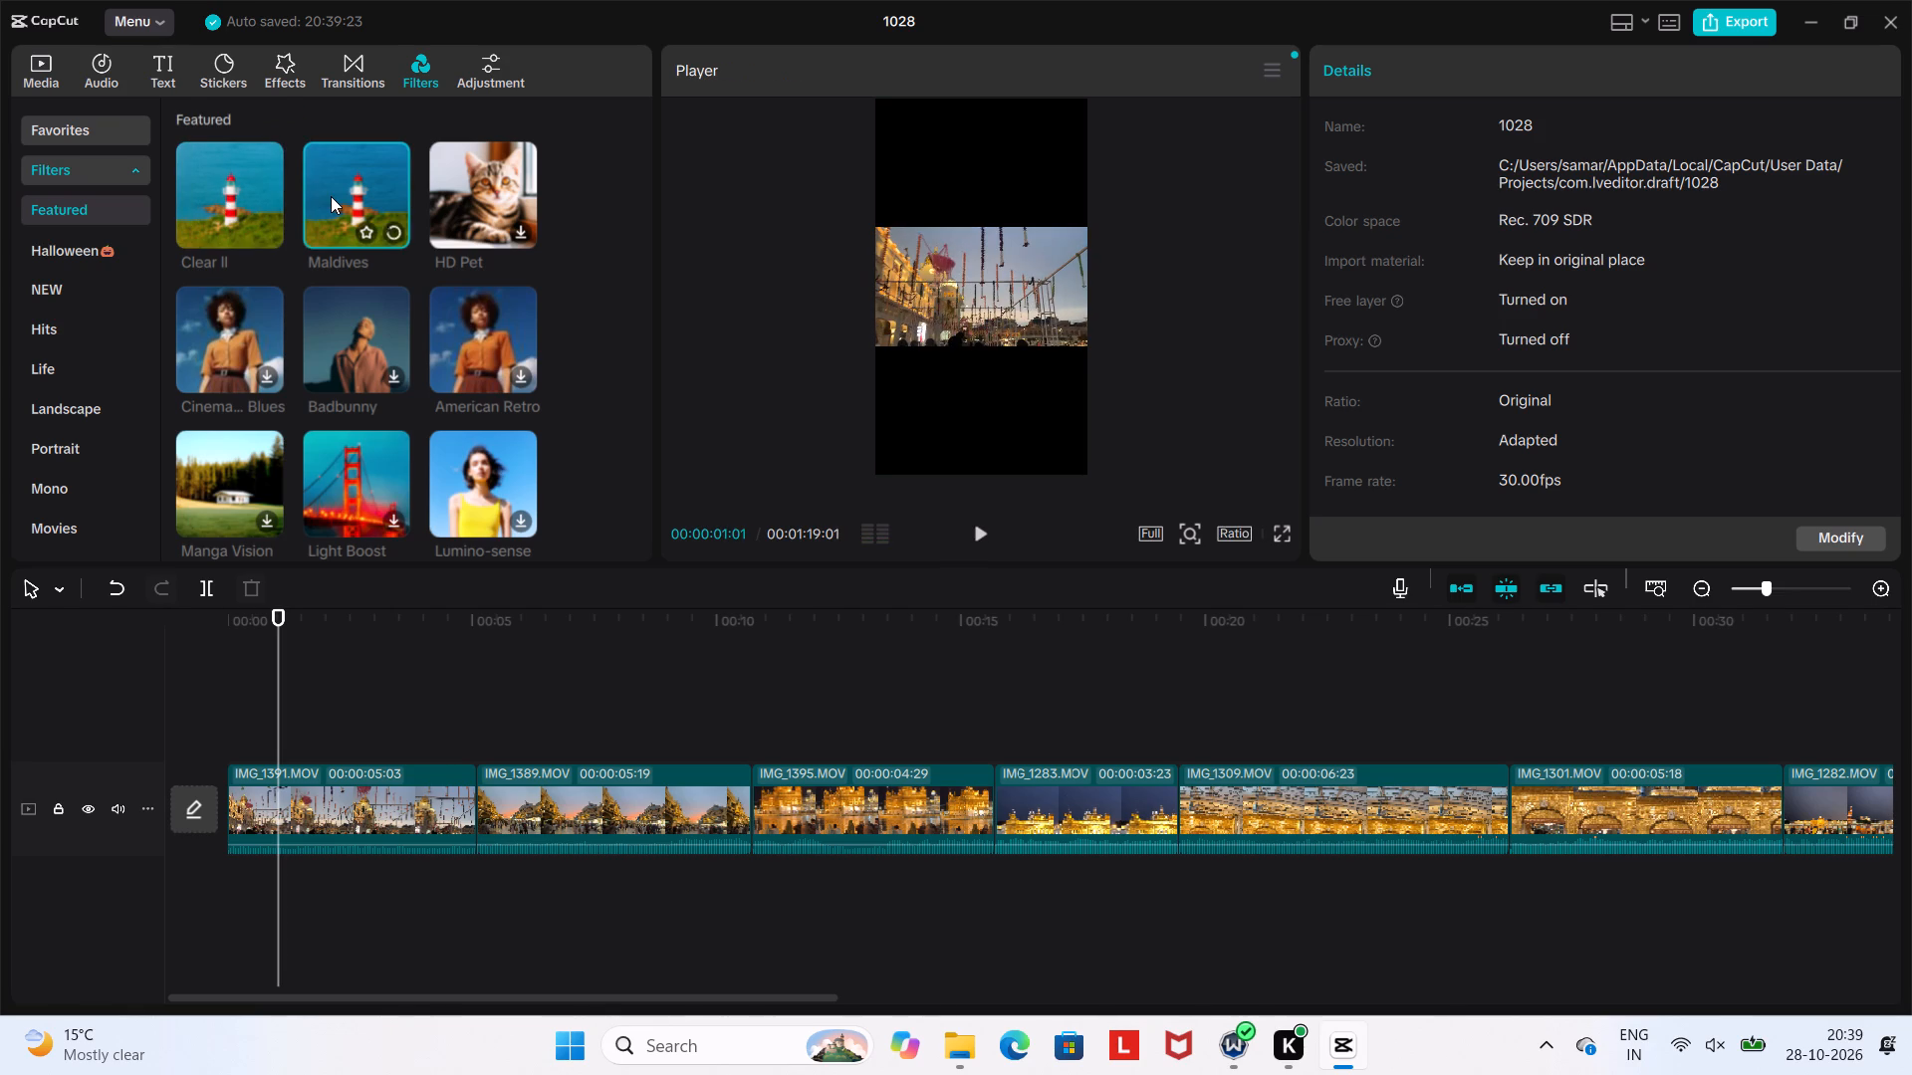
{"action": "left_click", "coordinate": [480, 196]}
{"action": "left_click", "coordinate": [486, 361]}
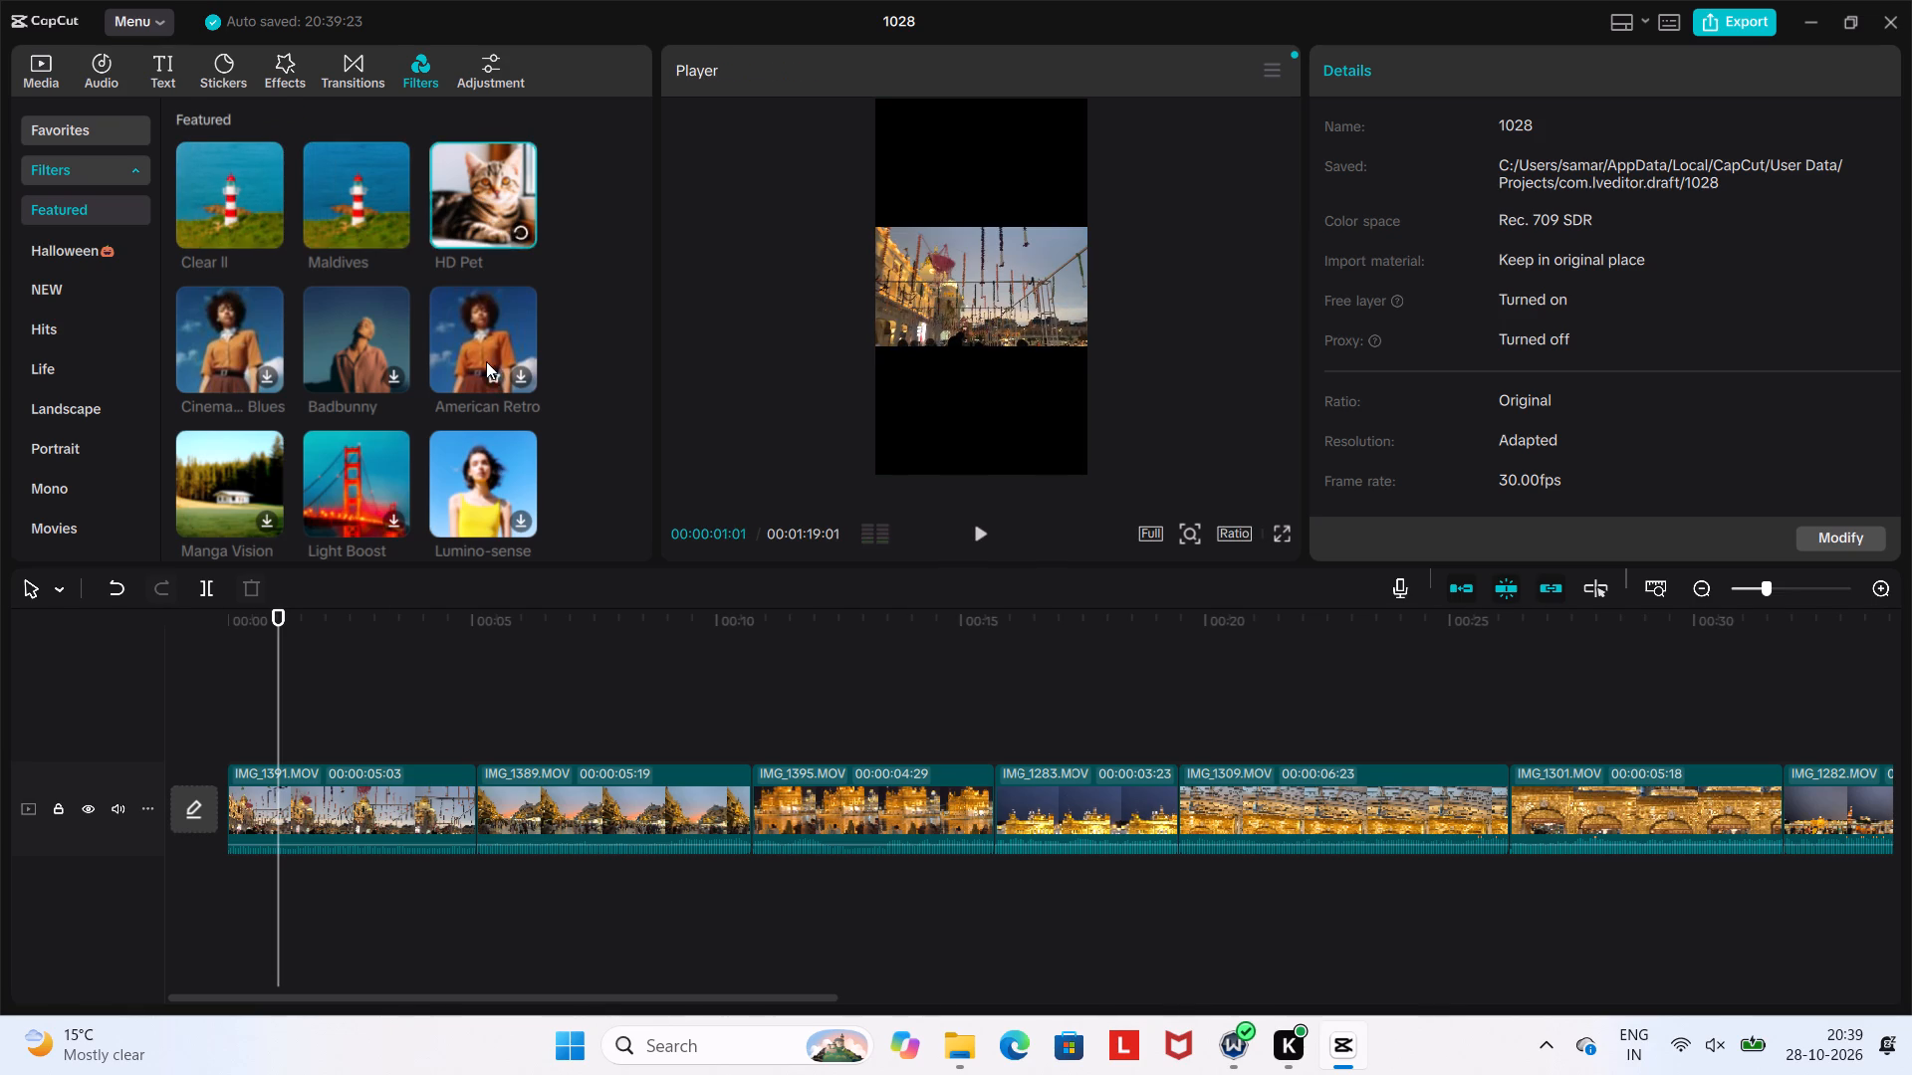
{"action": "left_click", "coordinate": [330, 326]}
{"action": "left_click", "coordinate": [226, 330]}
{"action": "left_click", "coordinate": [258, 500]}
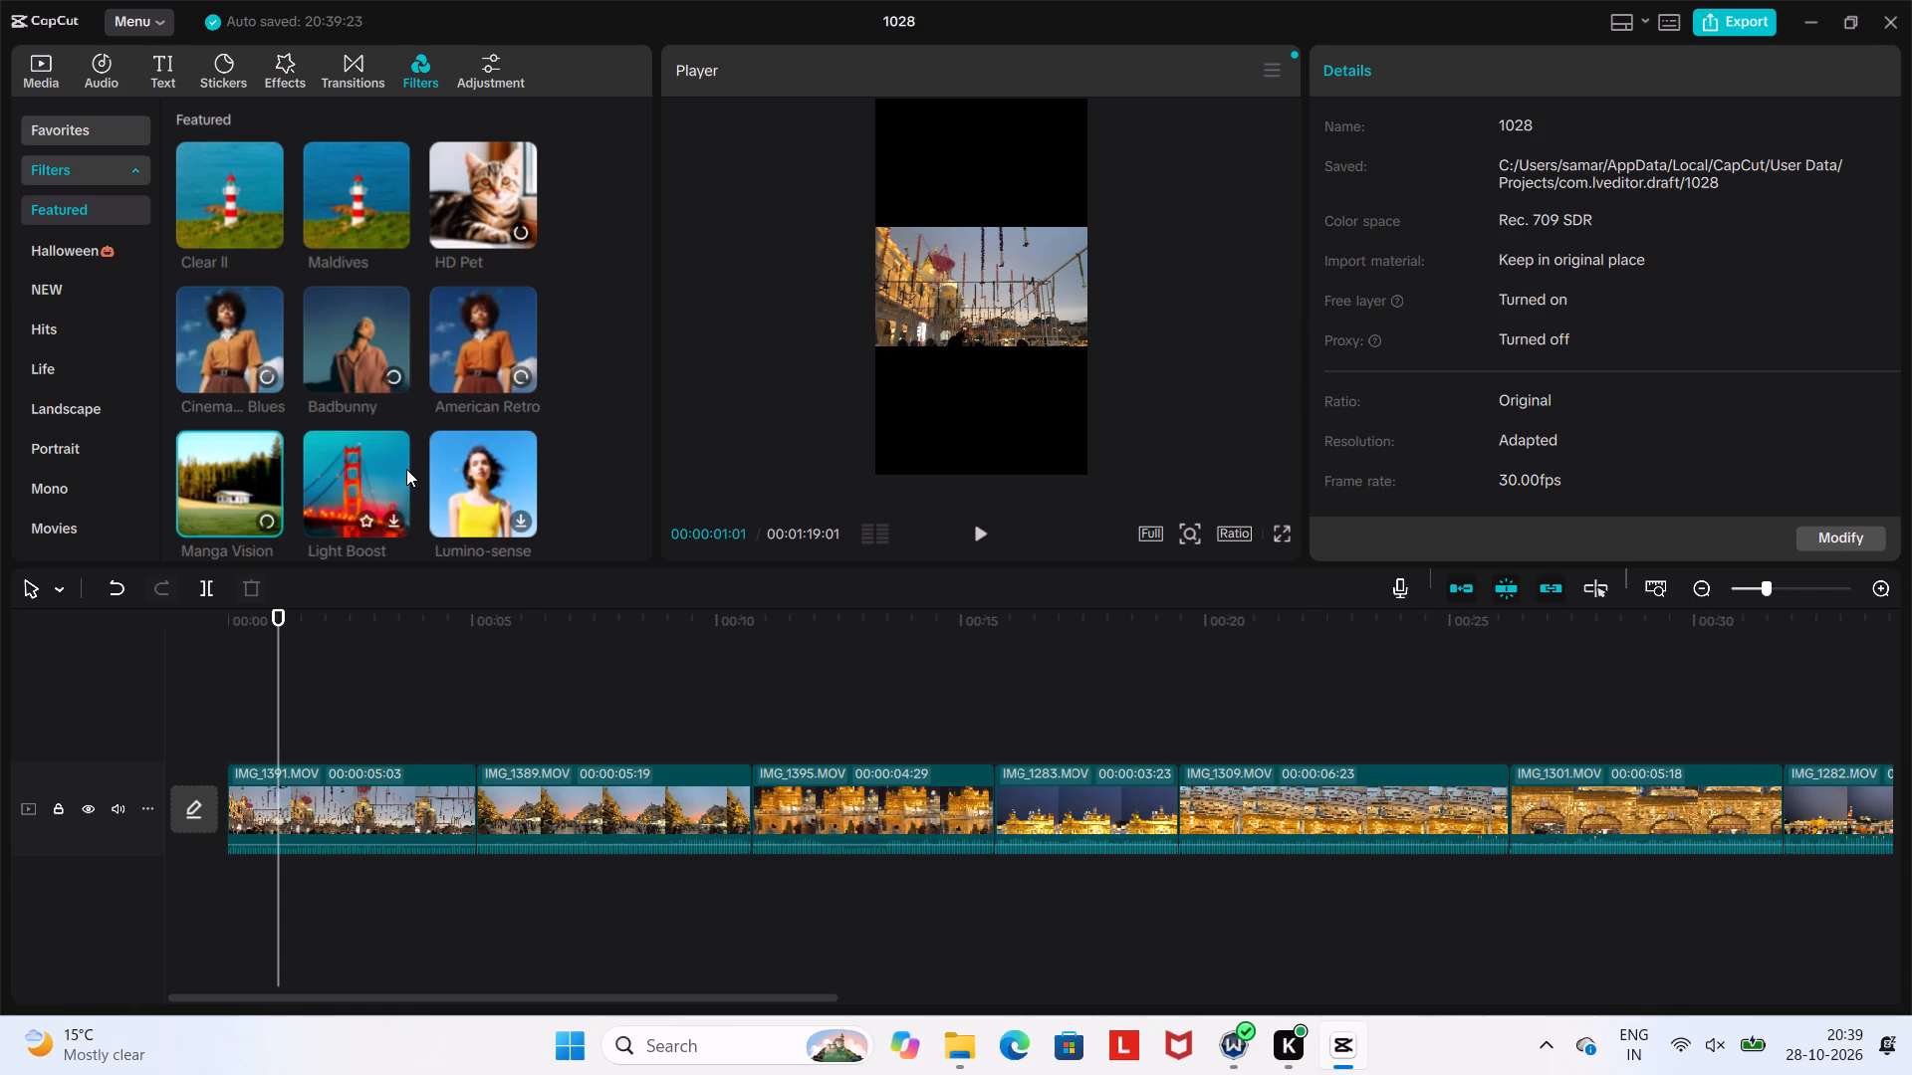
{"action": "left_click", "coordinate": [406, 470]}
{"action": "left_click", "coordinate": [492, 485]}
Preview the featured filters Maldives, HD Pet, Badbunny, American Retro, Manga Vision, Light Boost and Lumino-sense on the IMG_1391.MOV clip.
{"action": "left_click", "coordinate": [358, 199]}
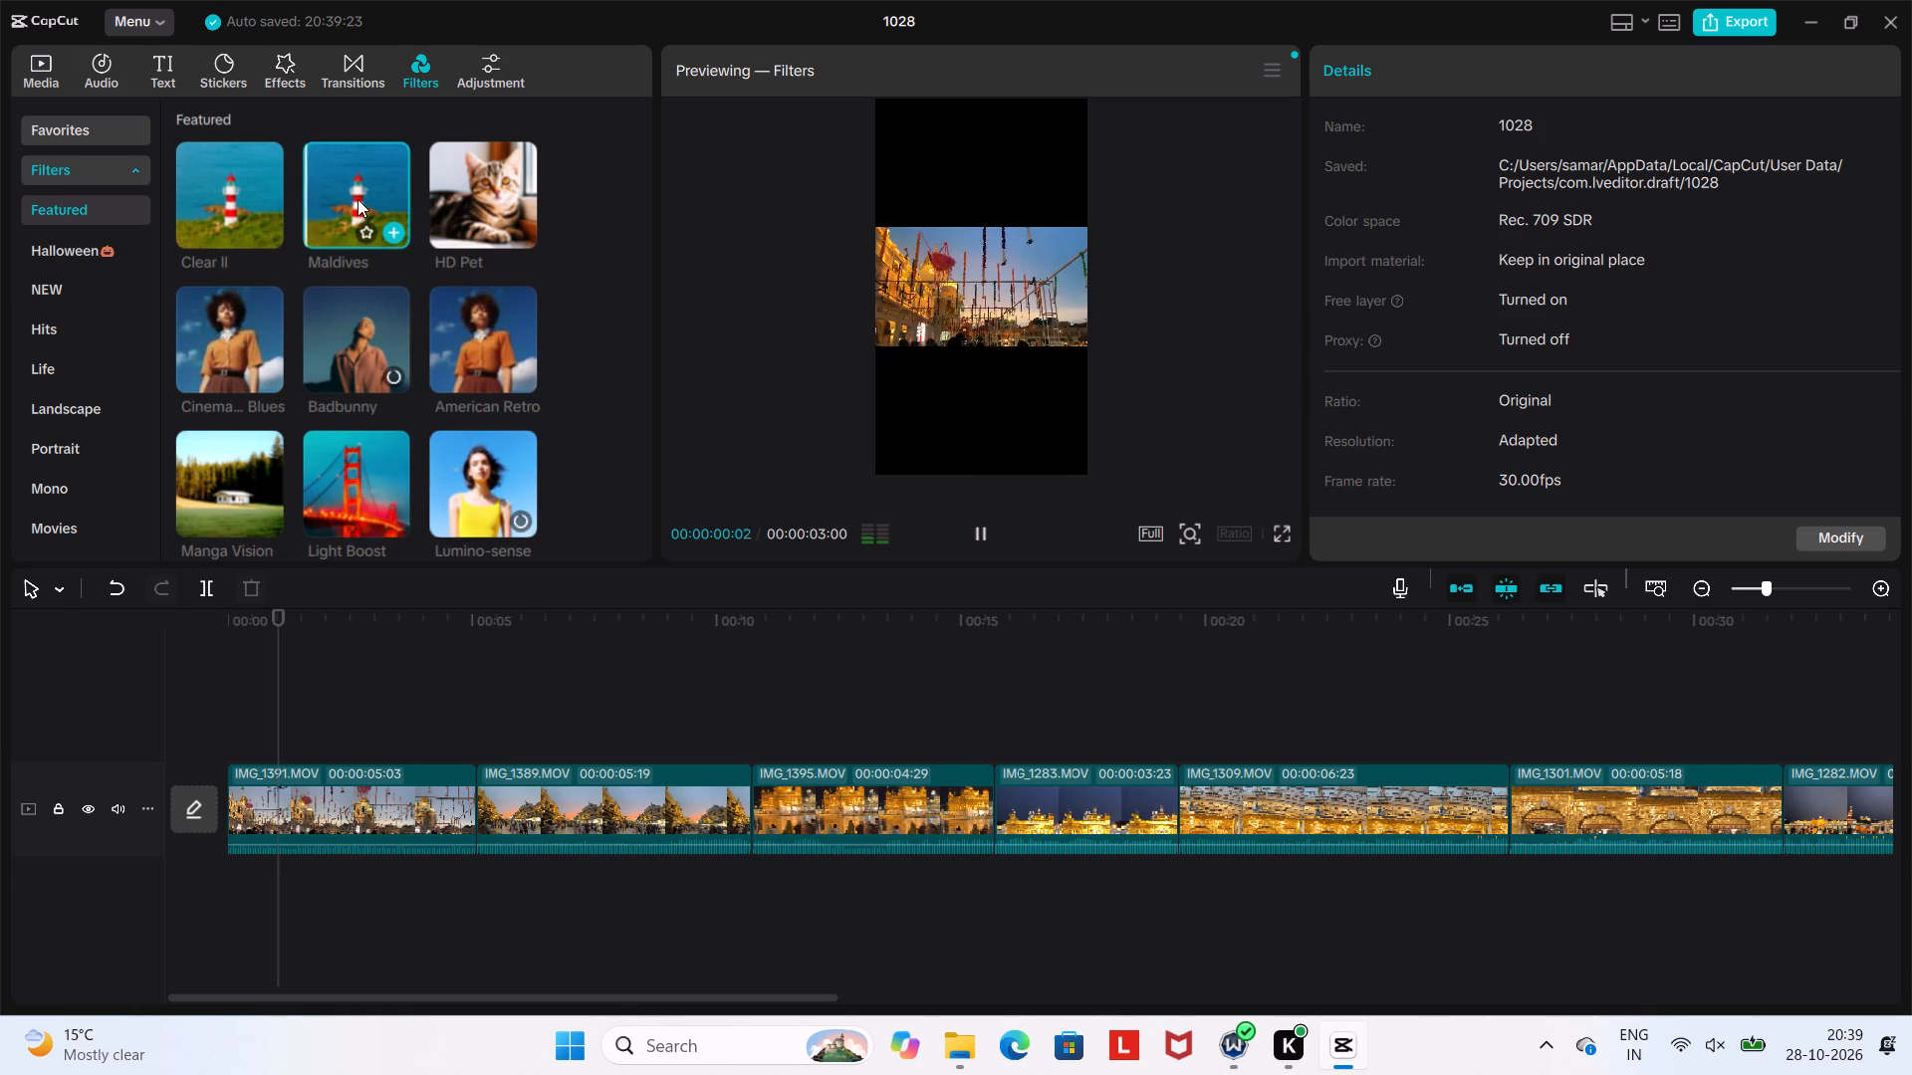
{"action": "left_click", "coordinate": [458, 176]}
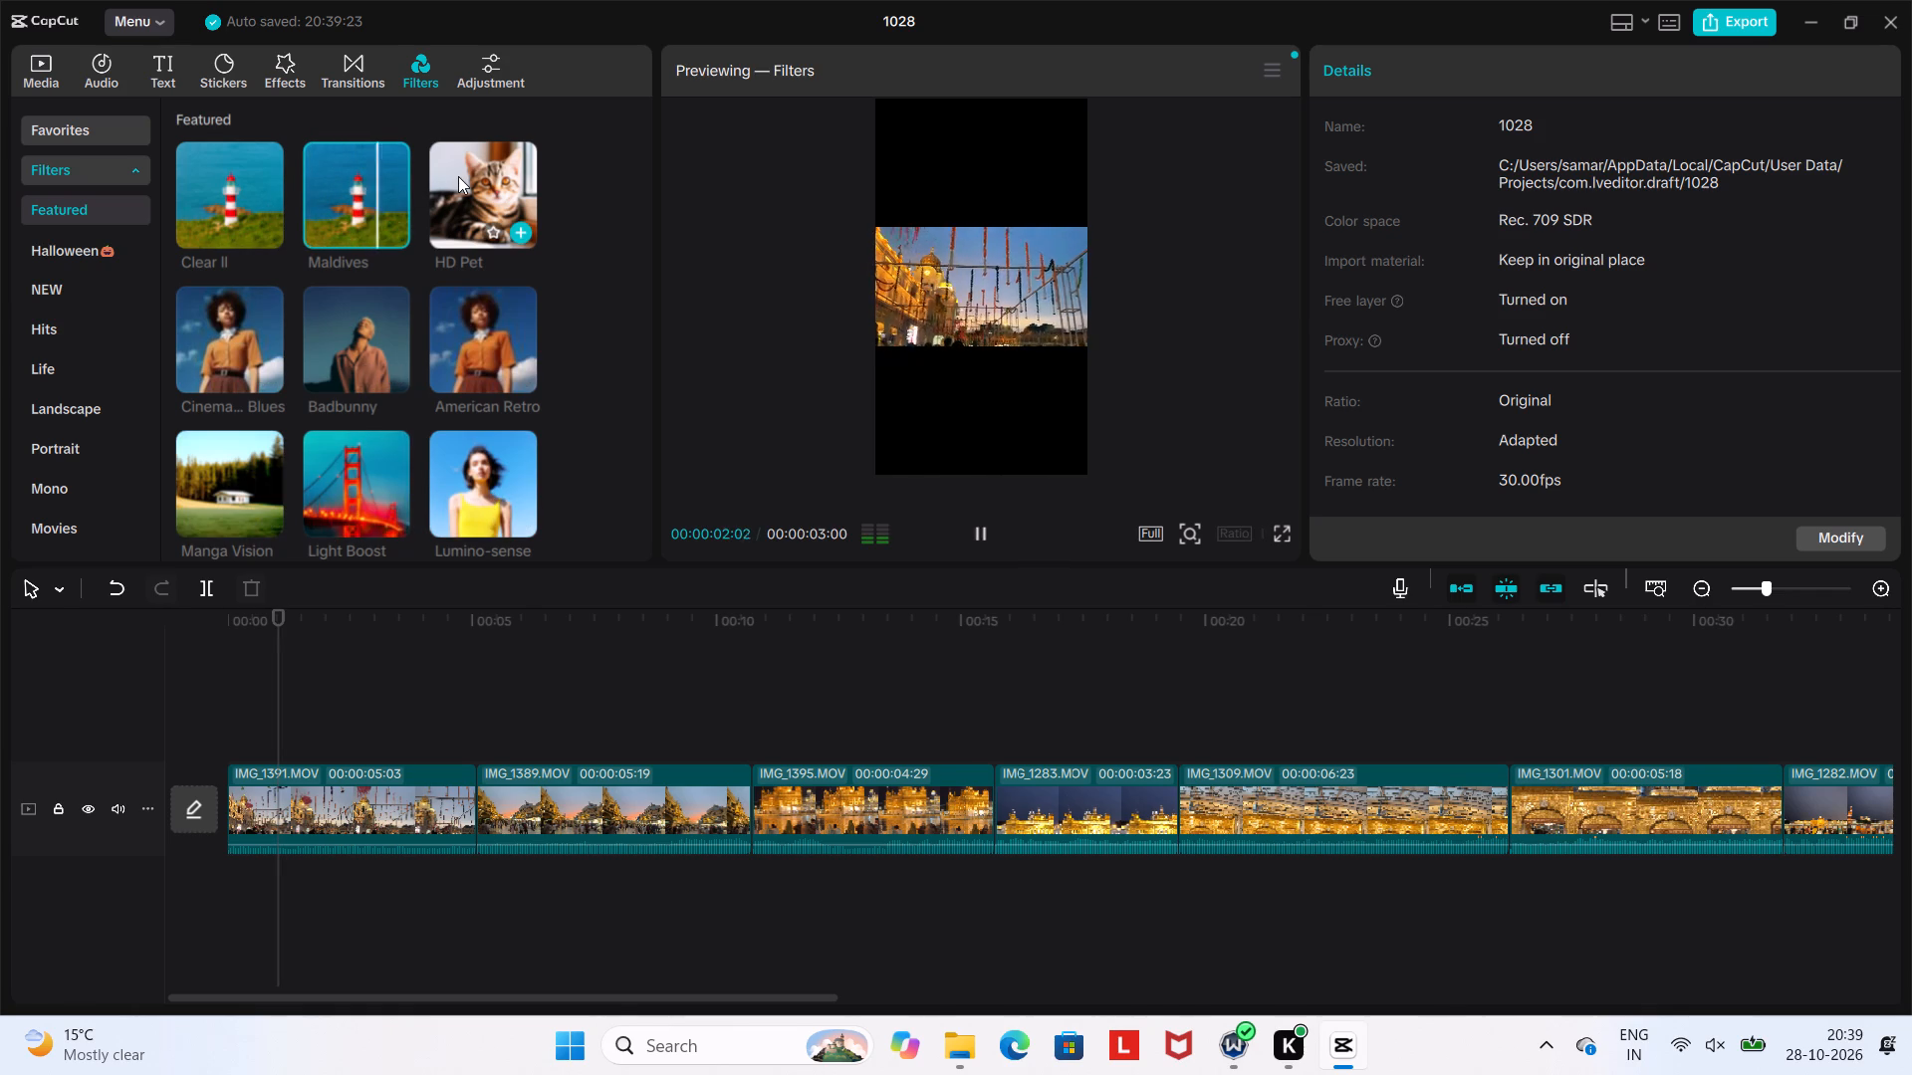
{"action": "left_click", "coordinate": [221, 316]}
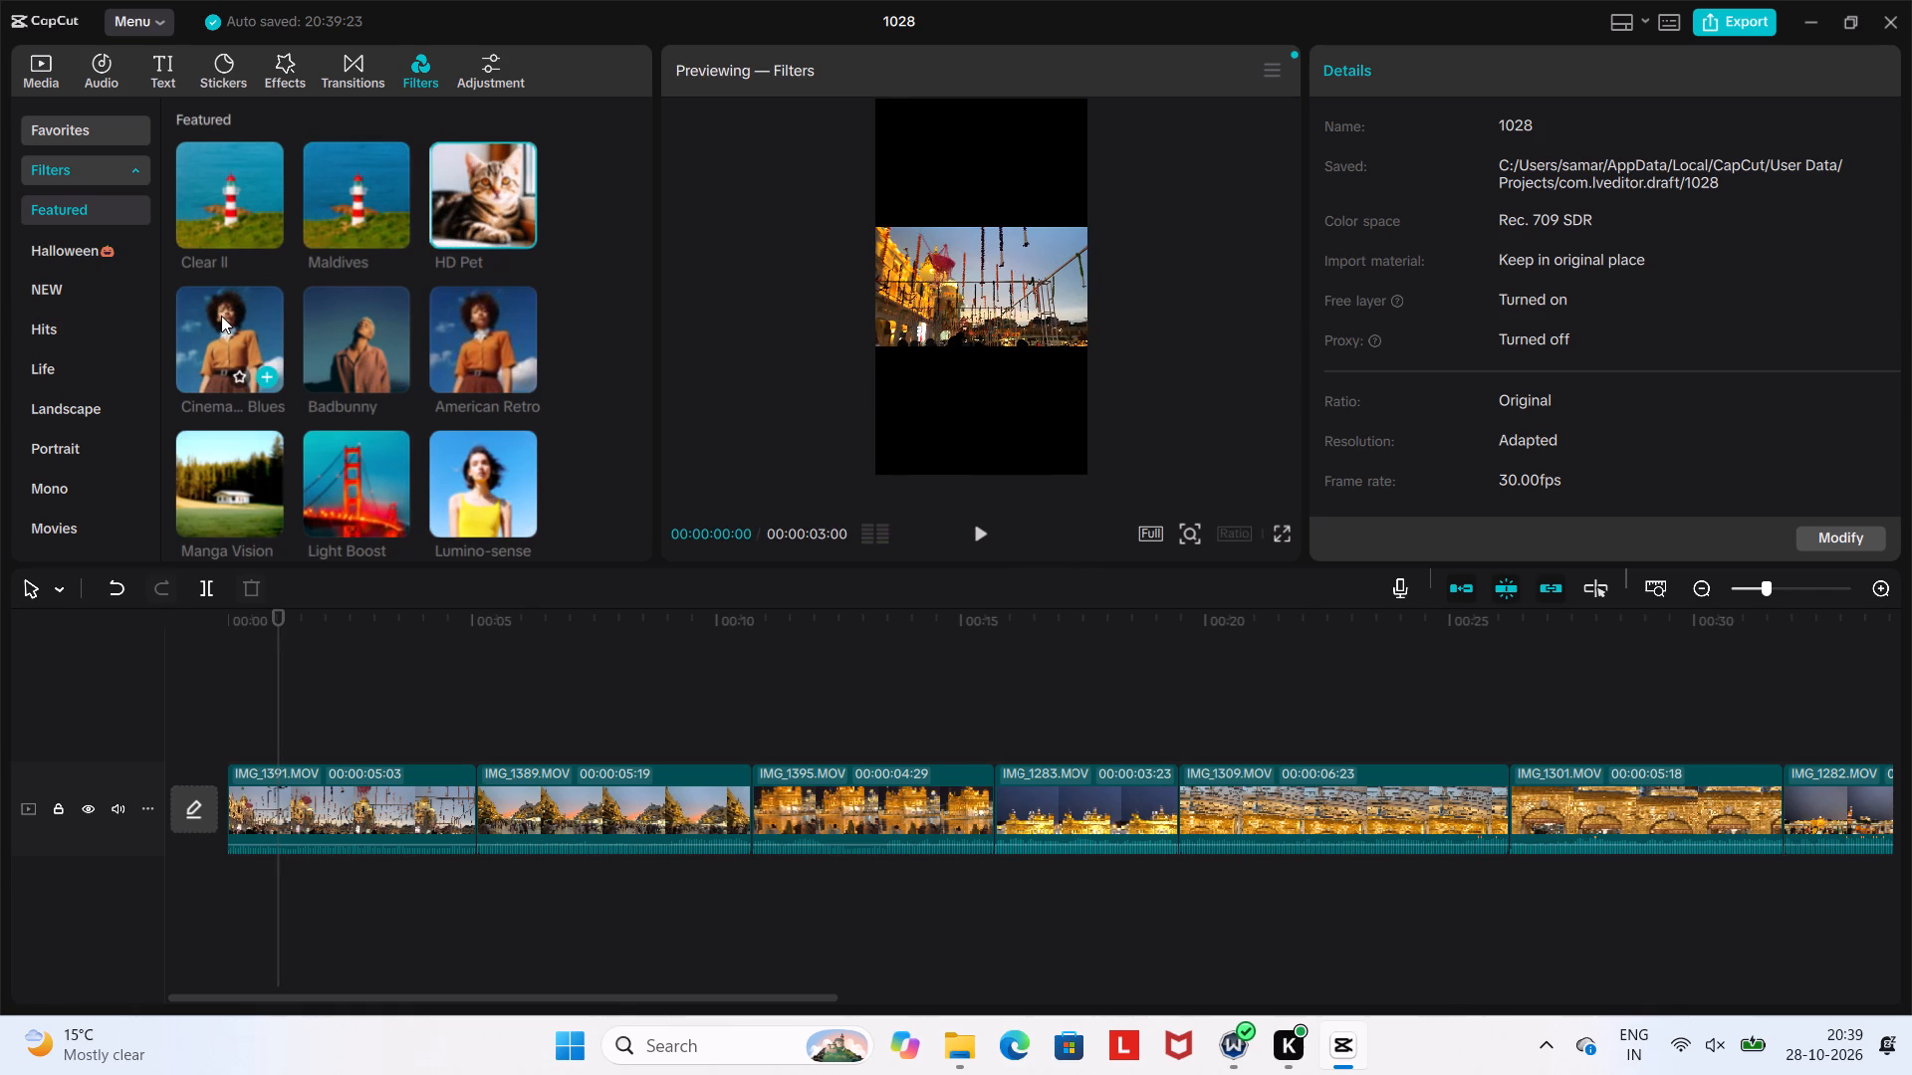
{"action": "left_click", "coordinate": [221, 316]}
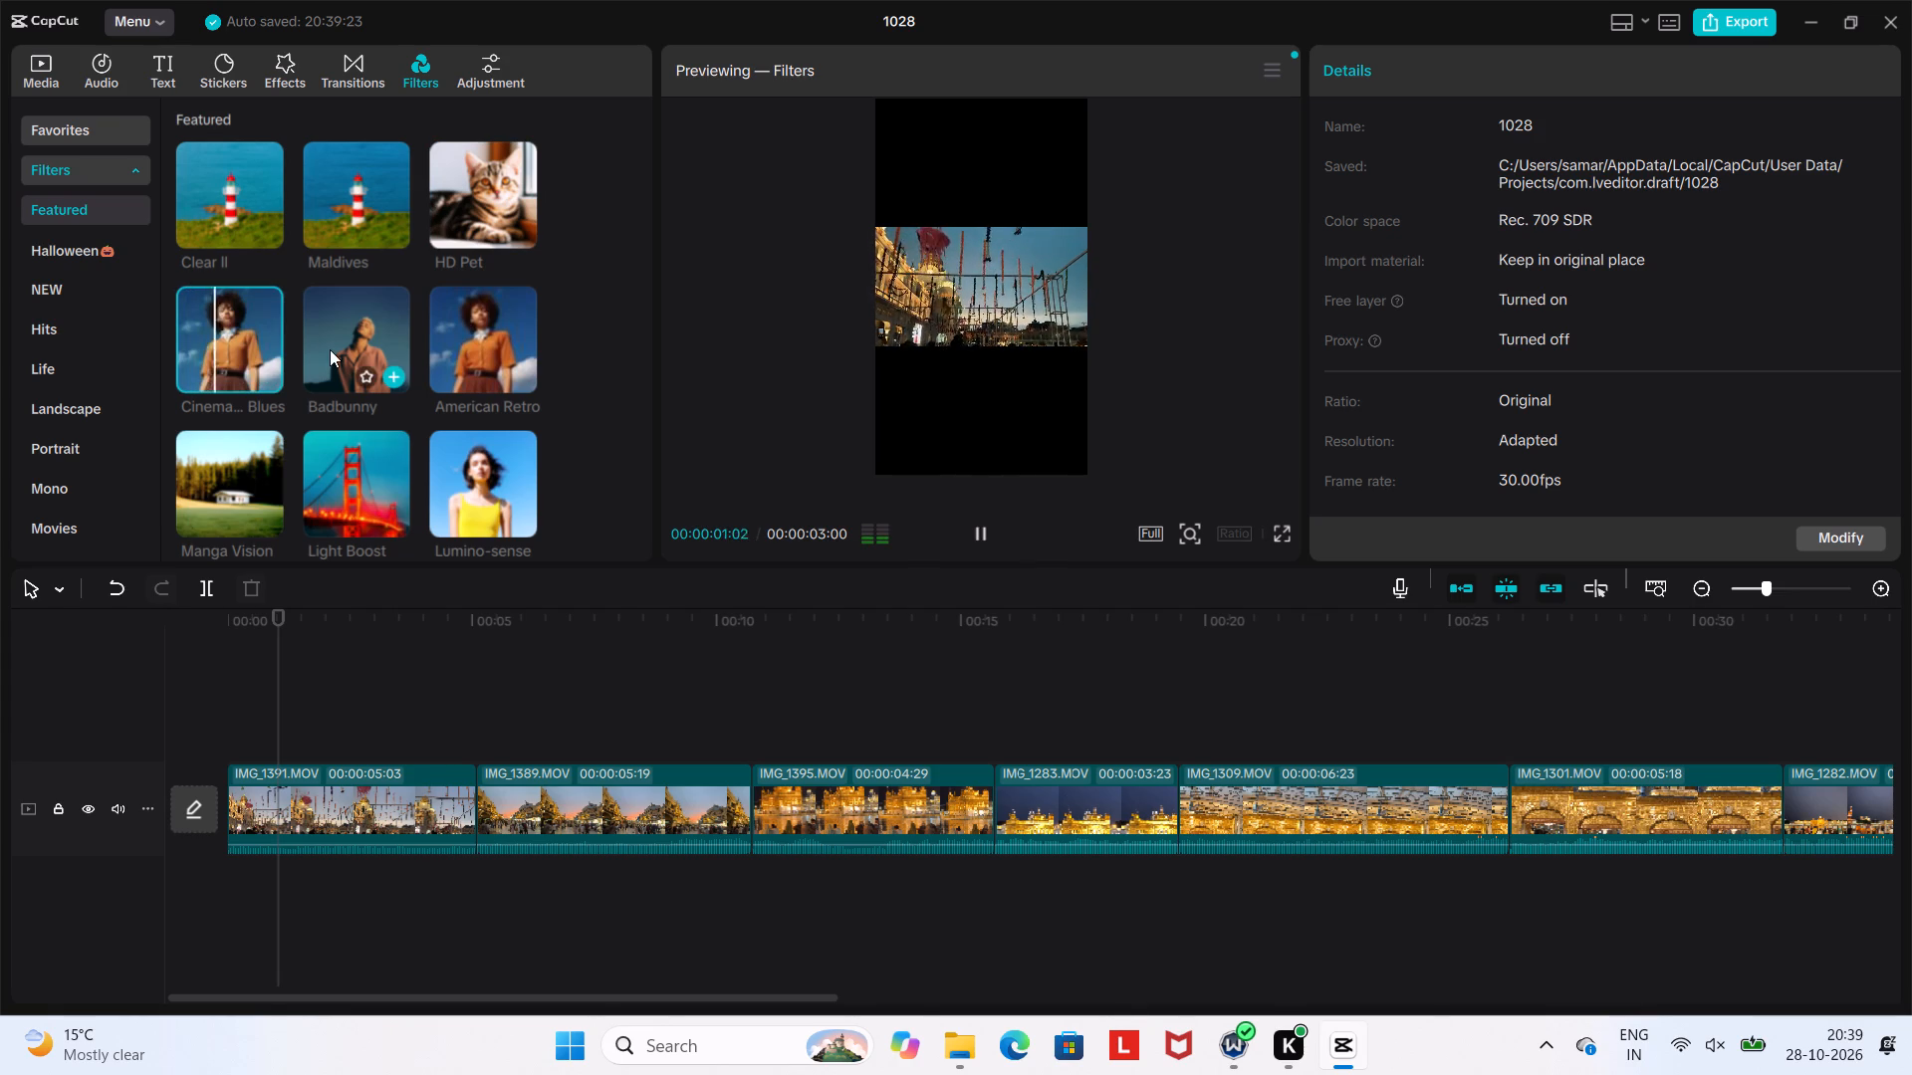
{"action": "left_click", "coordinate": [352, 316]}
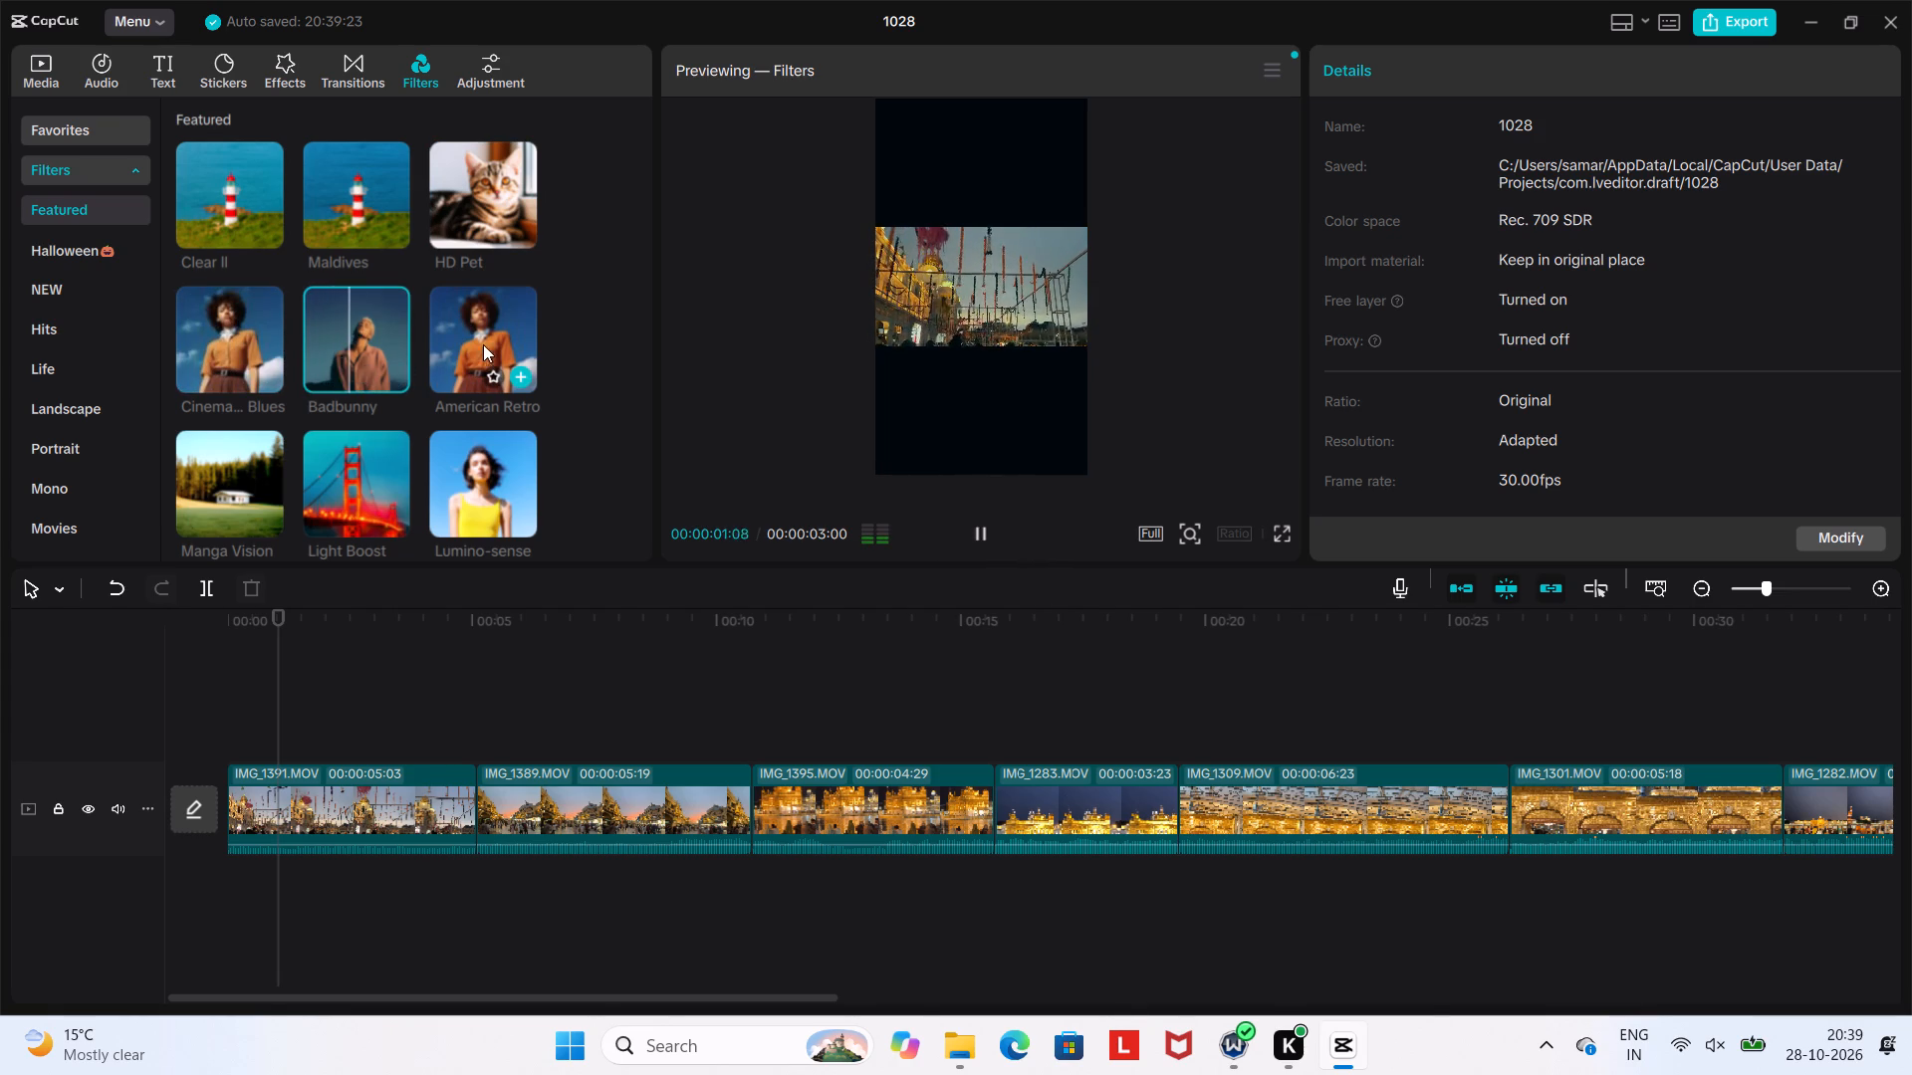
{"action": "left_click", "coordinate": [476, 337]}
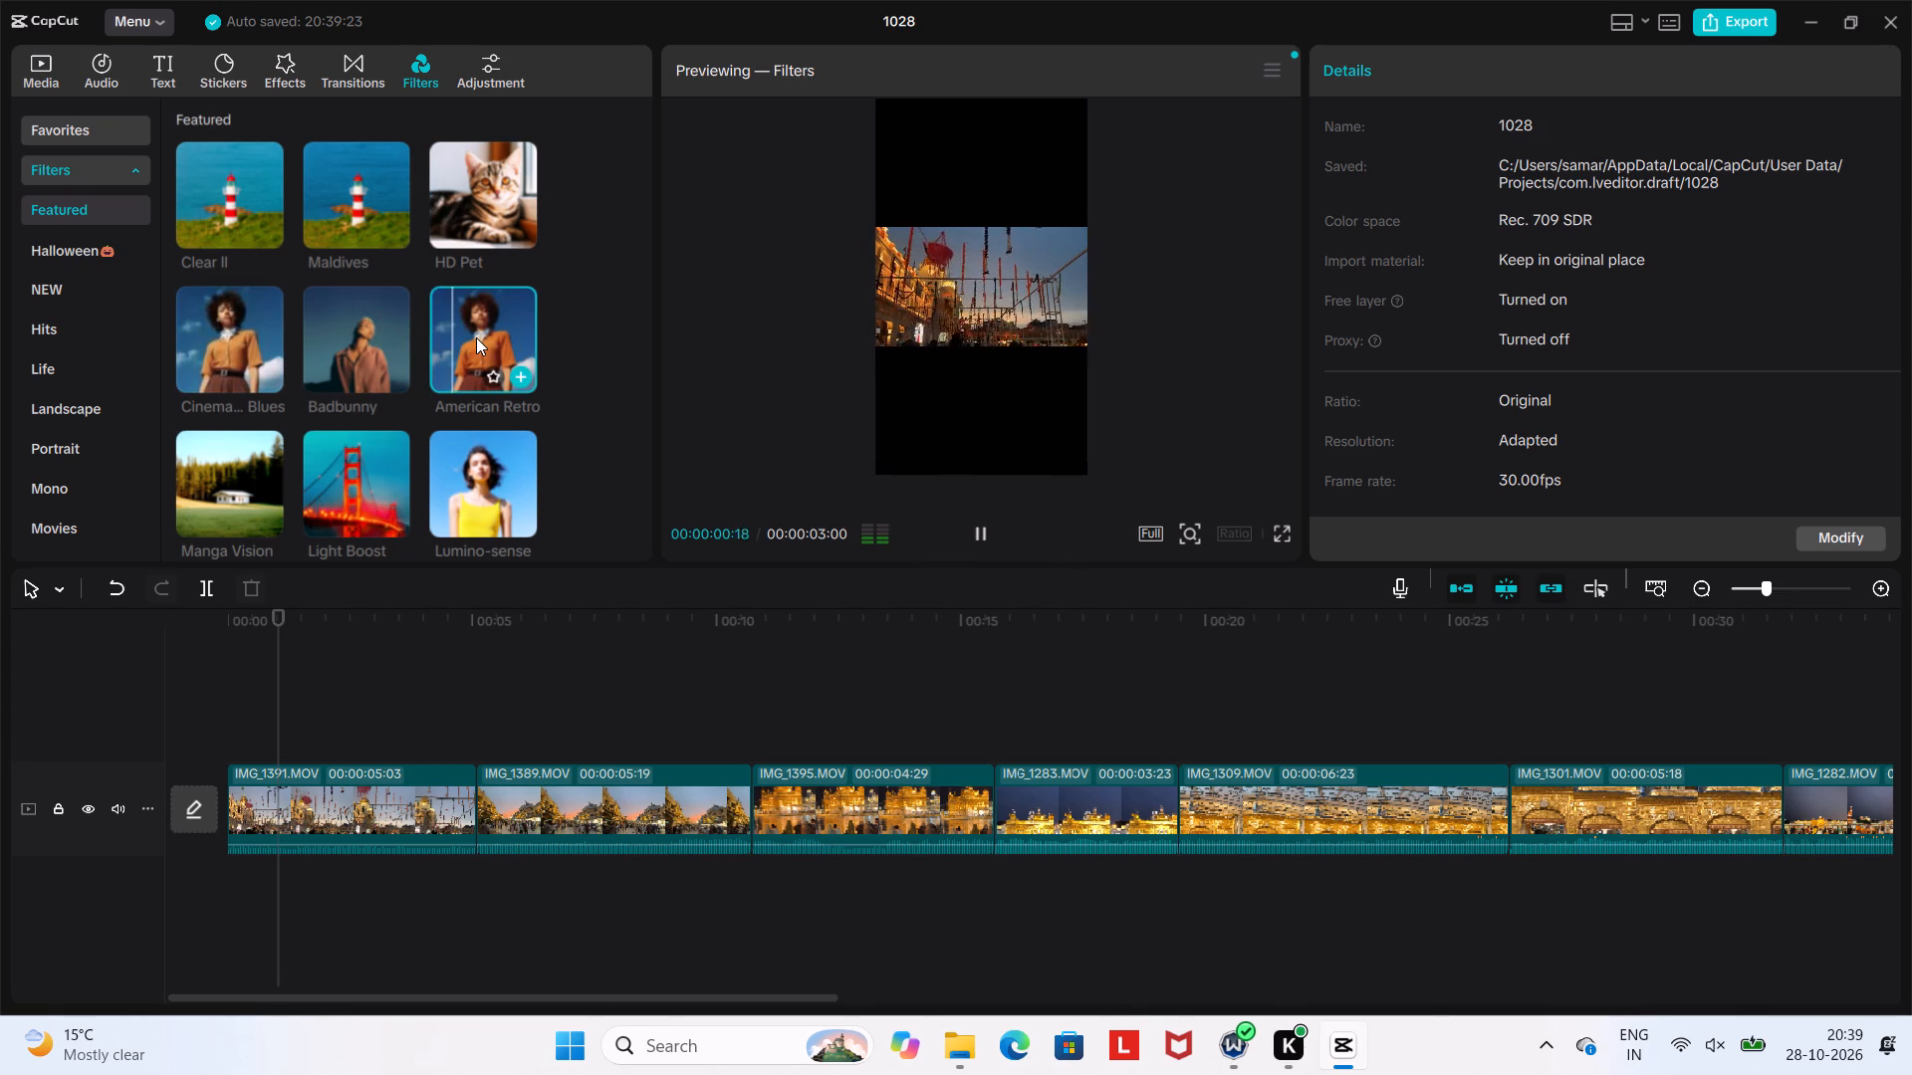
{"action": "left_click", "coordinate": [255, 480]}
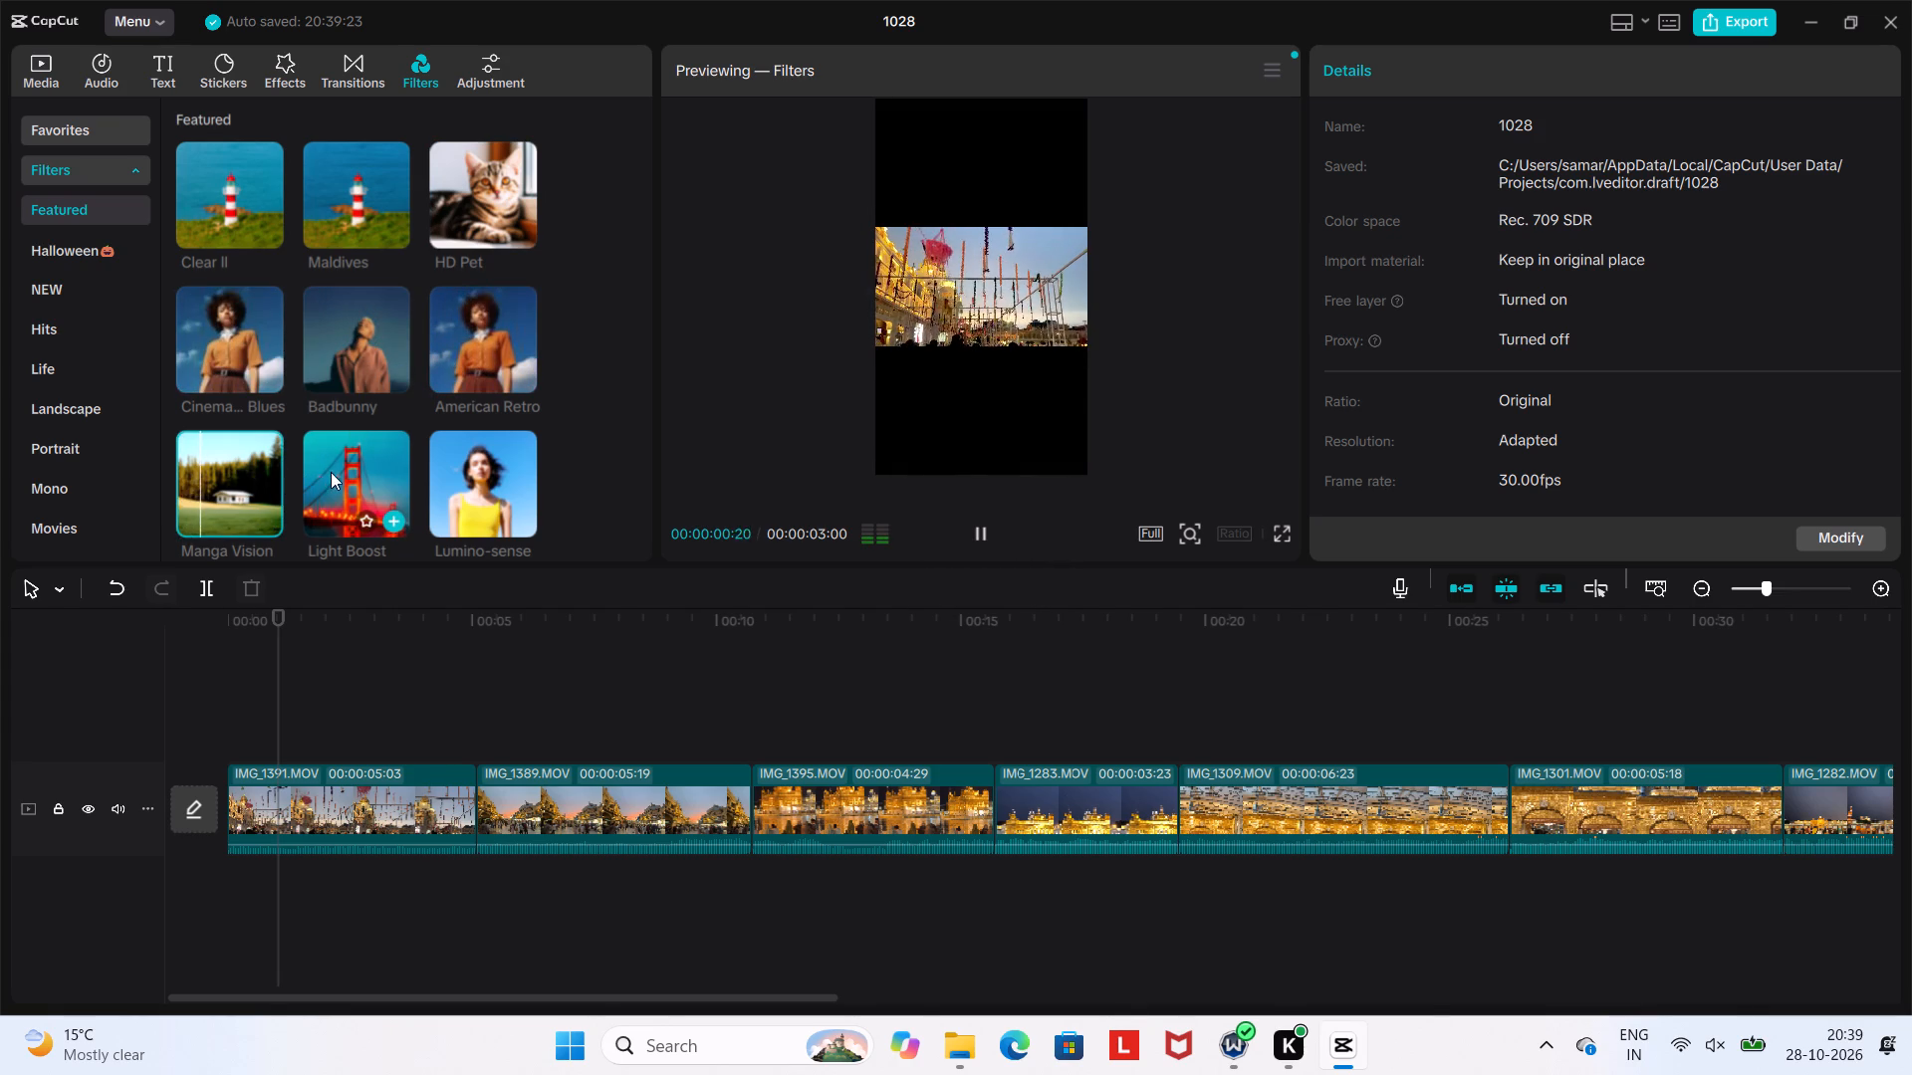
{"action": "left_click", "coordinate": [351, 473]}
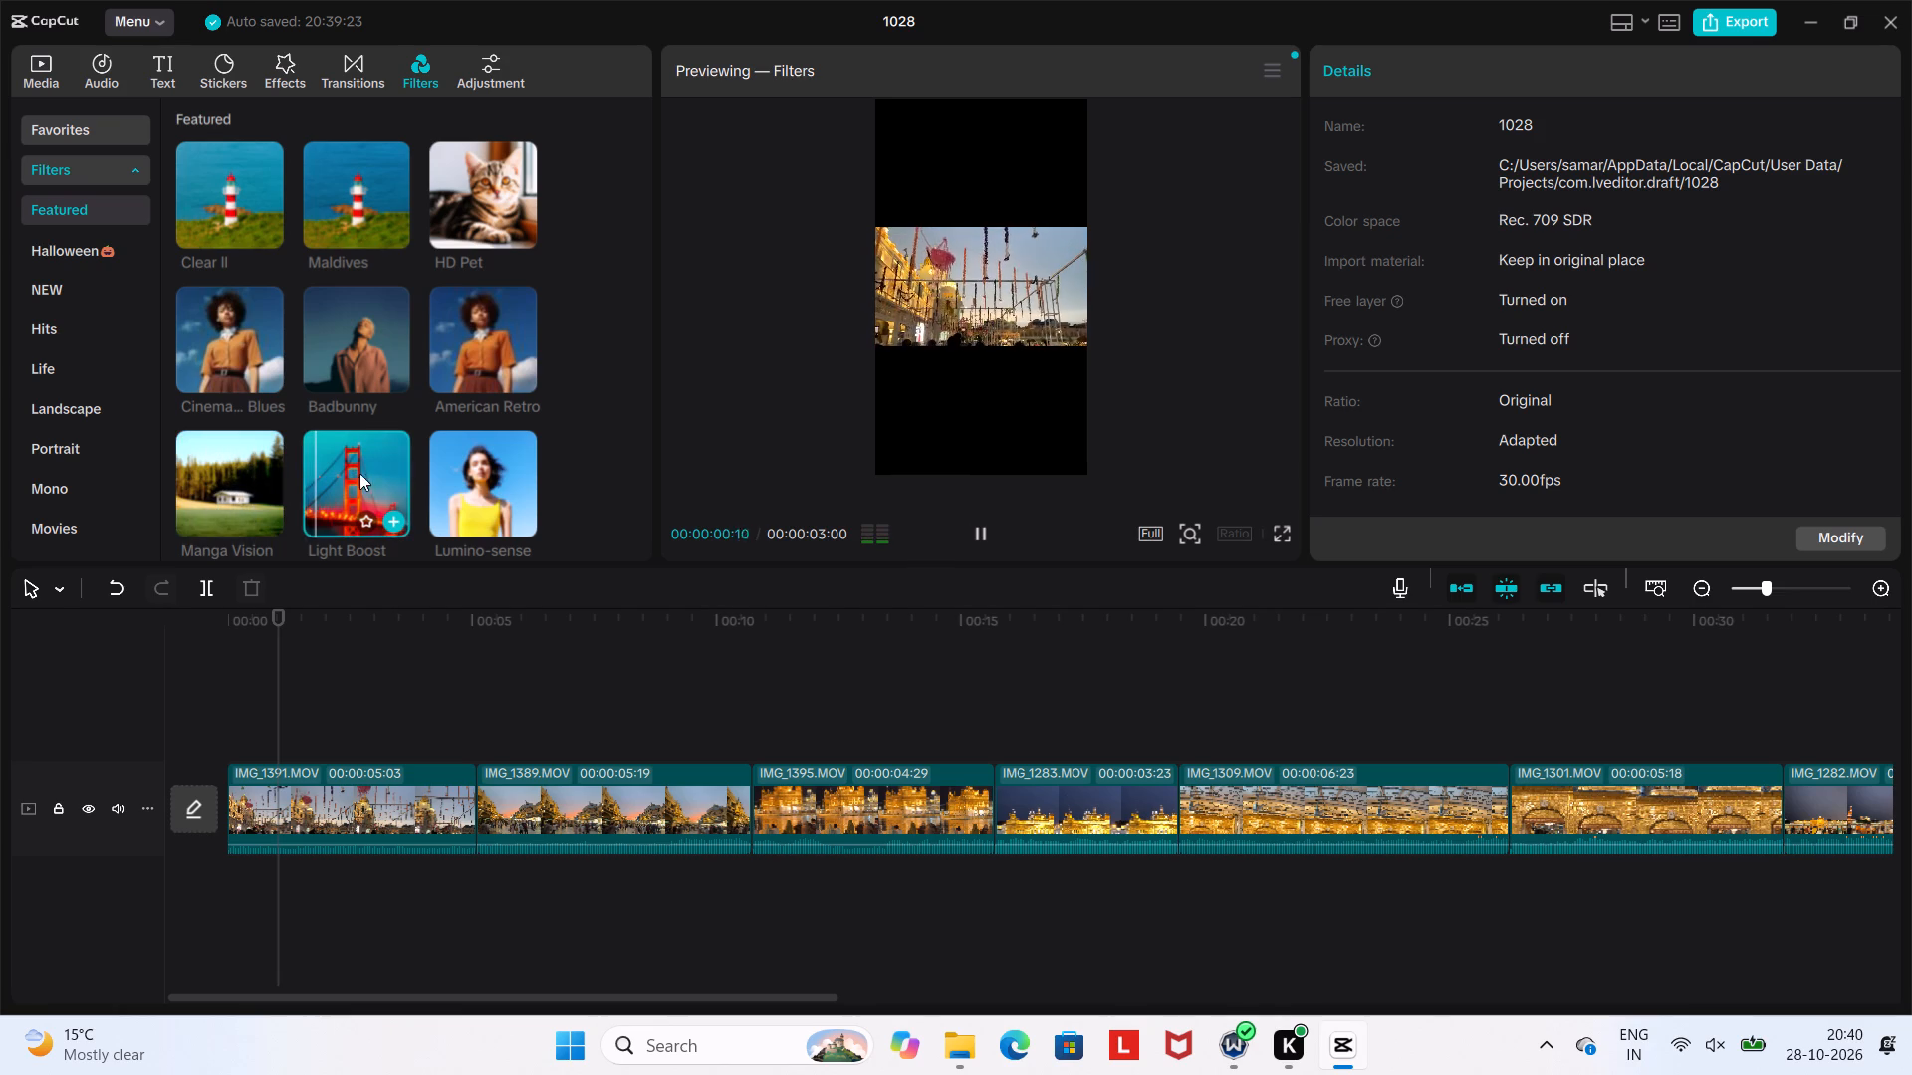
{"action": "left_click", "coordinate": [481, 464]}
Try the featured filters Fresh Lime, Rio Nights, Silky Complexion and Oppenheimer on the IMG_1391.MOV clip.
{"action": "scroll", "coordinate": [481, 462], "scroll_direction": "down", "scroll_amount": 2}
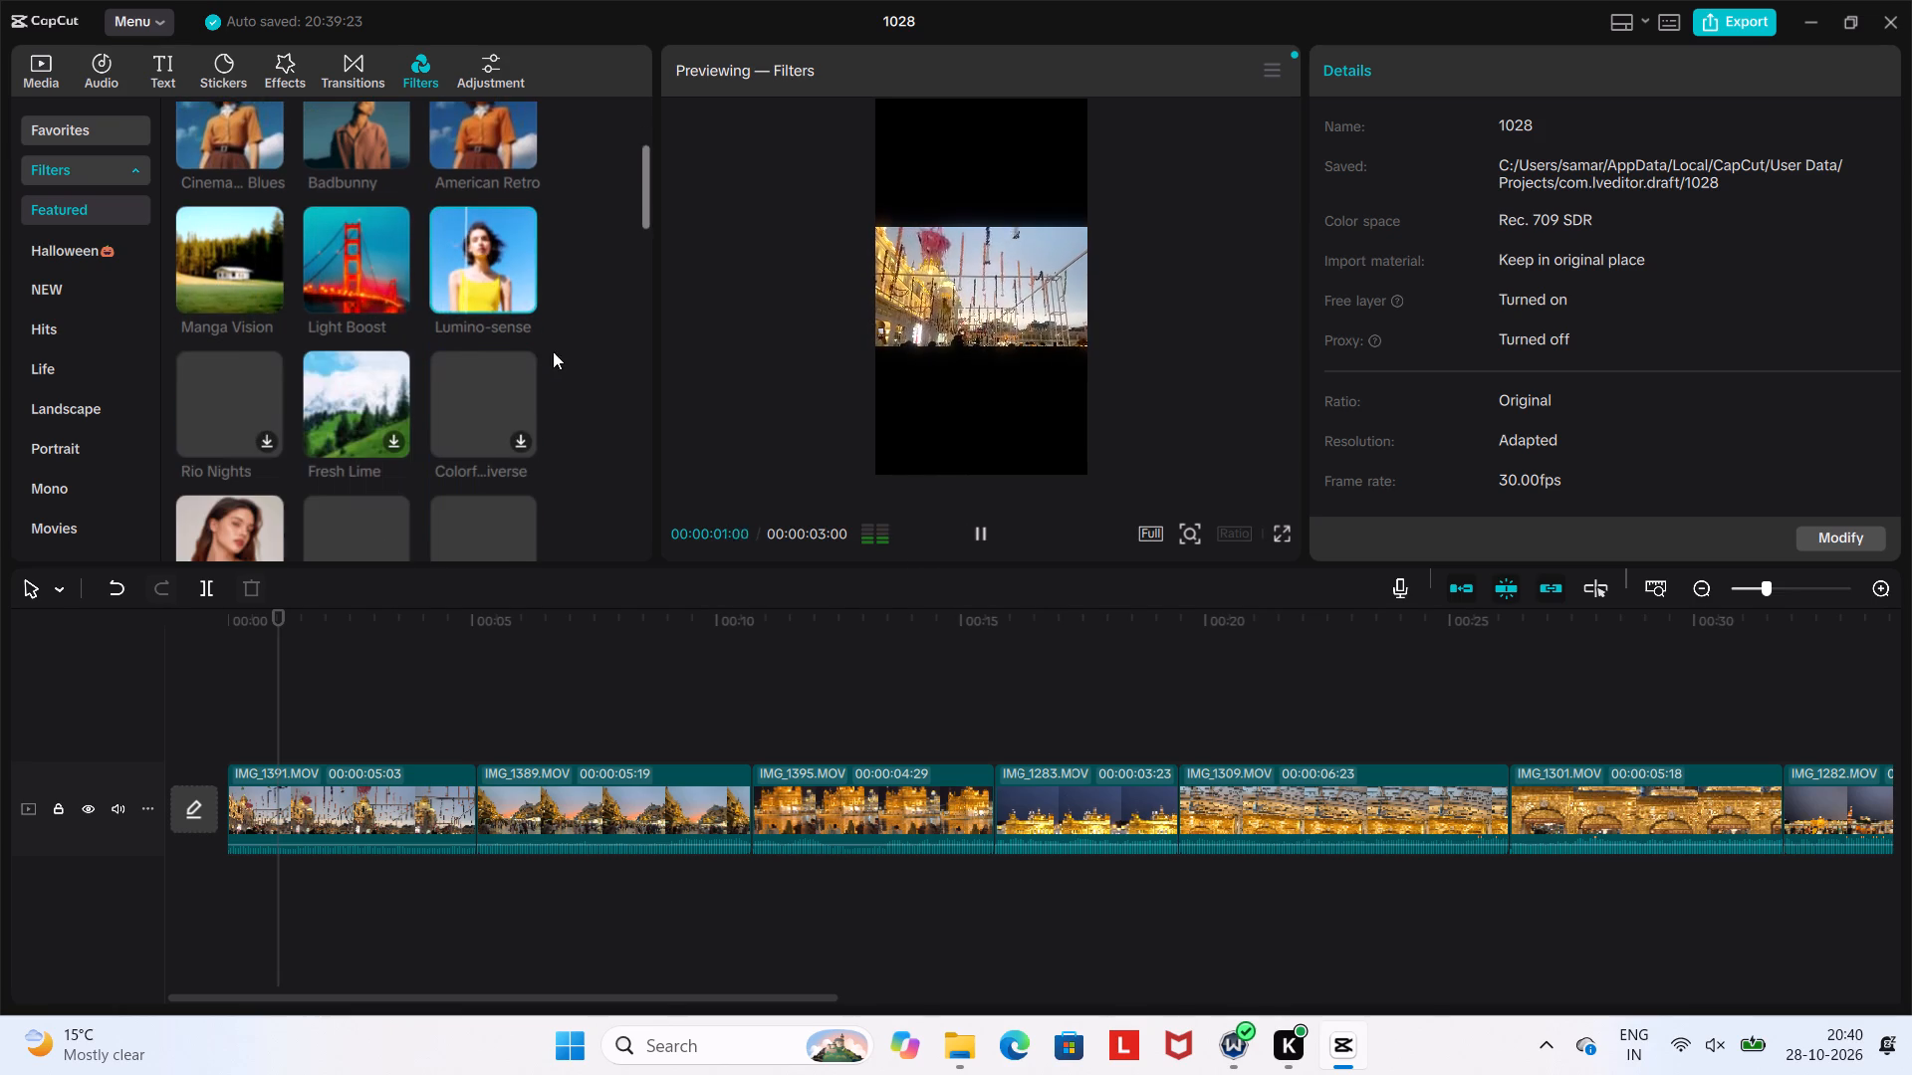
{"action": "left_click", "coordinate": [310, 404]}
{"action": "scroll", "coordinate": [330, 422], "scroll_direction": "down", "scroll_amount": 1}
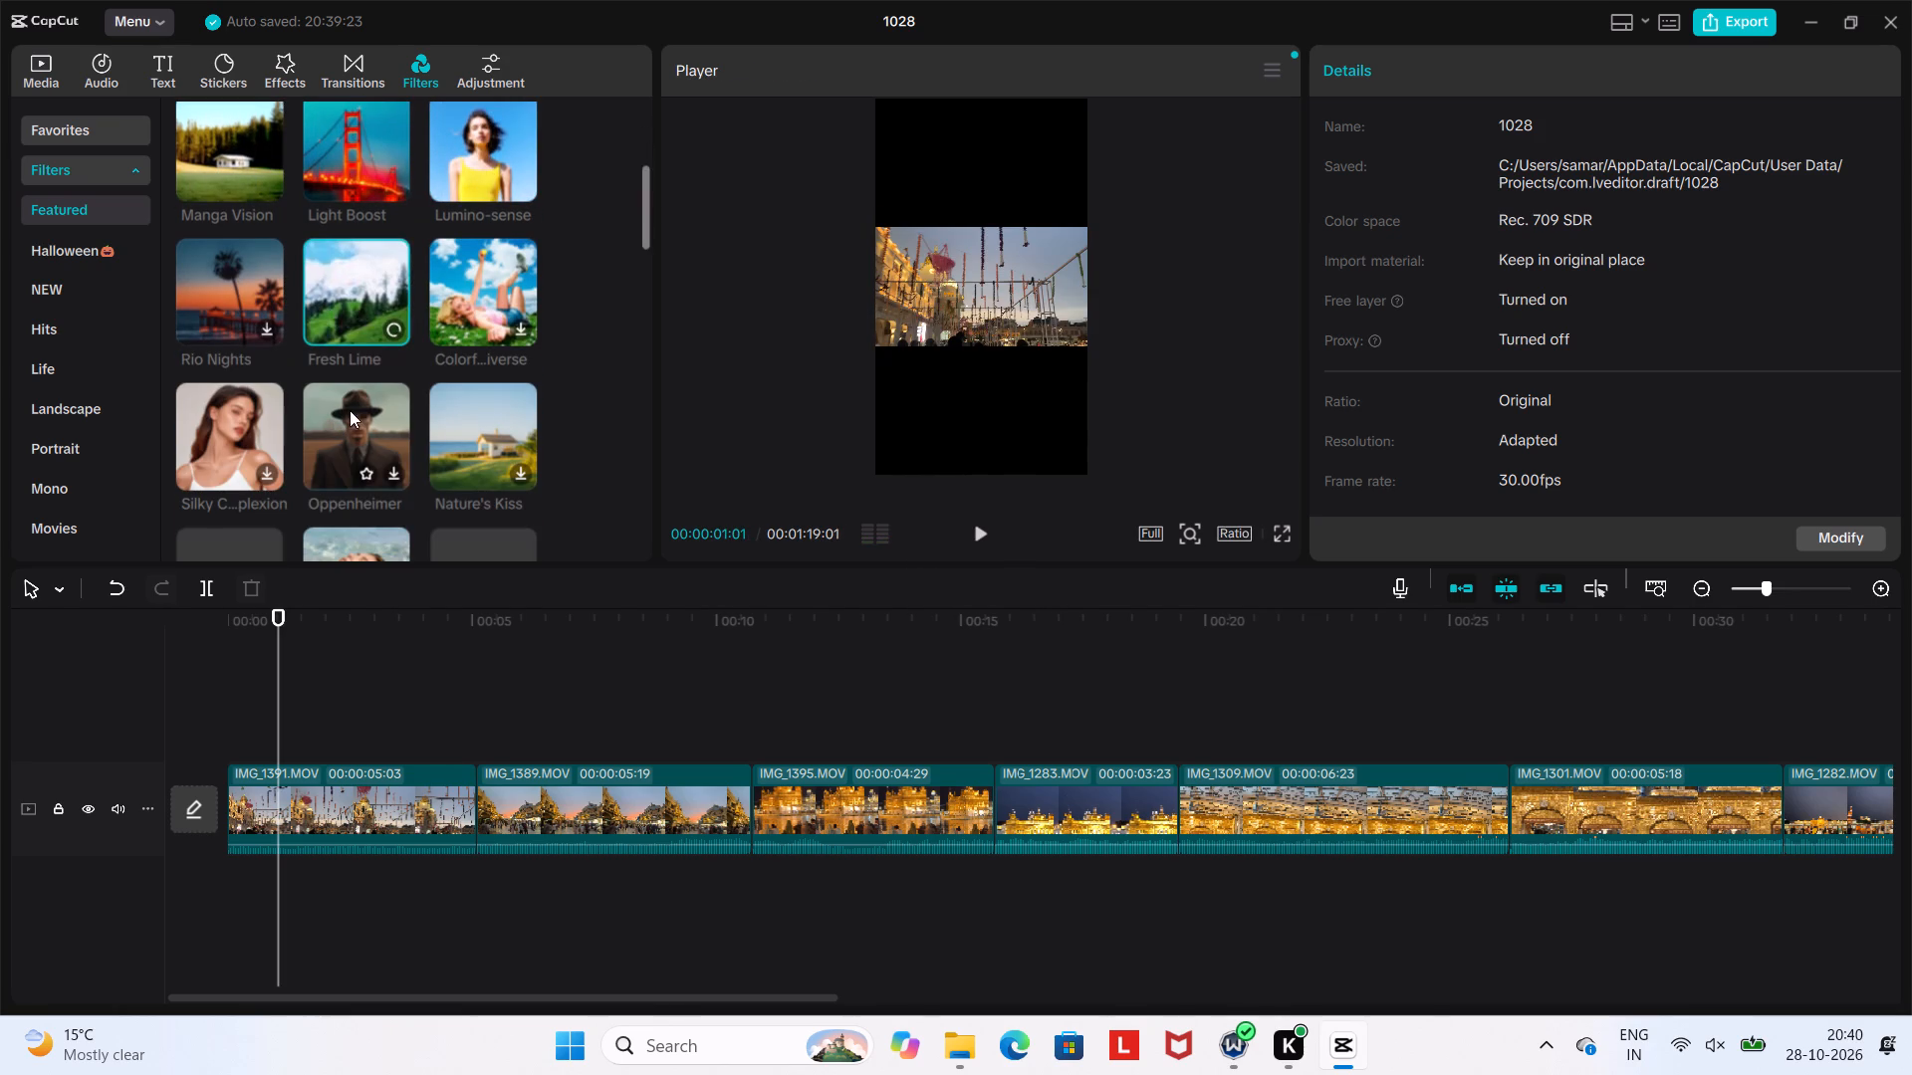
{"action": "left_click", "coordinate": [226, 288]}
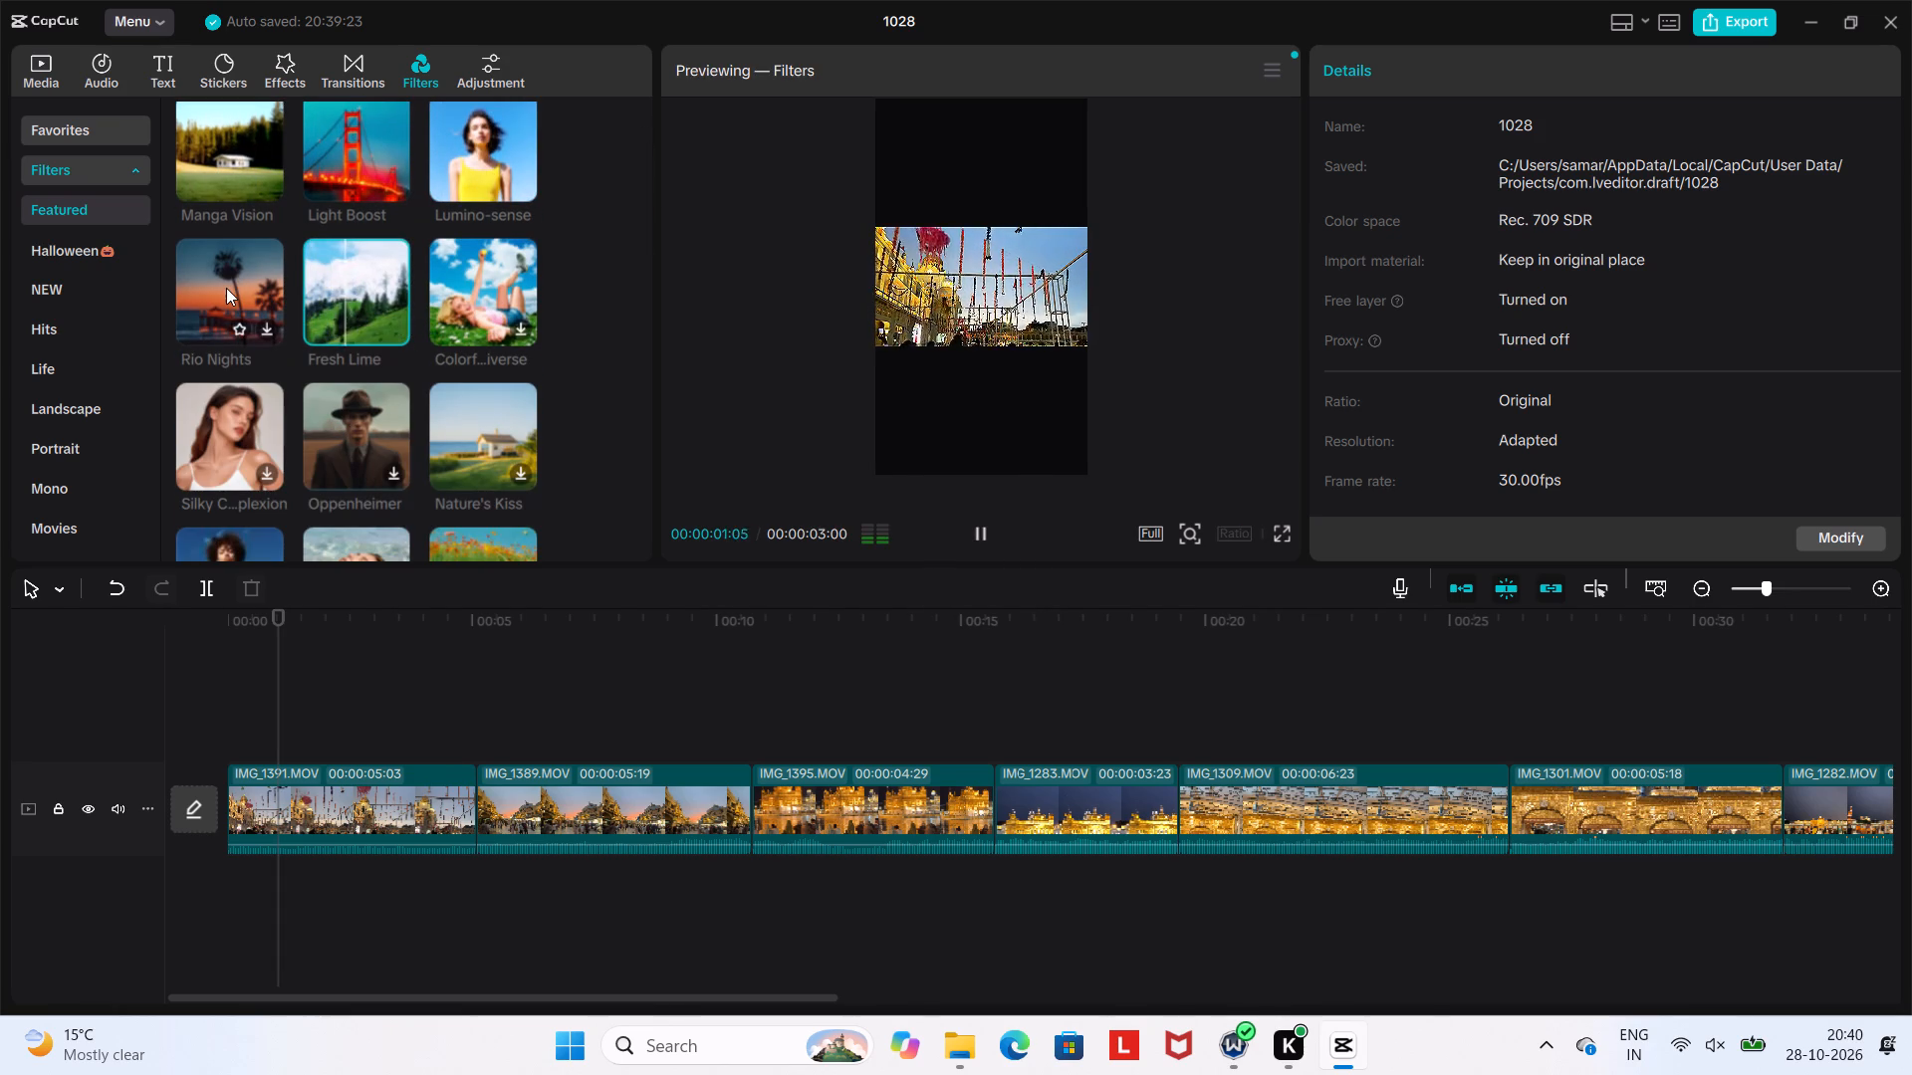
{"action": "left_click", "coordinate": [253, 441]}
{"action": "left_click", "coordinate": [348, 463]}
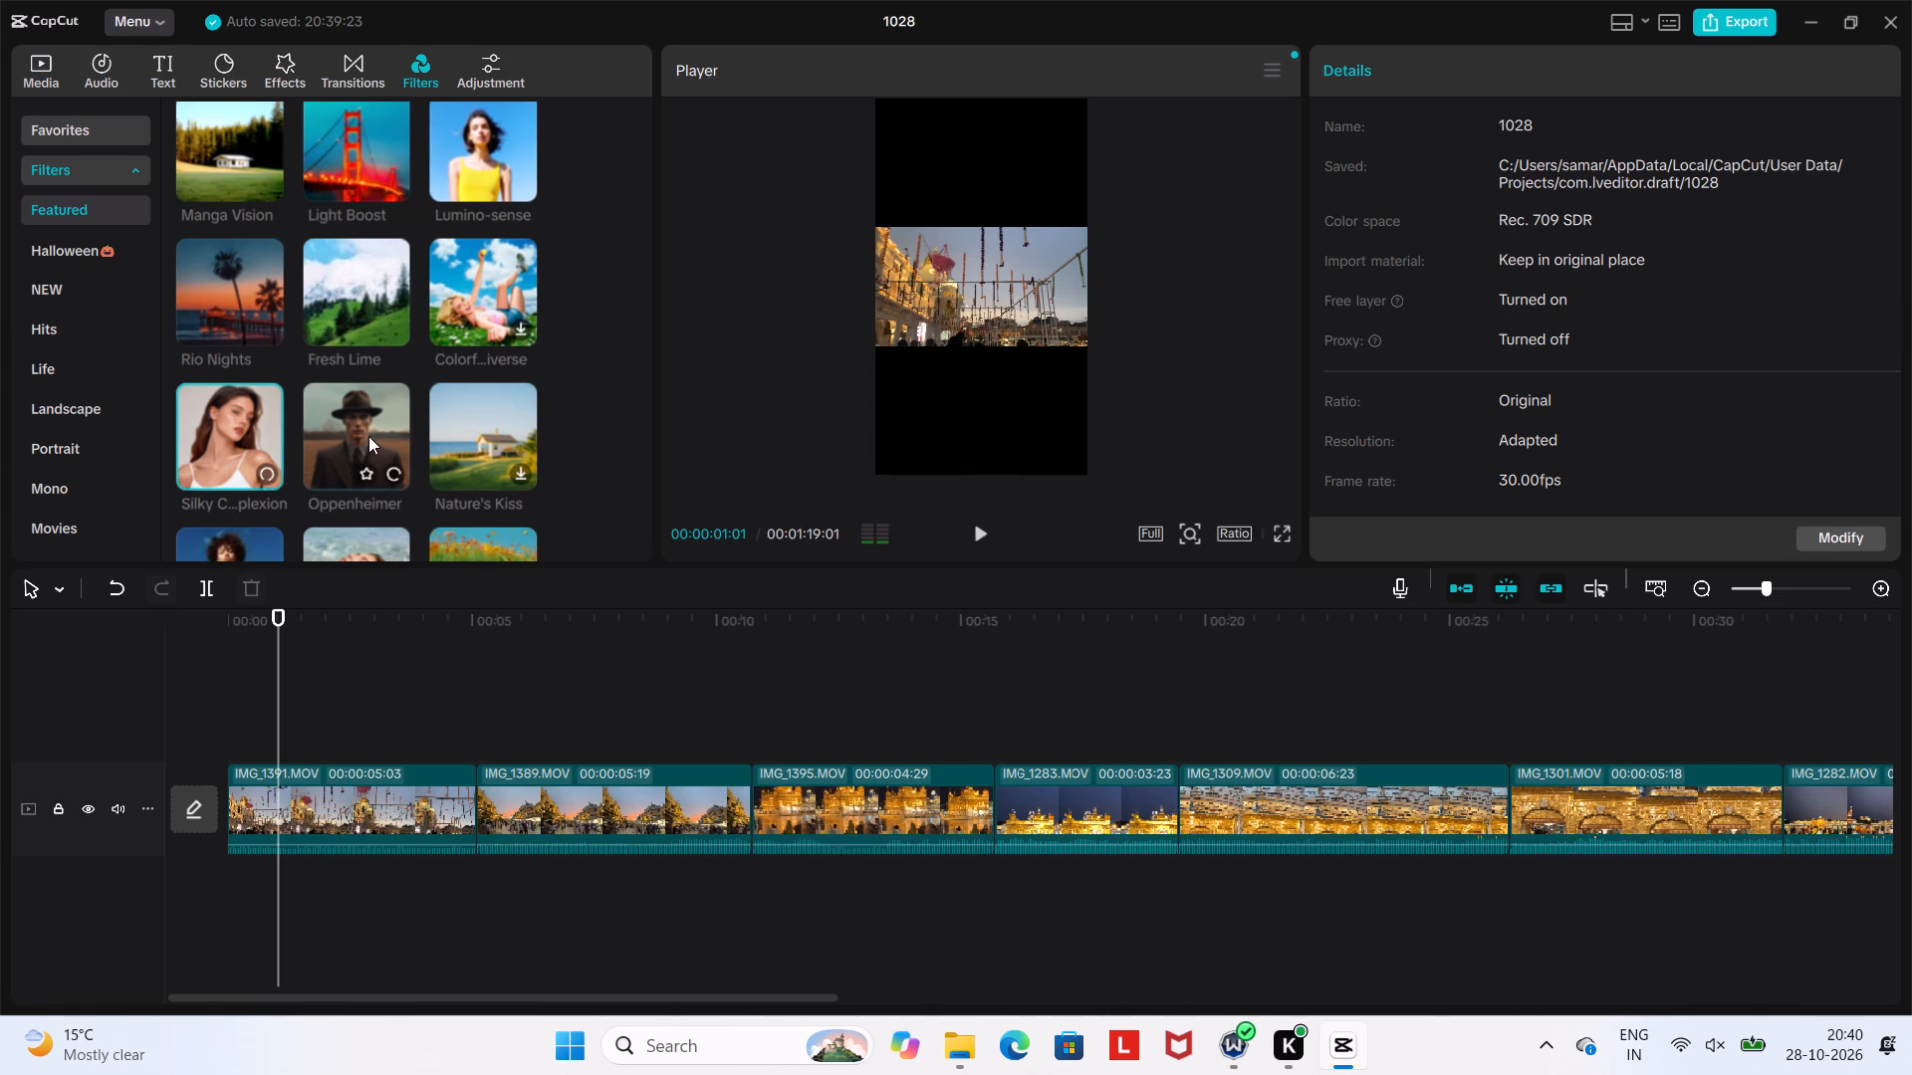
{"action": "left_click_drag", "start_coordinate": [440, 399], "coordinate": [442, 389]}
{"action": "left_click", "coordinate": [470, 250]}
Sample the featured filters from Vibrant View, Spring Scene and Tropical Hues through Flash Night and Y2K Vogue.
{"action": "scroll", "coordinate": [437, 376], "scroll_direction": "down", "scroll_amount": 4}
{"action": "left_click", "coordinate": [254, 117]}
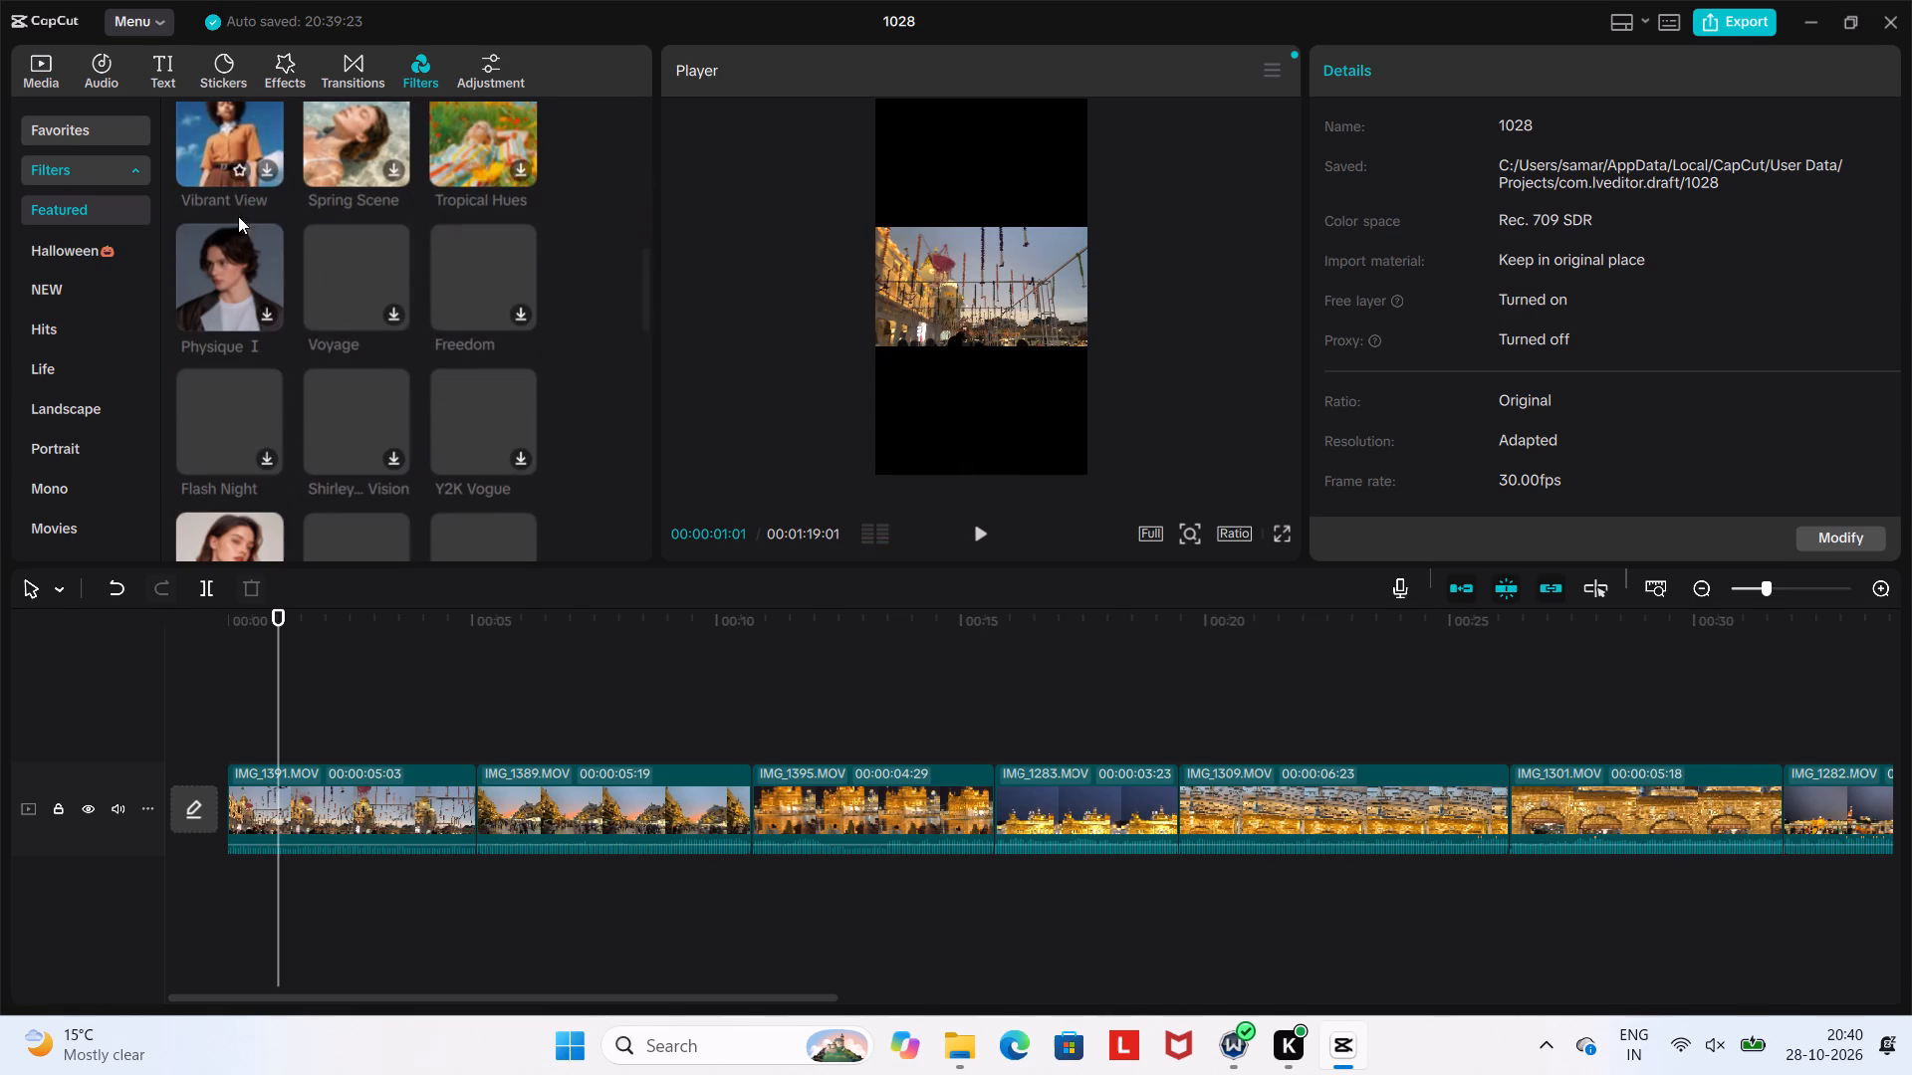
{"action": "left_click", "coordinate": [235, 260]}
{"action": "left_click", "coordinate": [362, 141]}
{"action": "left_click", "coordinate": [373, 284]}
{"action": "left_click", "coordinate": [474, 145]}
{"action": "left_click", "coordinate": [472, 296]}
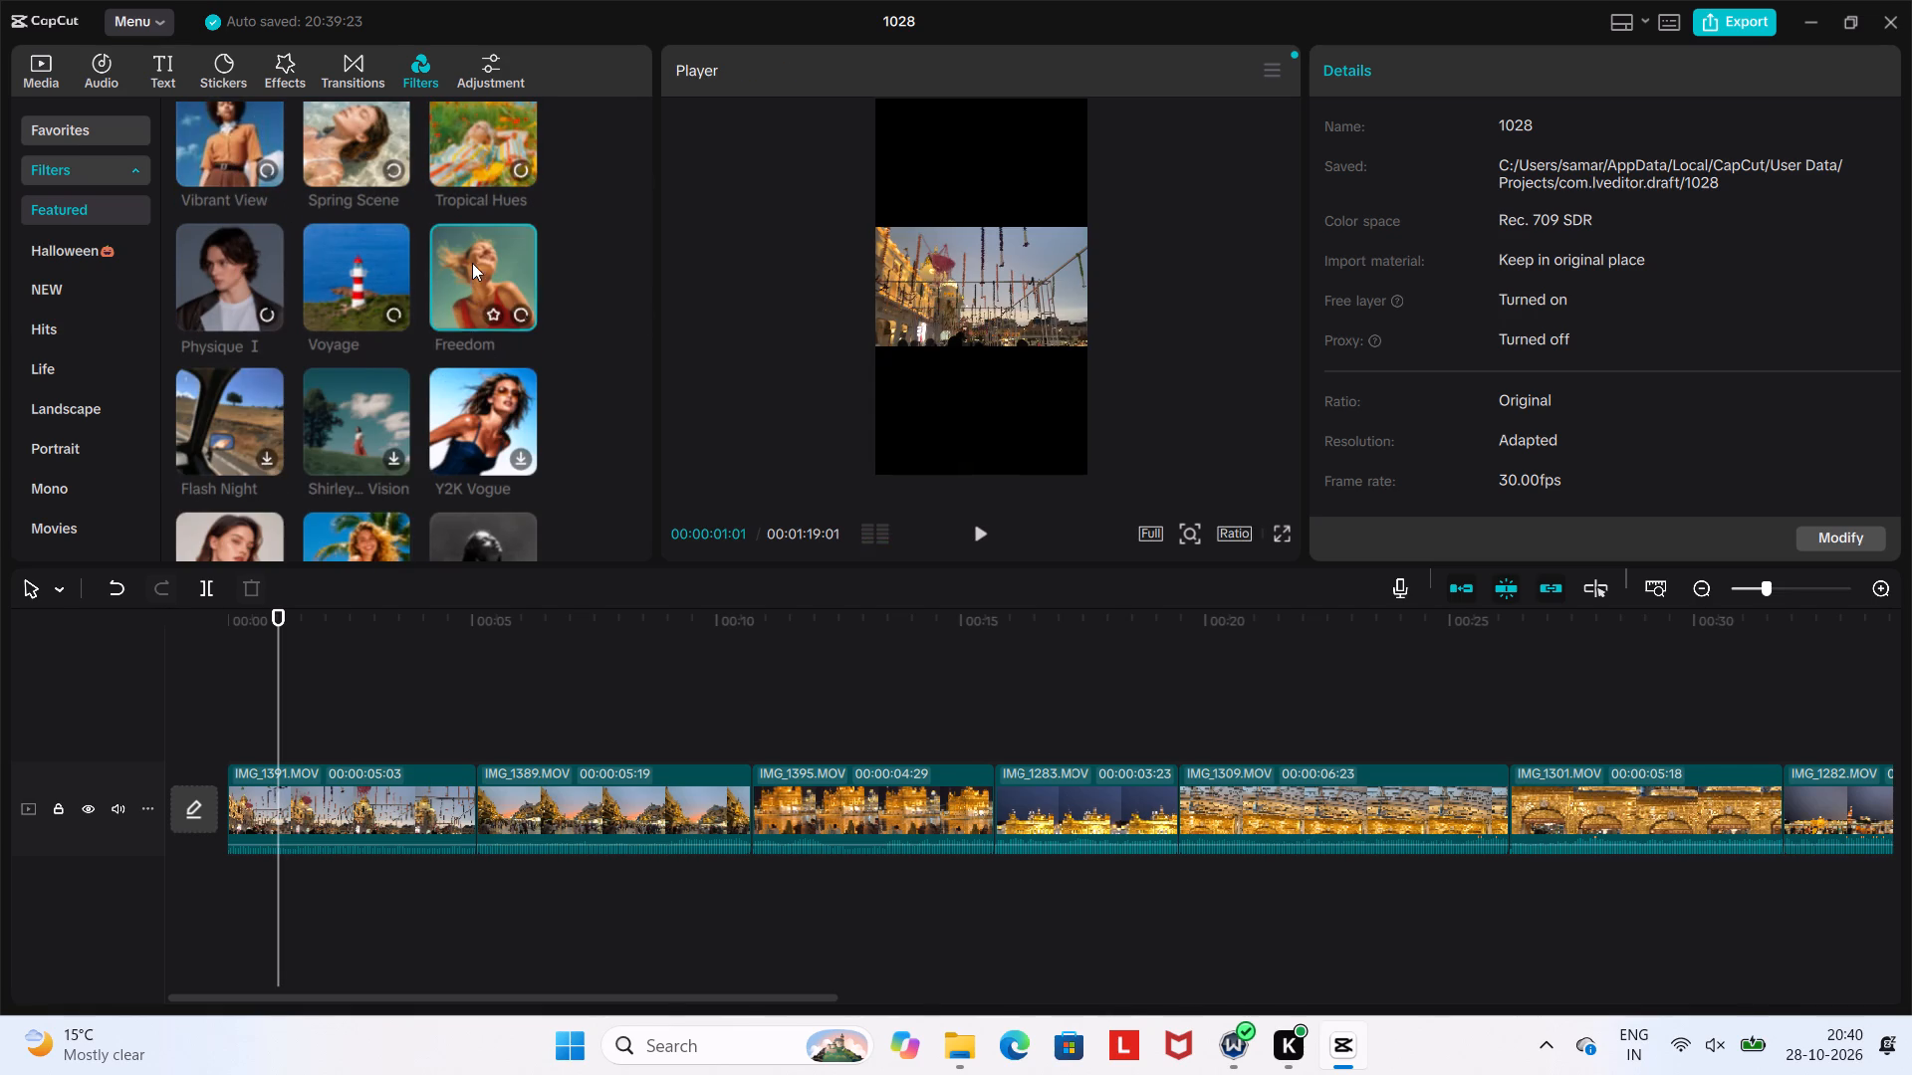
{"action": "left_click", "coordinate": [483, 446]}
{"action": "left_click", "coordinate": [364, 409]}
{"action": "left_click", "coordinate": [215, 408]}
Sample the Sunlight, Bold Saturation, Hollywood Past, Autumn Sun, Glam Seoul and Moody Fall filters.
{"action": "scroll", "coordinate": [248, 477], "scroll_direction": "down", "scroll_amount": 2}
{"action": "left_click", "coordinate": [243, 329]}
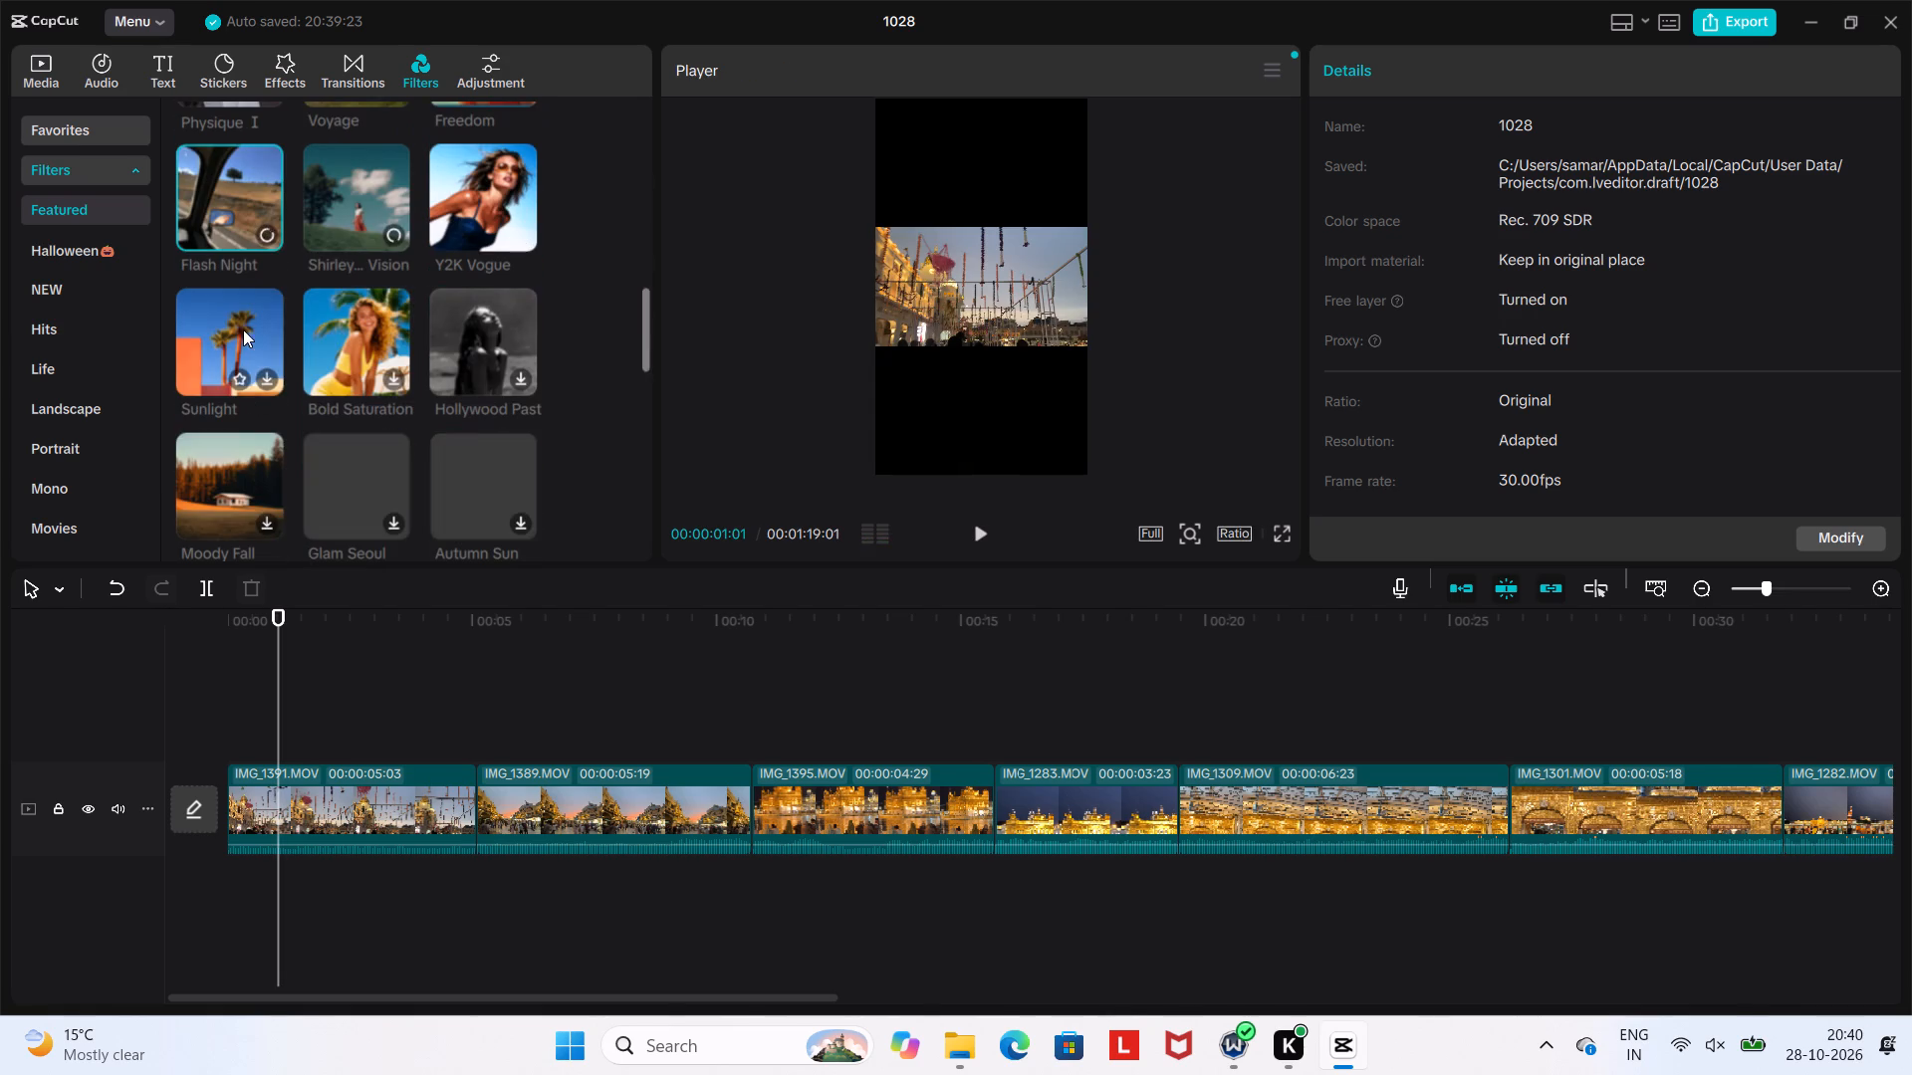
{"action": "left_click", "coordinate": [324, 329]}
{"action": "left_click", "coordinate": [454, 358]}
{"action": "left_click", "coordinate": [480, 447]}
{"action": "left_click", "coordinate": [363, 474]}
{"action": "left_click", "coordinate": [257, 471]}
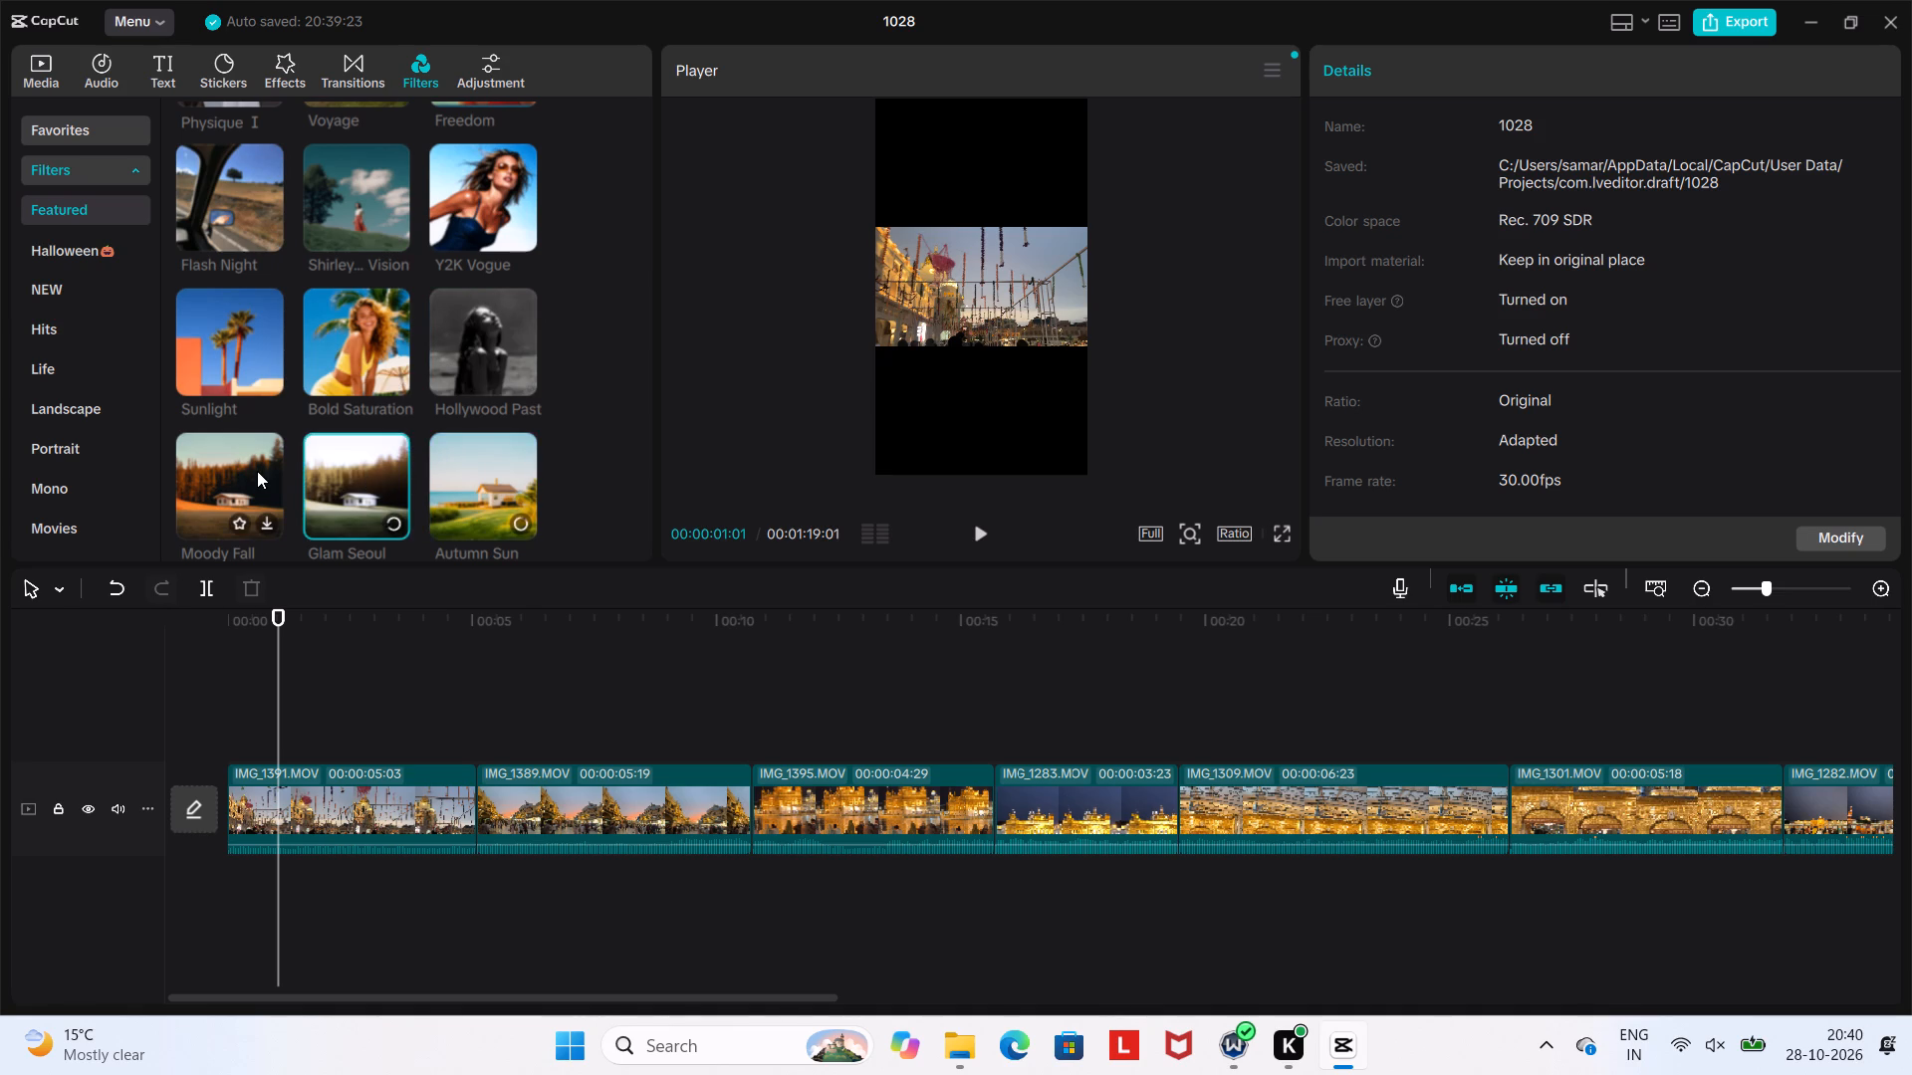
Sample the featured filters from Physique II and Concrete Blue through Cloudless Sea, Pink Fuzz, Nostalgic Love and Pet Studio.
{"action": "scroll", "coordinate": [334, 479], "scroll_direction": "down", "scroll_amount": 4}
{"action": "left_click", "coordinate": [252, 164]}
{"action": "left_click_drag", "start_coordinate": [242, 285], "coordinate": [244, 292]}
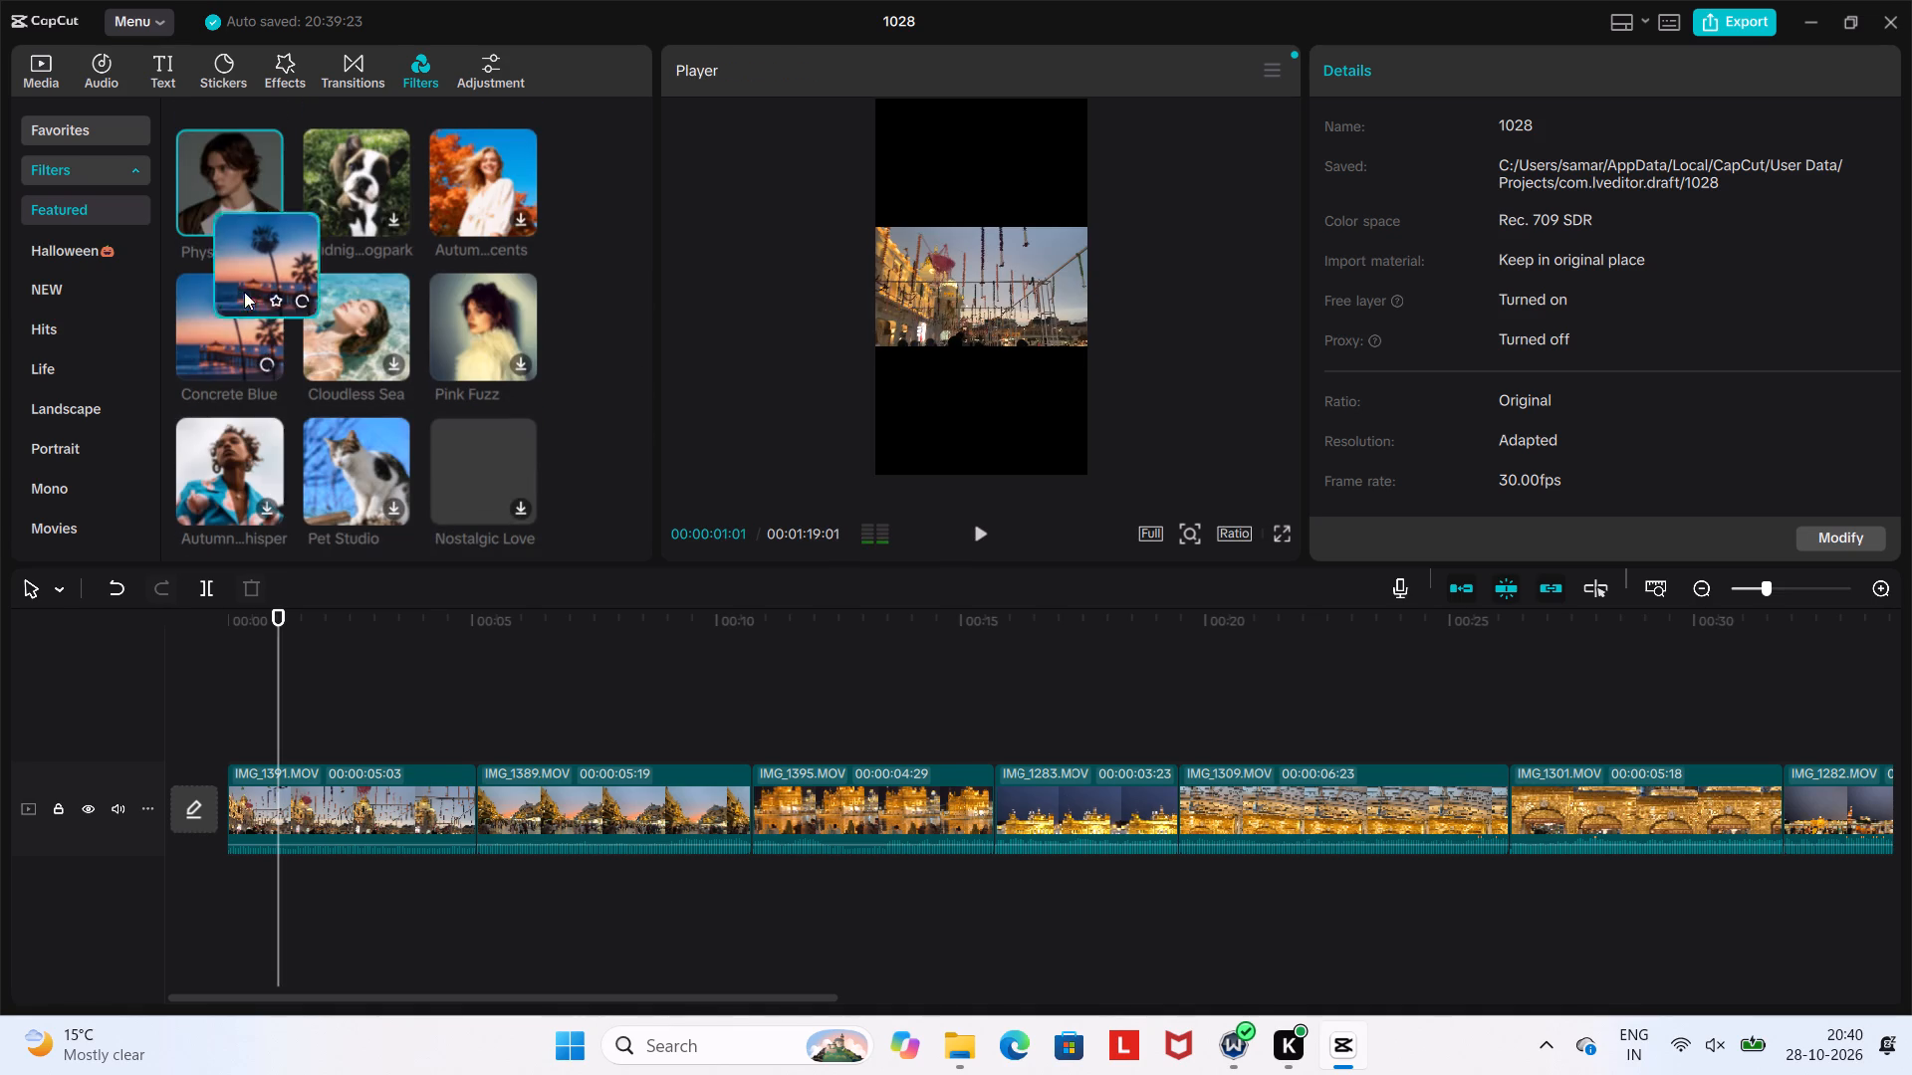
{"action": "left_click_drag", "start_coordinate": [244, 292], "coordinate": [242, 294]}
{"action": "left_click", "coordinate": [353, 191]}
{"action": "left_click", "coordinate": [382, 328]}
{"action": "left_click", "coordinate": [157, 357]}
{"action": "left_click", "coordinate": [270, 317]}
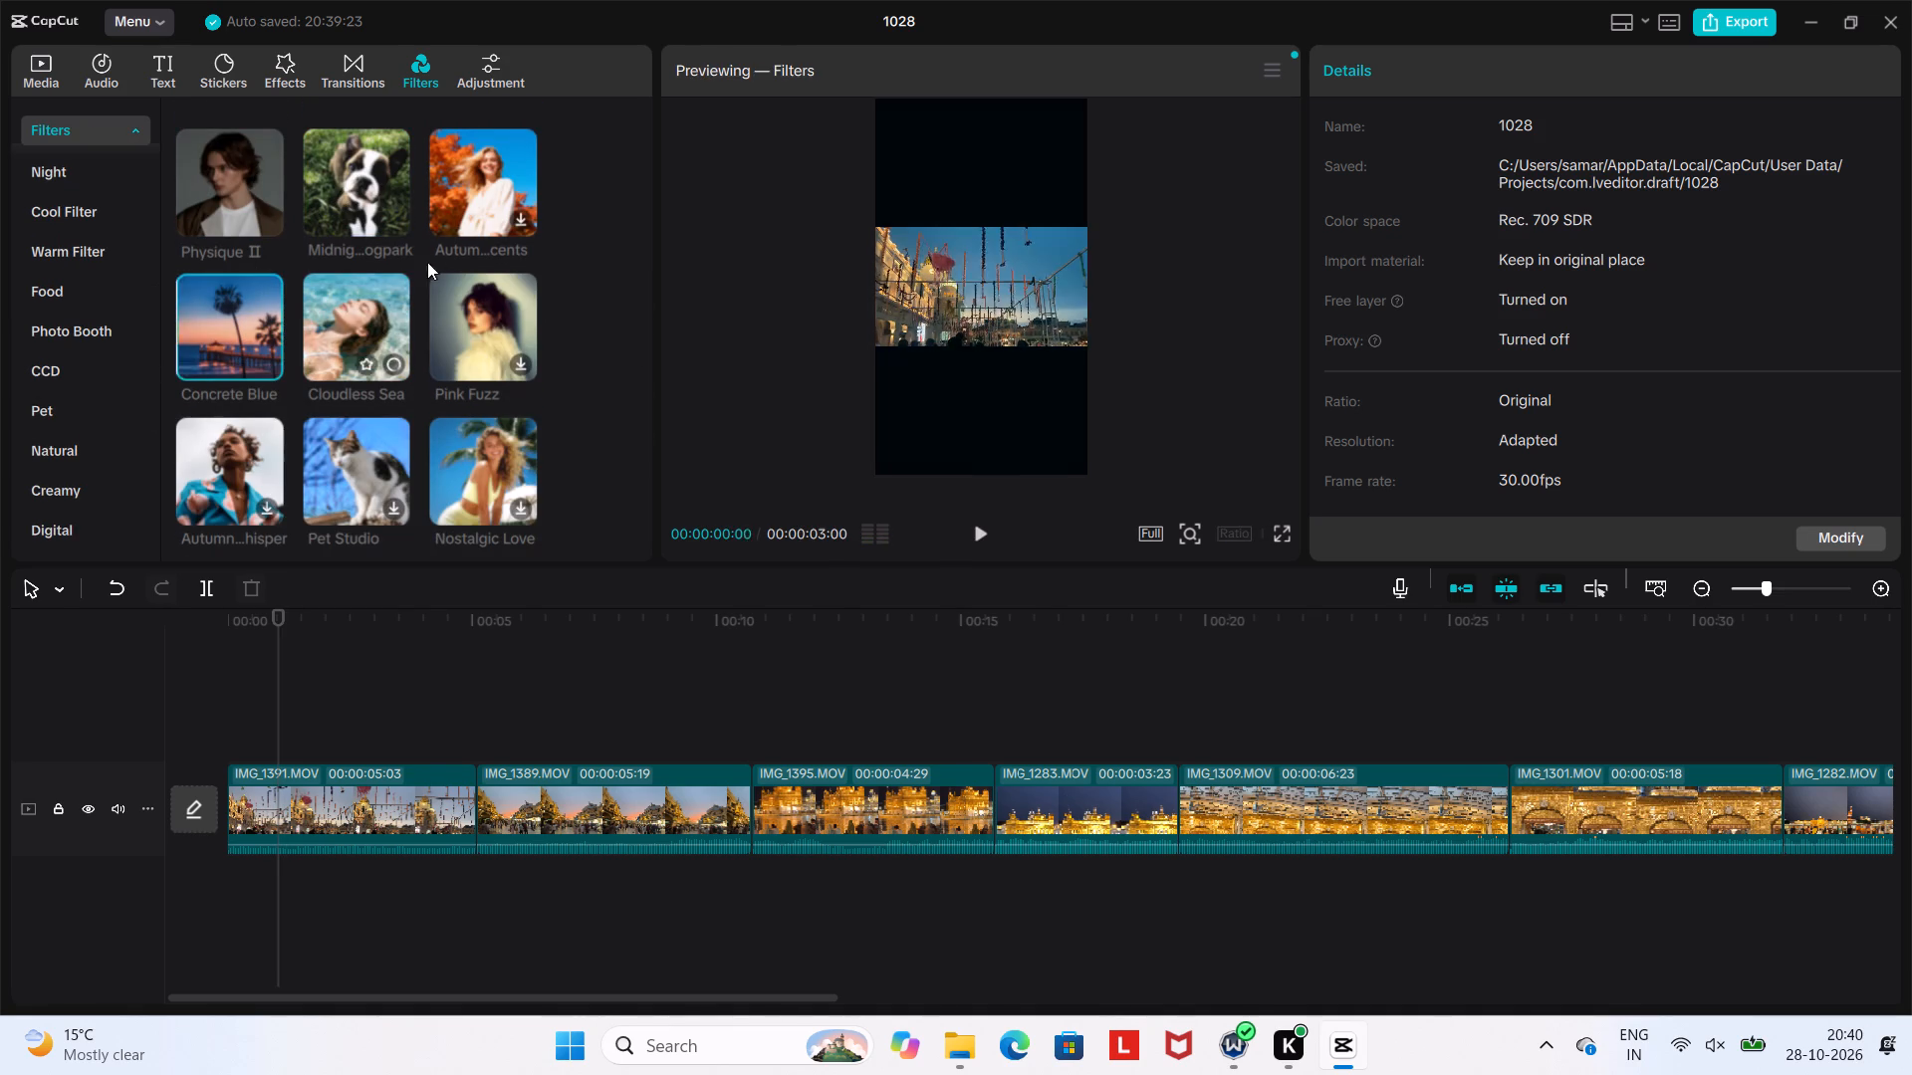
{"action": "left_click", "coordinate": [479, 204]}
{"action": "left_click", "coordinate": [500, 322]}
{"action": "left_click", "coordinate": [482, 475]}
{"action": "left_click", "coordinate": [368, 463]}
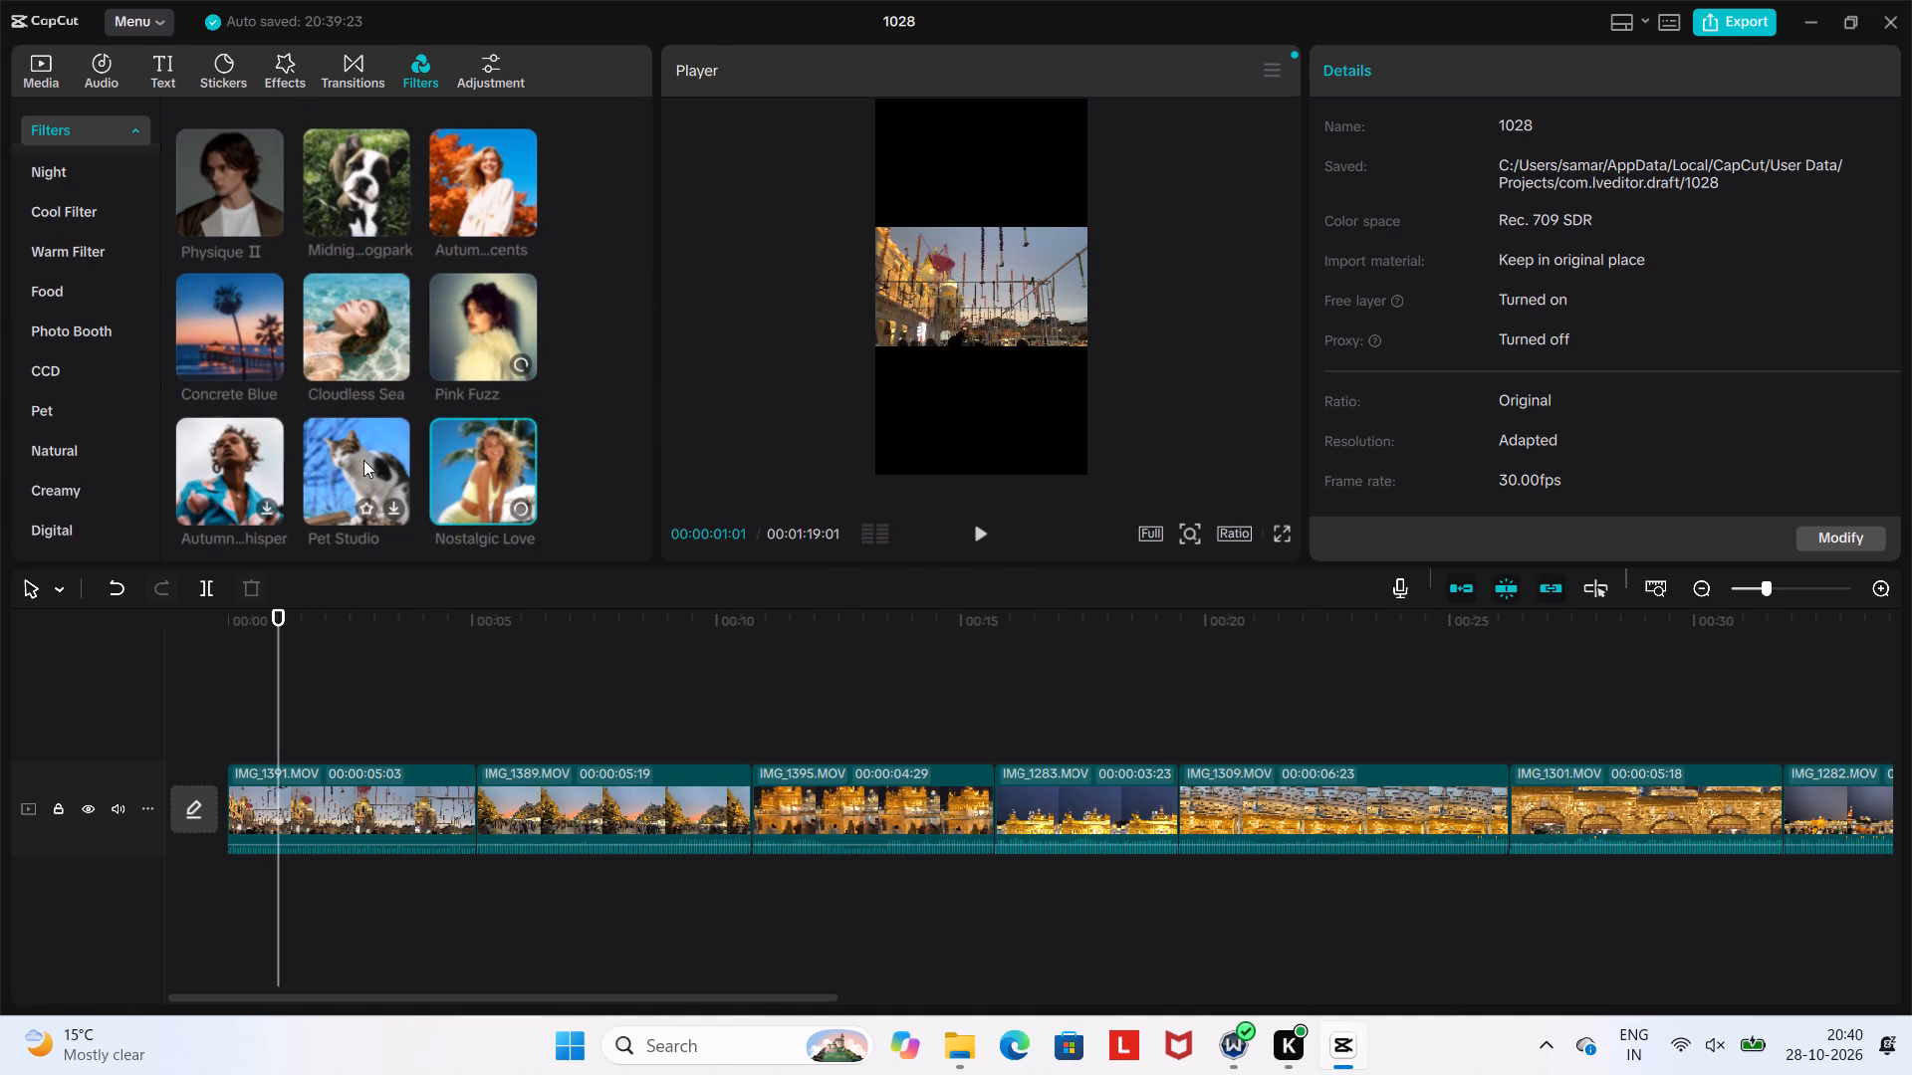
{"action": "left_click", "coordinate": [194, 434]}
Sample the Tokyo Heat, Blue & Bluer, Lateral Smear, Velvet Gold, Creamy Furball and Dreamy Night filters.
{"action": "scroll", "coordinate": [263, 454], "scroll_direction": "down", "scroll_amount": 4}
{"action": "left_click", "coordinate": [257, 314]}
{"action": "left_click", "coordinate": [252, 156]}
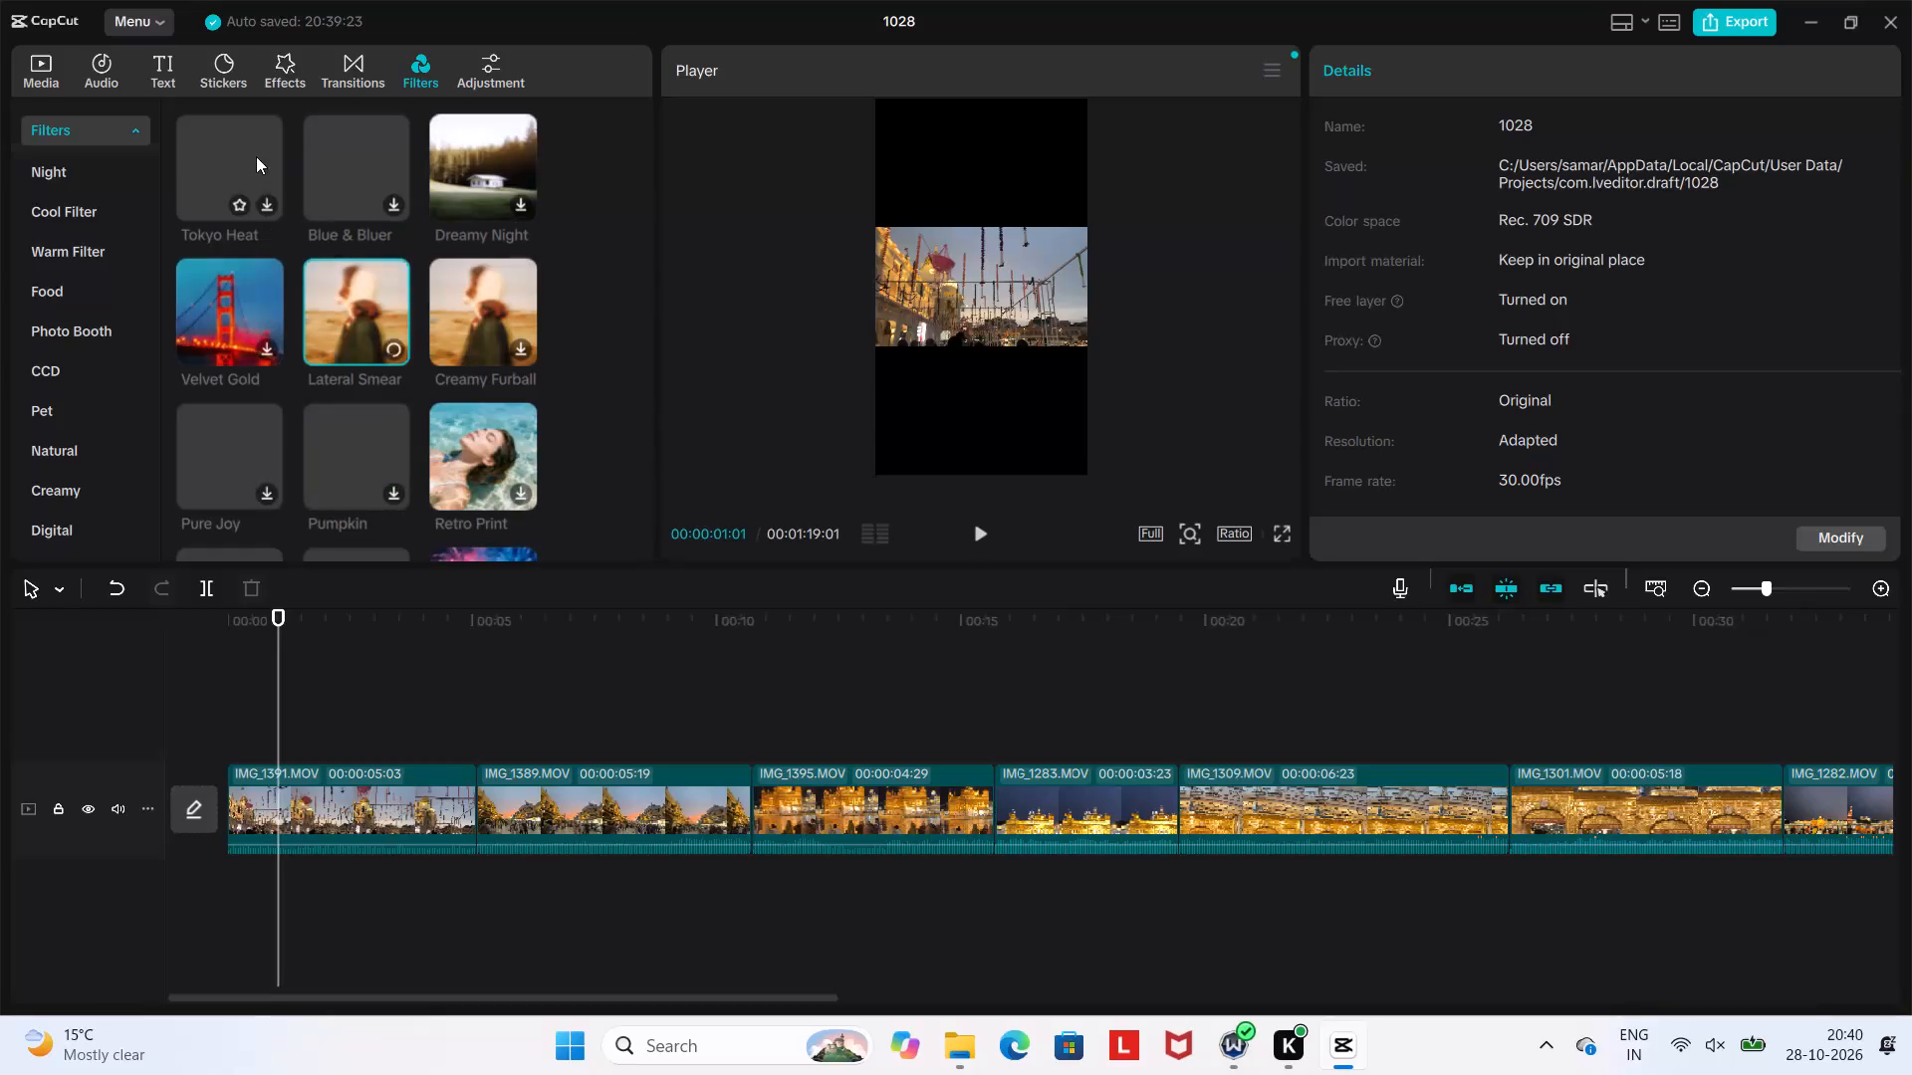
{"action": "left_click", "coordinate": [338, 150]}
{"action": "left_click", "coordinate": [346, 305]}
{"action": "left_click", "coordinate": [219, 305]}
{"action": "left_click", "coordinate": [504, 308]}
{"action": "left_click", "coordinate": [460, 151]}
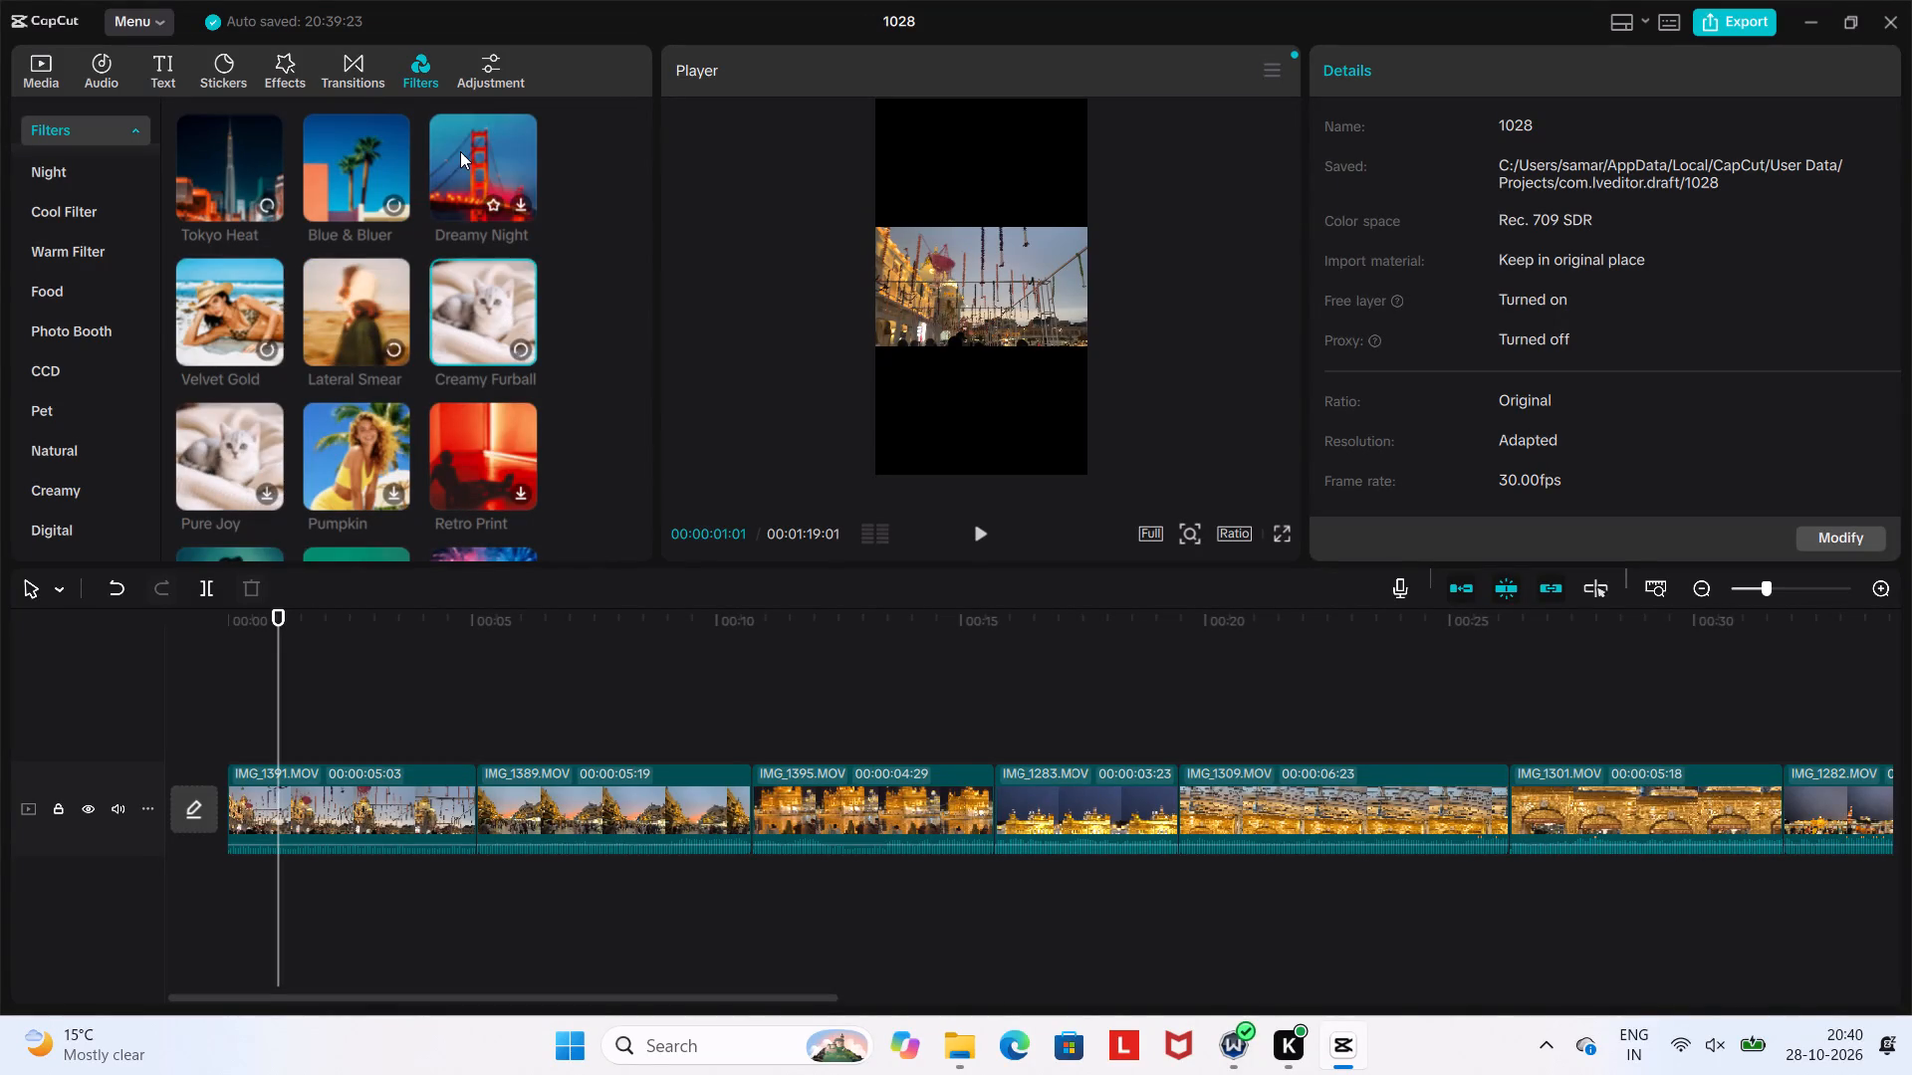
{"action": "left_click", "coordinate": [249, 307]}
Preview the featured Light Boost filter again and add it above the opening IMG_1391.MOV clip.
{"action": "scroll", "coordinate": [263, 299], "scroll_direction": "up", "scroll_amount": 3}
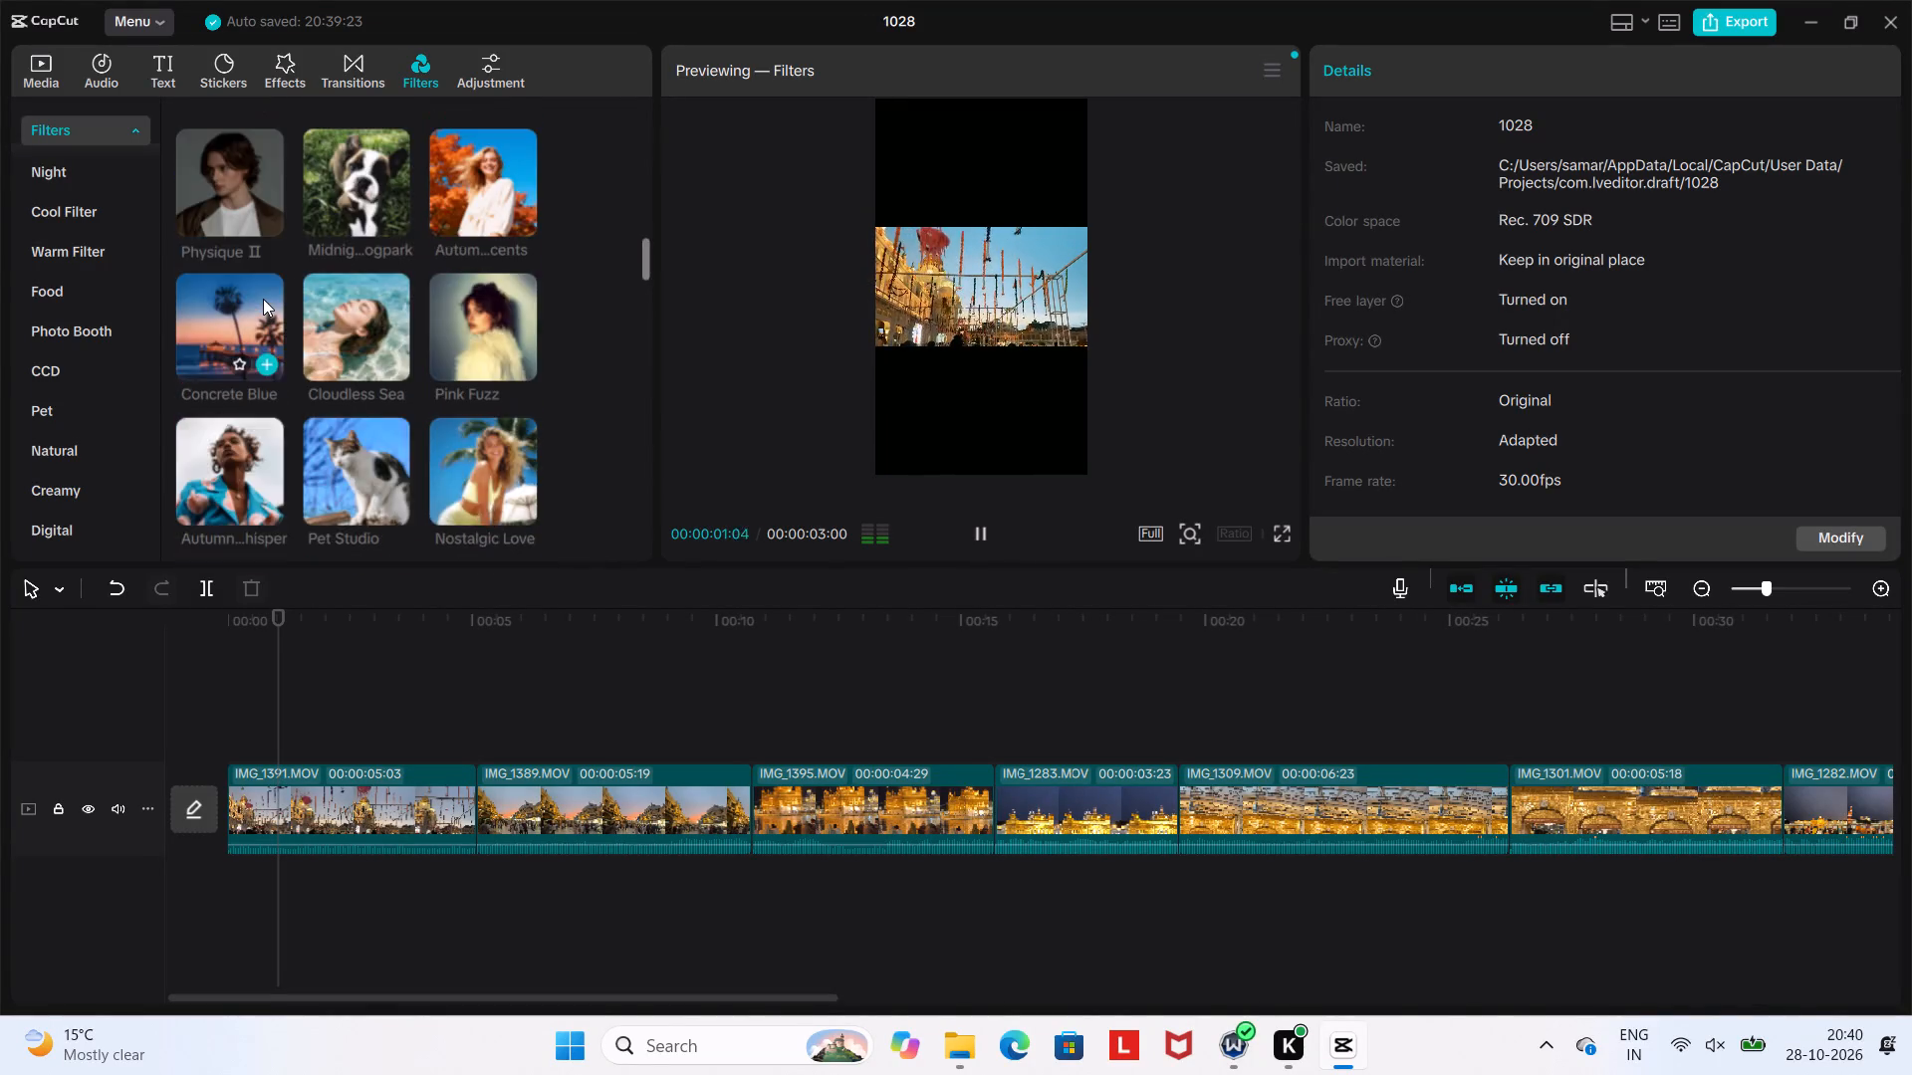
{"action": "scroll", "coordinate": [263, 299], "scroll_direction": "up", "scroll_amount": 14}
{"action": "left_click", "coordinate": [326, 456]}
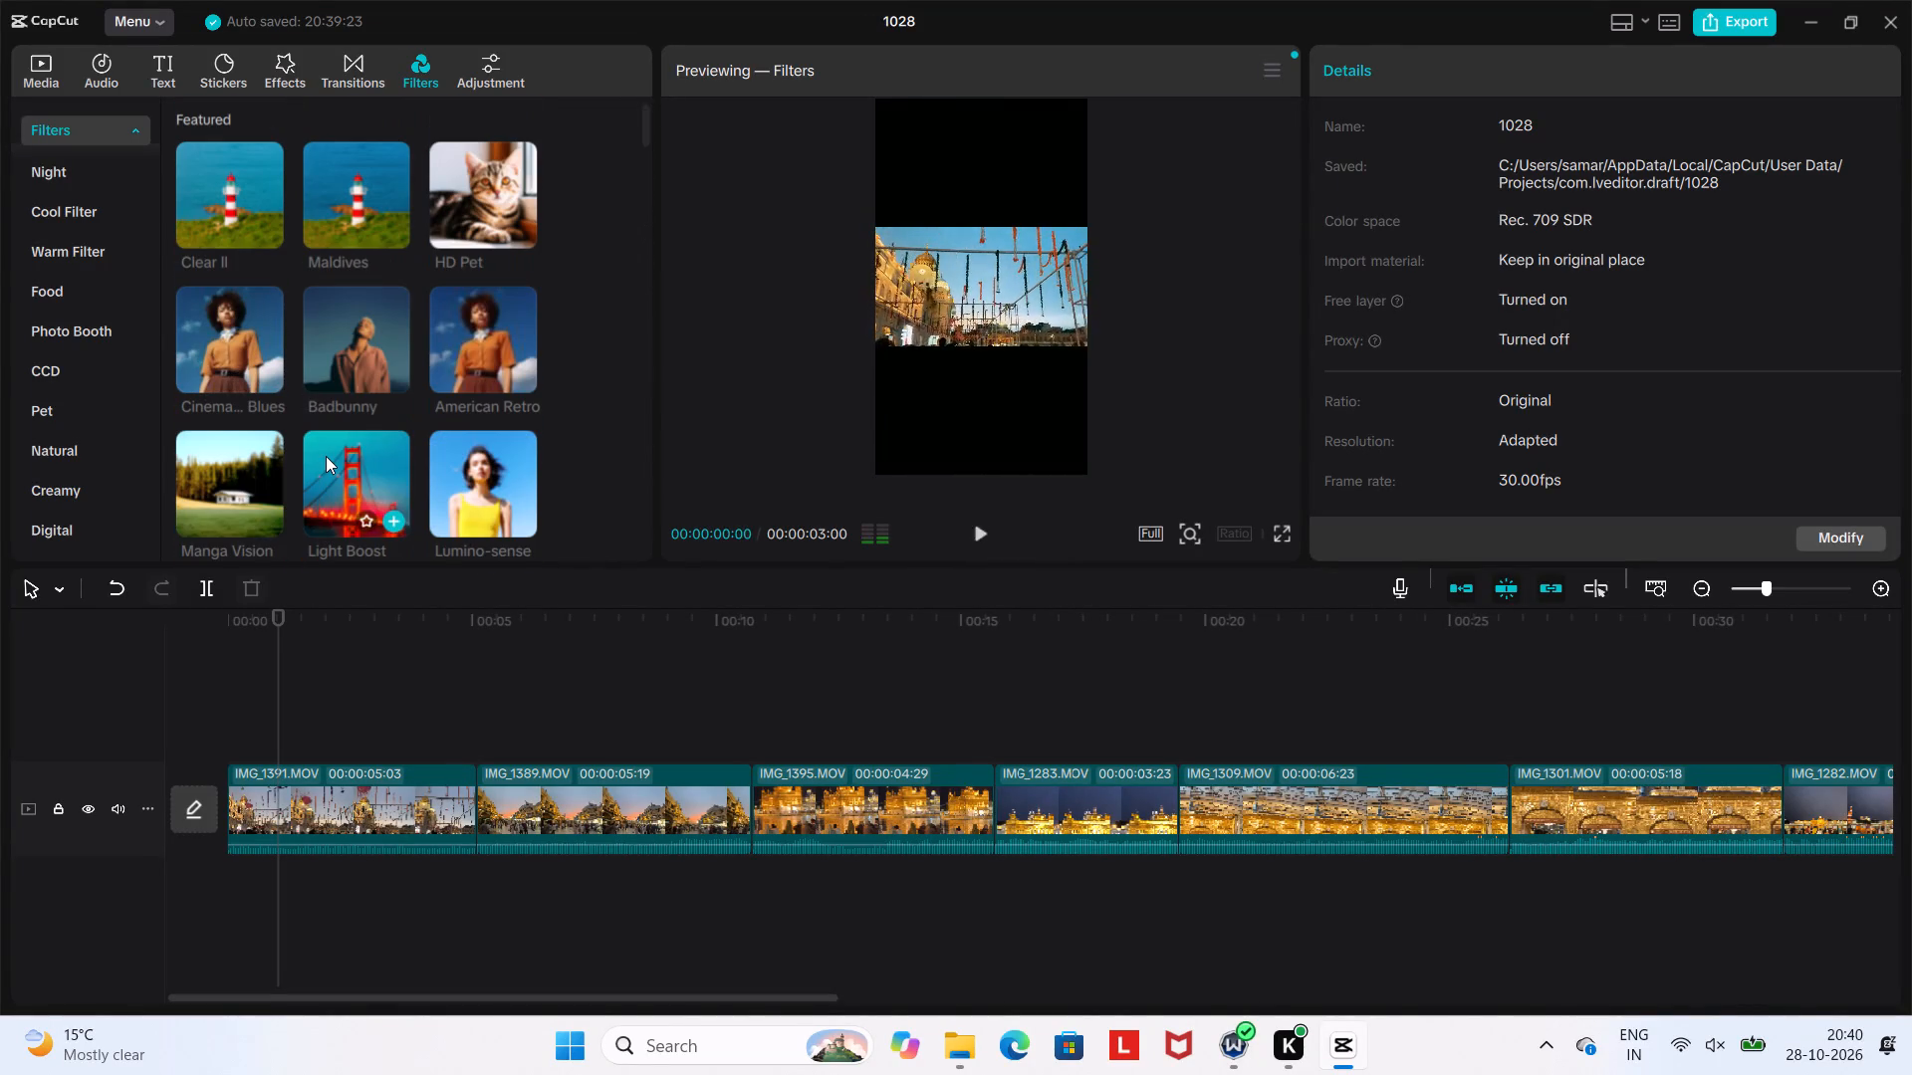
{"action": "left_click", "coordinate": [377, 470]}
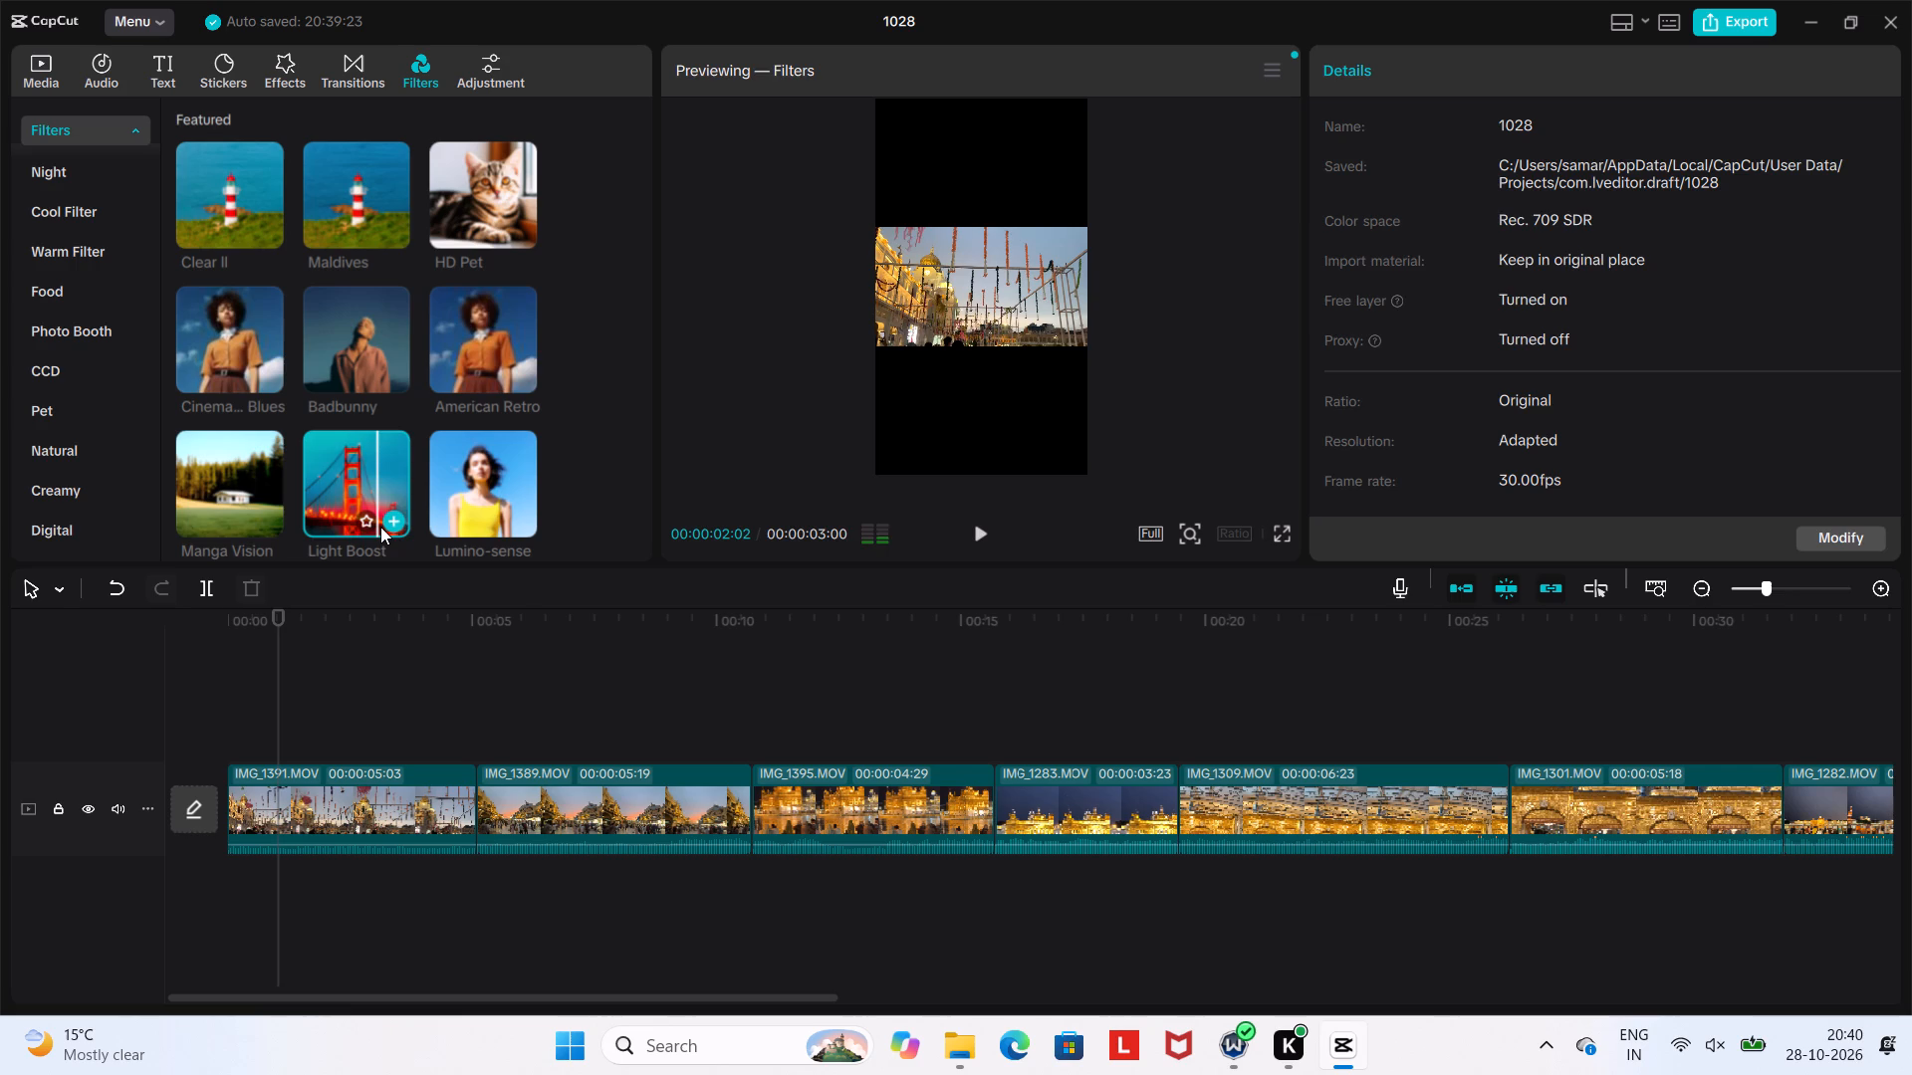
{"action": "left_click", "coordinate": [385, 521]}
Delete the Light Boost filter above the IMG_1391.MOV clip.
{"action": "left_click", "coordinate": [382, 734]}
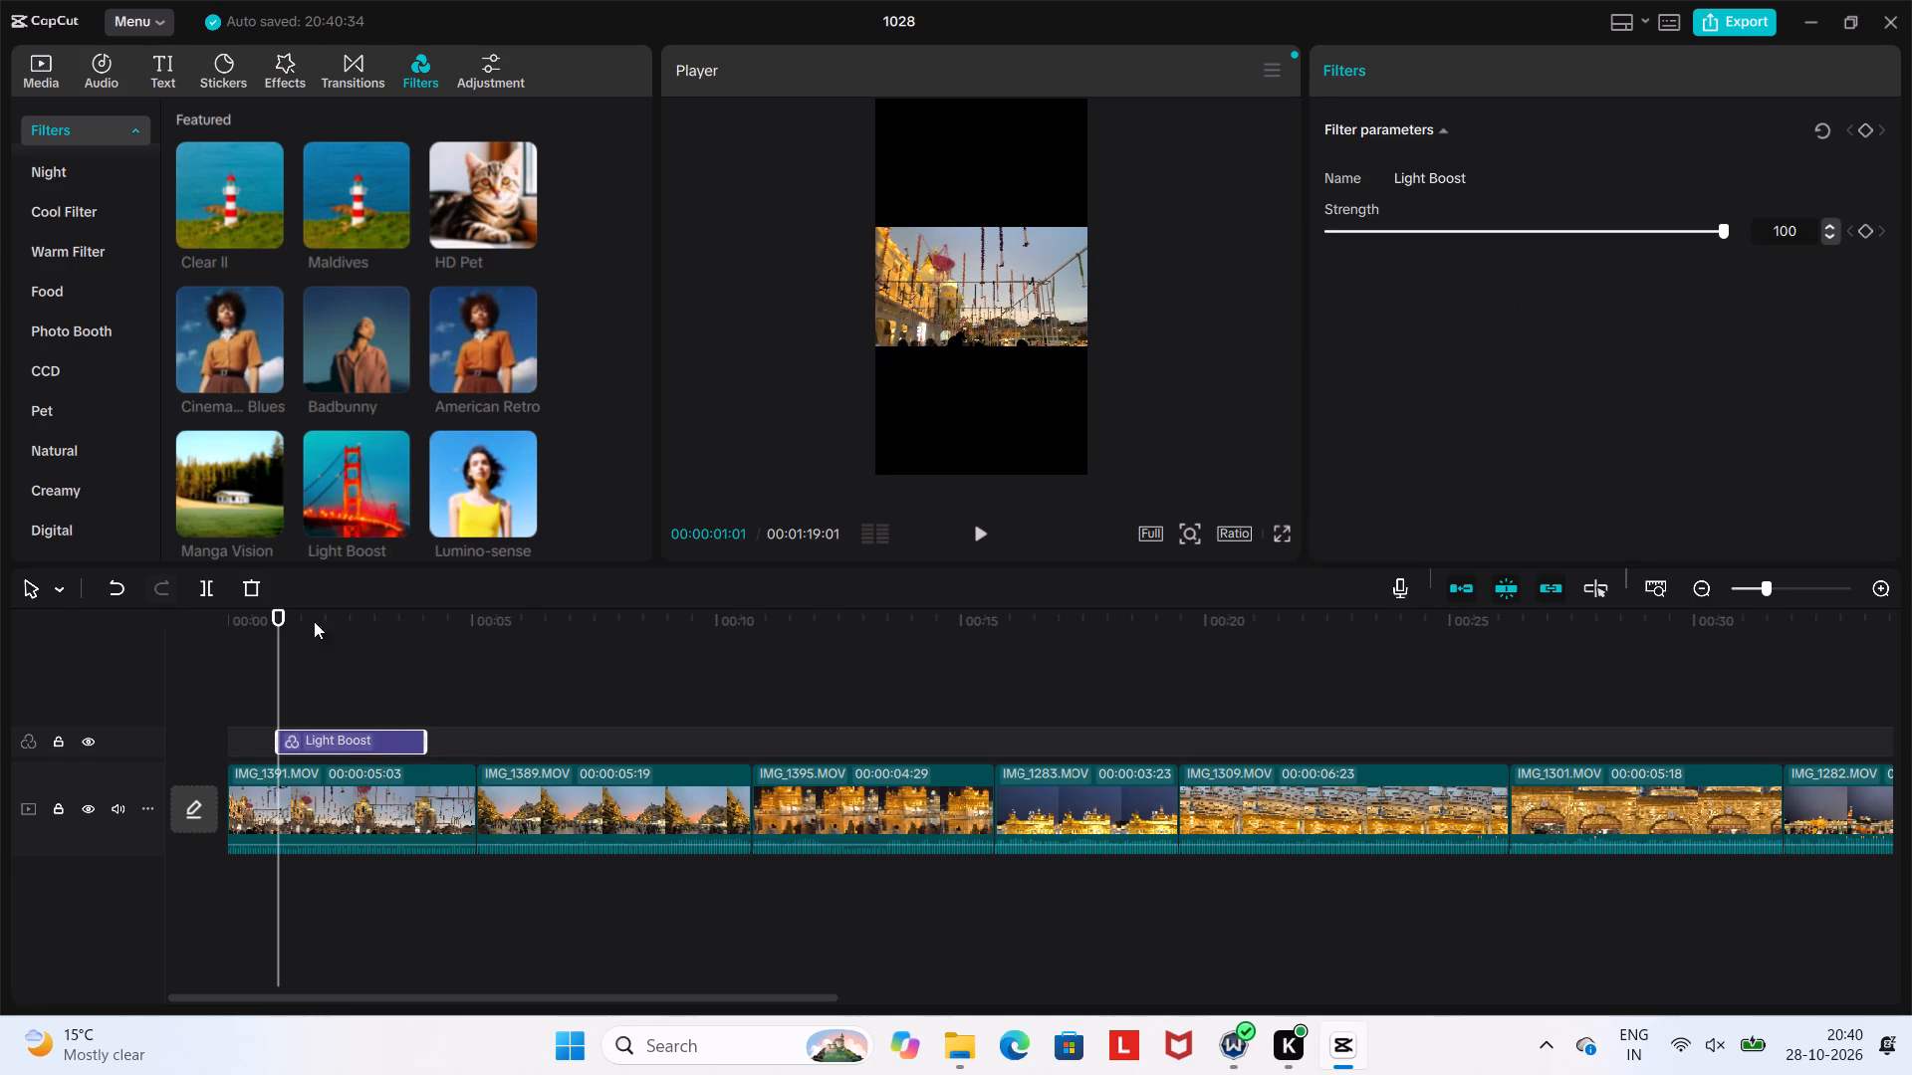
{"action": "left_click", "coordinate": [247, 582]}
Compare the Maldives, Clear II and HD Pet filters and add Maldives above the opening IMG_1391.MOV clip.
{"action": "scroll", "coordinate": [330, 368], "scroll_direction": "up", "scroll_amount": 5}
{"action": "left_click", "coordinate": [352, 189]}
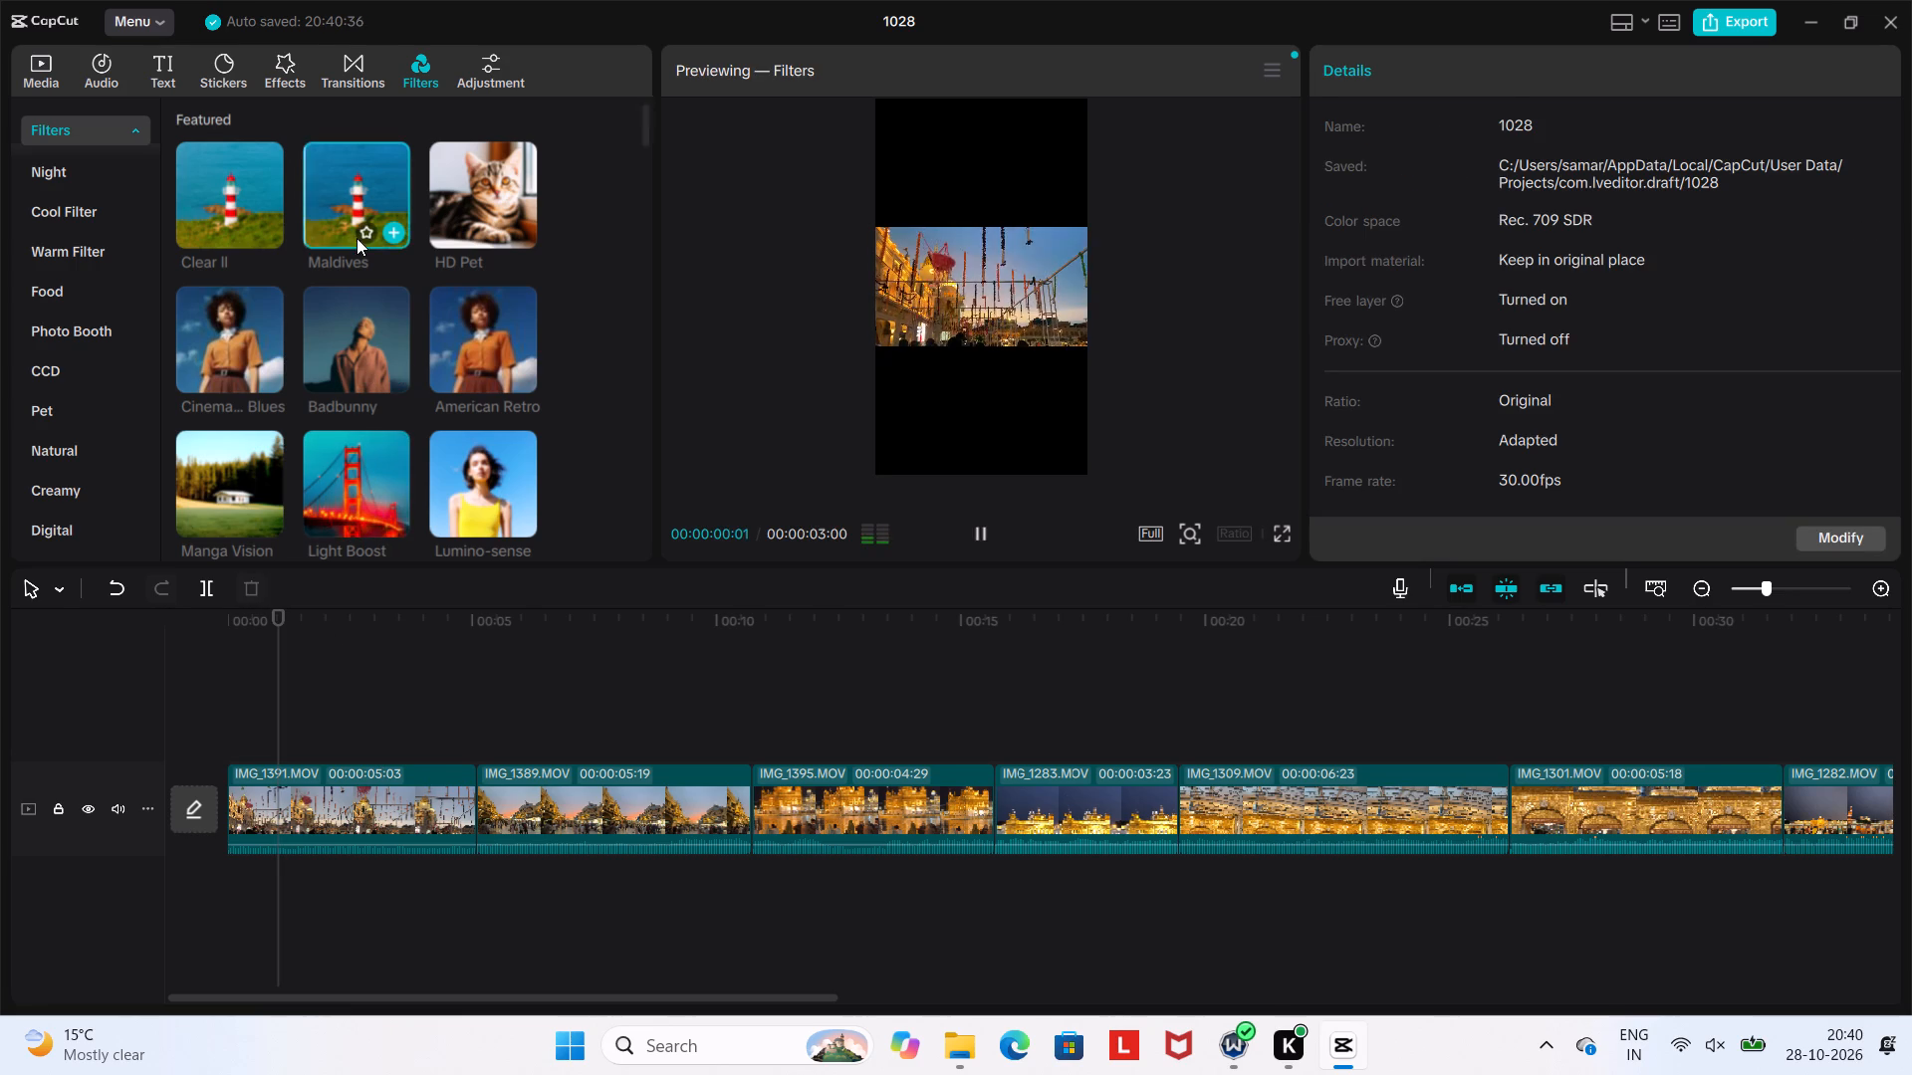
{"action": "left_click", "coordinate": [260, 204]}
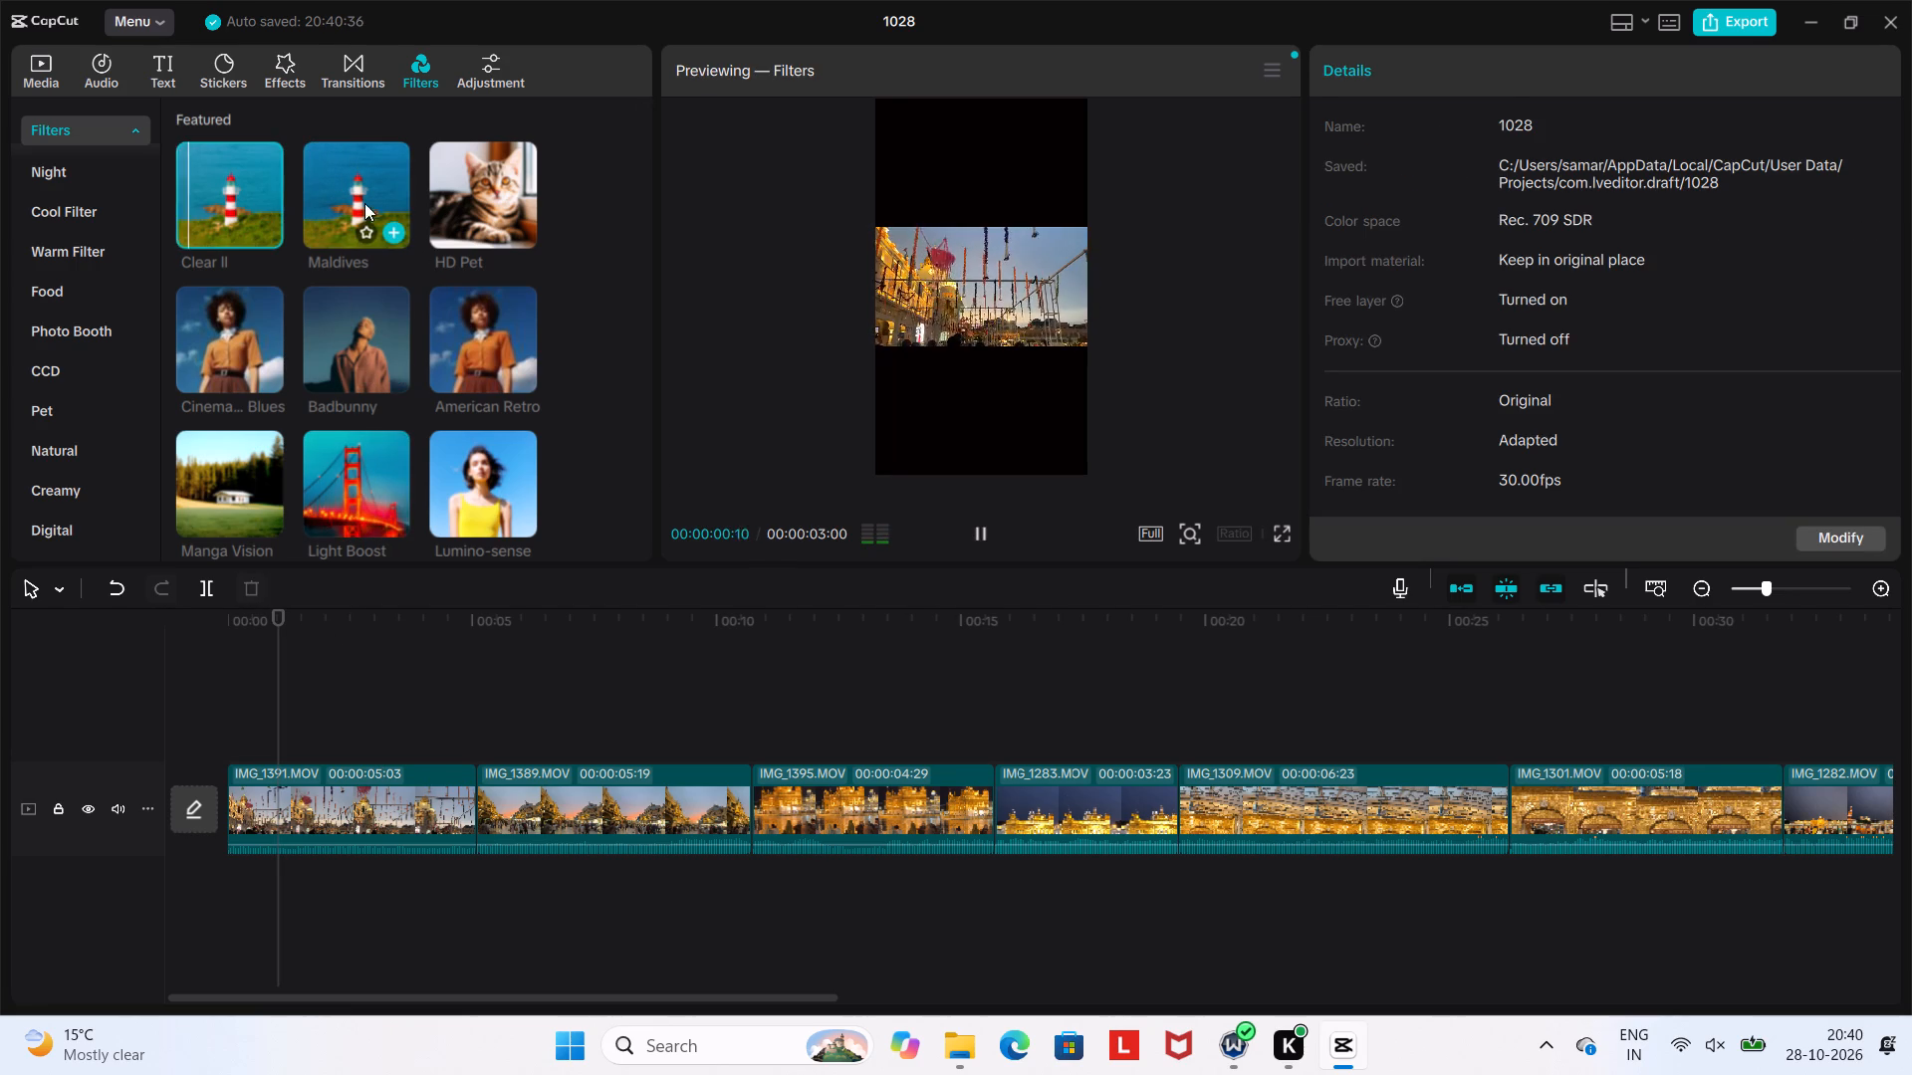
{"action": "left_click", "coordinate": [357, 170]}
{"action": "left_click", "coordinate": [476, 196]}
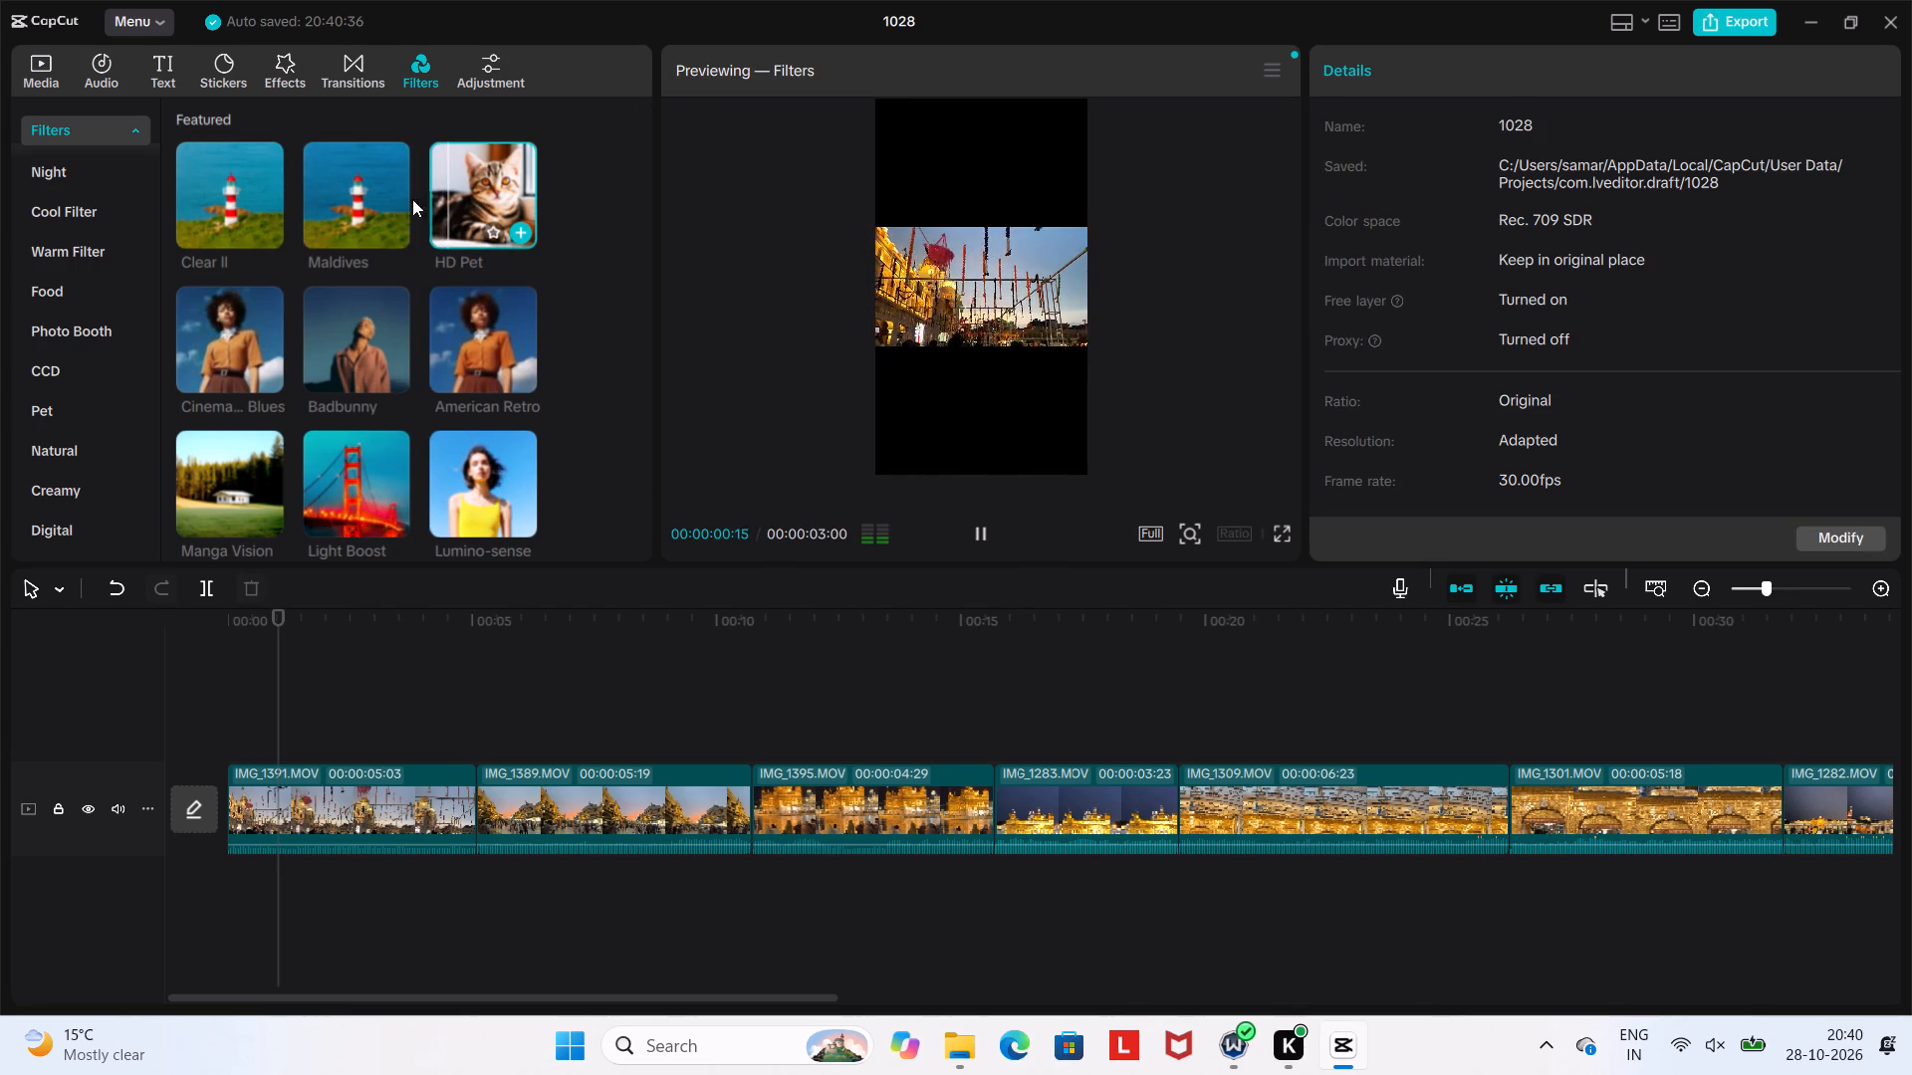
{"action": "left_click", "coordinate": [378, 196]}
{"action": "left_click", "coordinate": [396, 233]}
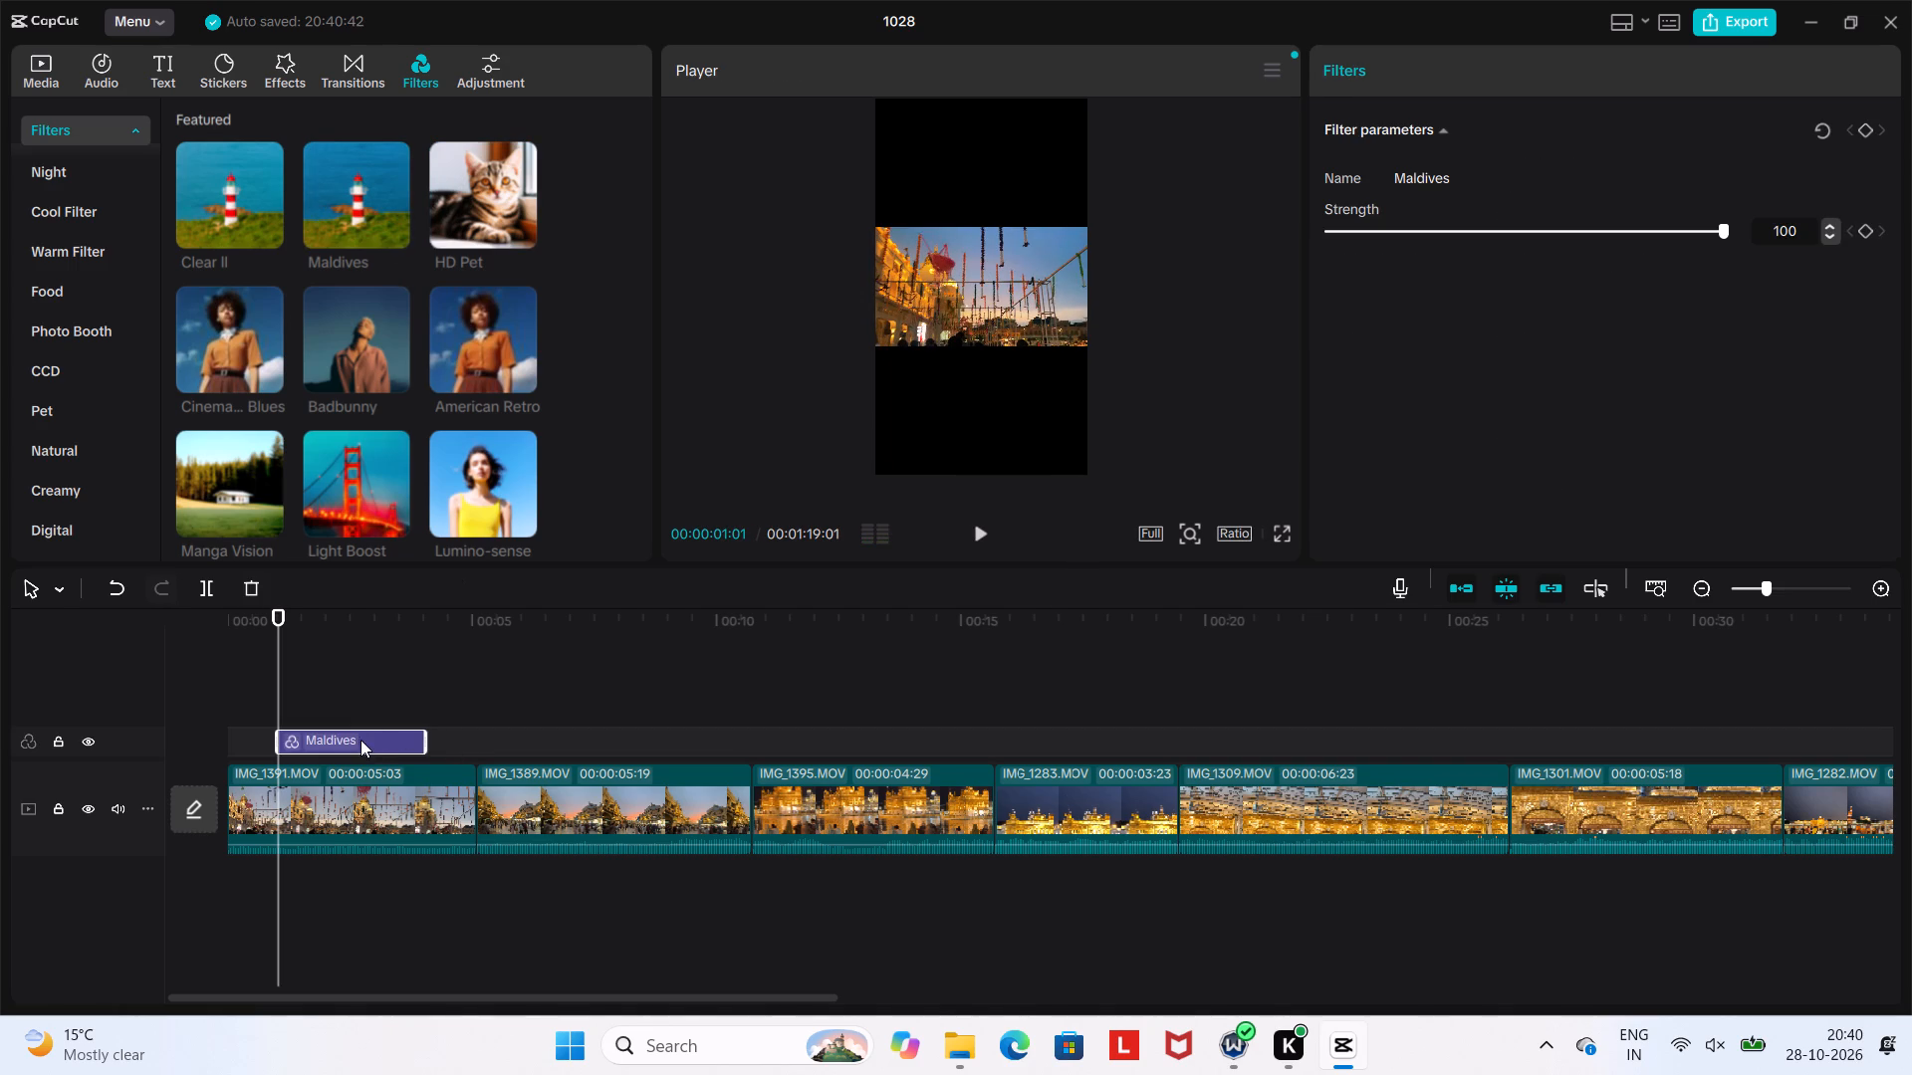
Move the Maldives filter to about the start of the timeline and extend it to about the end of the last clip, IMG_1267.MOV.
{"action": "left_click_drag", "start_coordinate": [359, 741], "coordinate": [319, 752]}
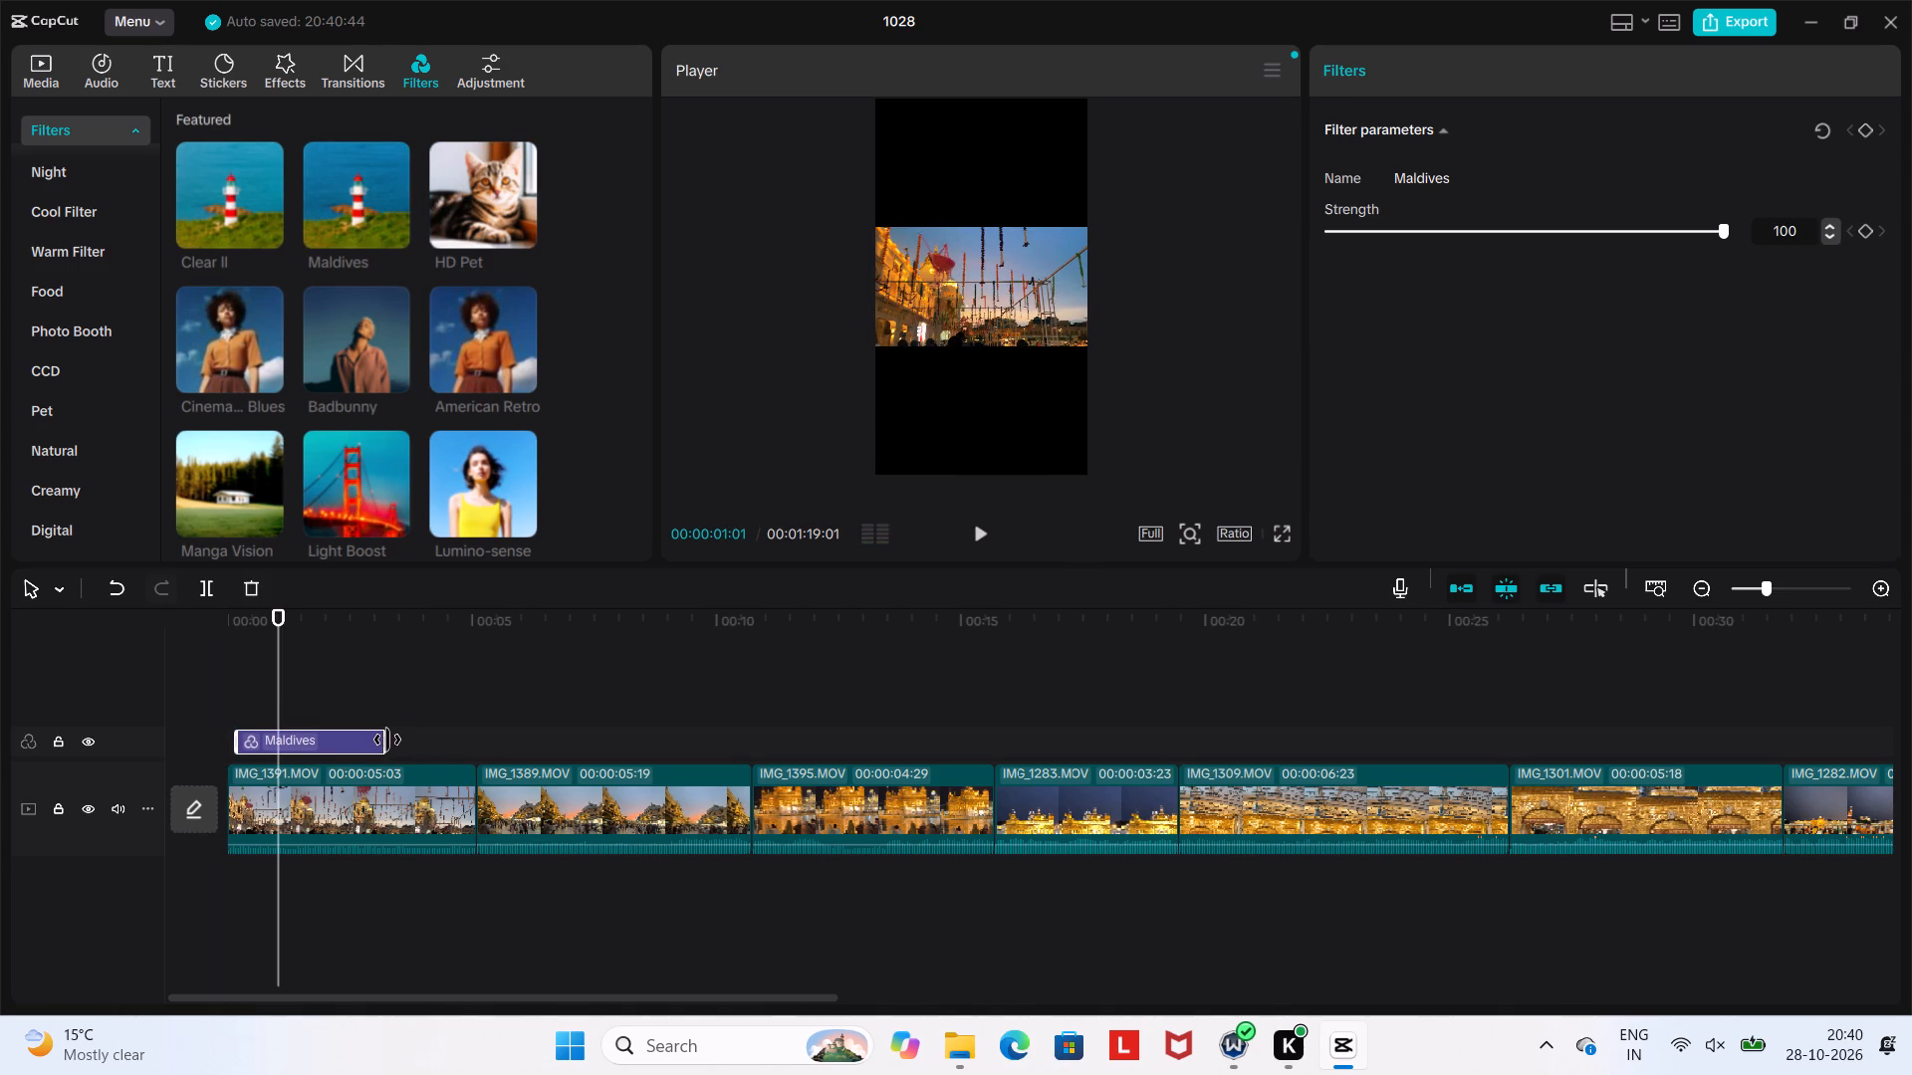
{"action": "left_click_drag", "start_coordinate": [387, 740], "coordinate": [1911, 709]}
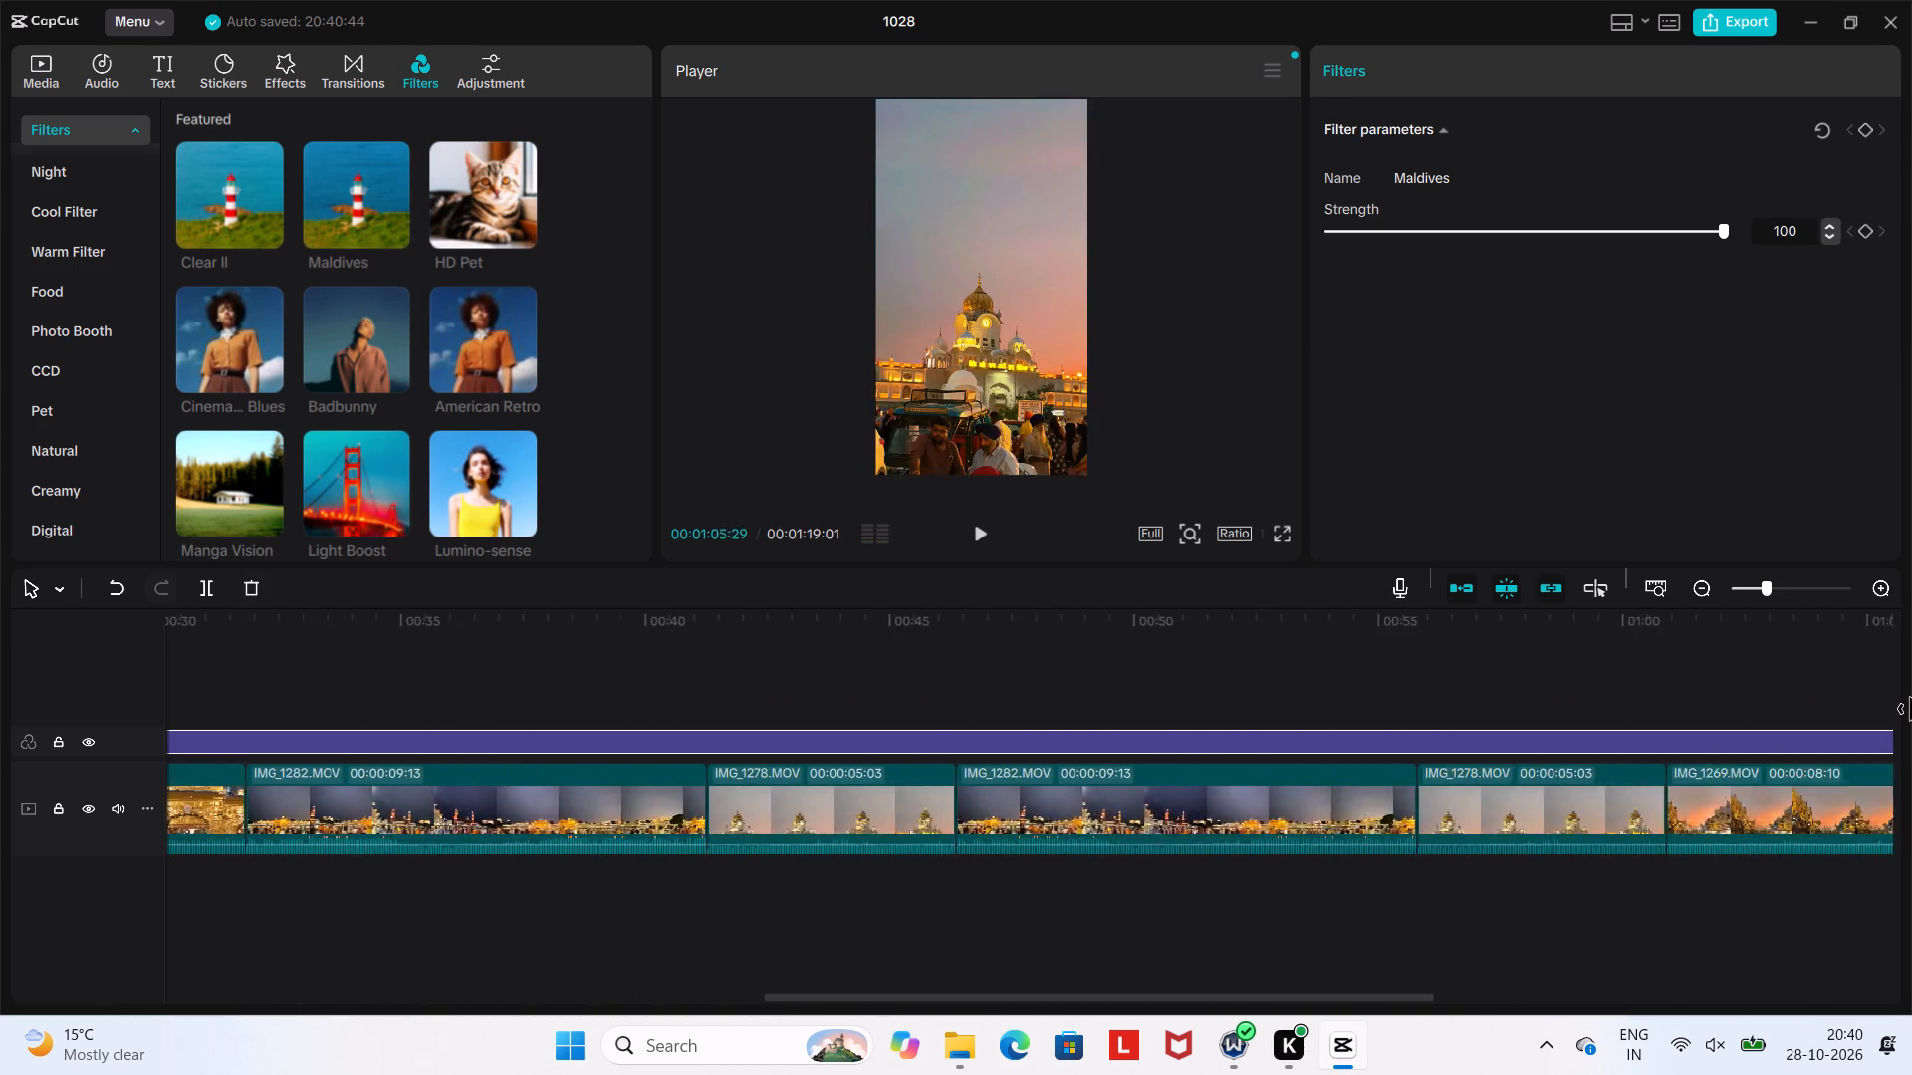
{"action": "left_click_drag", "start_coordinate": [1911, 709], "coordinate": [1116, 832]}
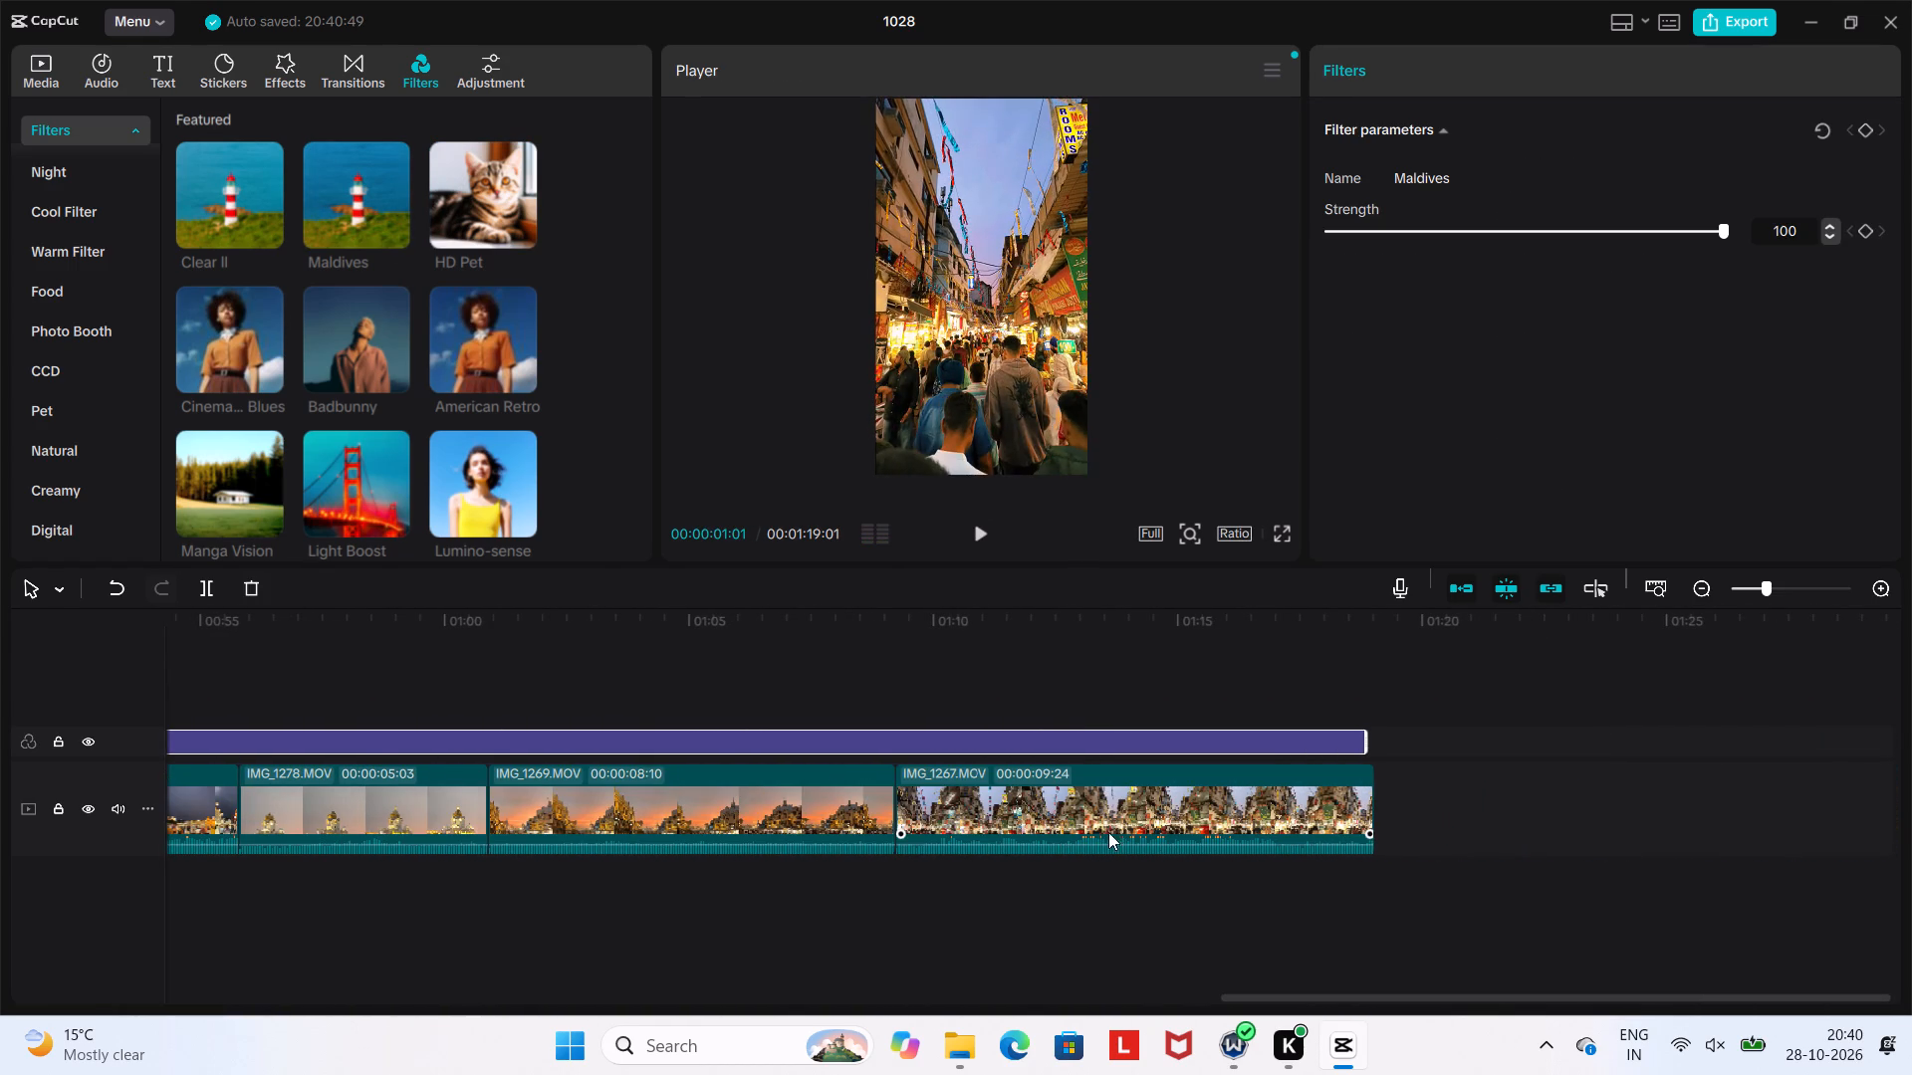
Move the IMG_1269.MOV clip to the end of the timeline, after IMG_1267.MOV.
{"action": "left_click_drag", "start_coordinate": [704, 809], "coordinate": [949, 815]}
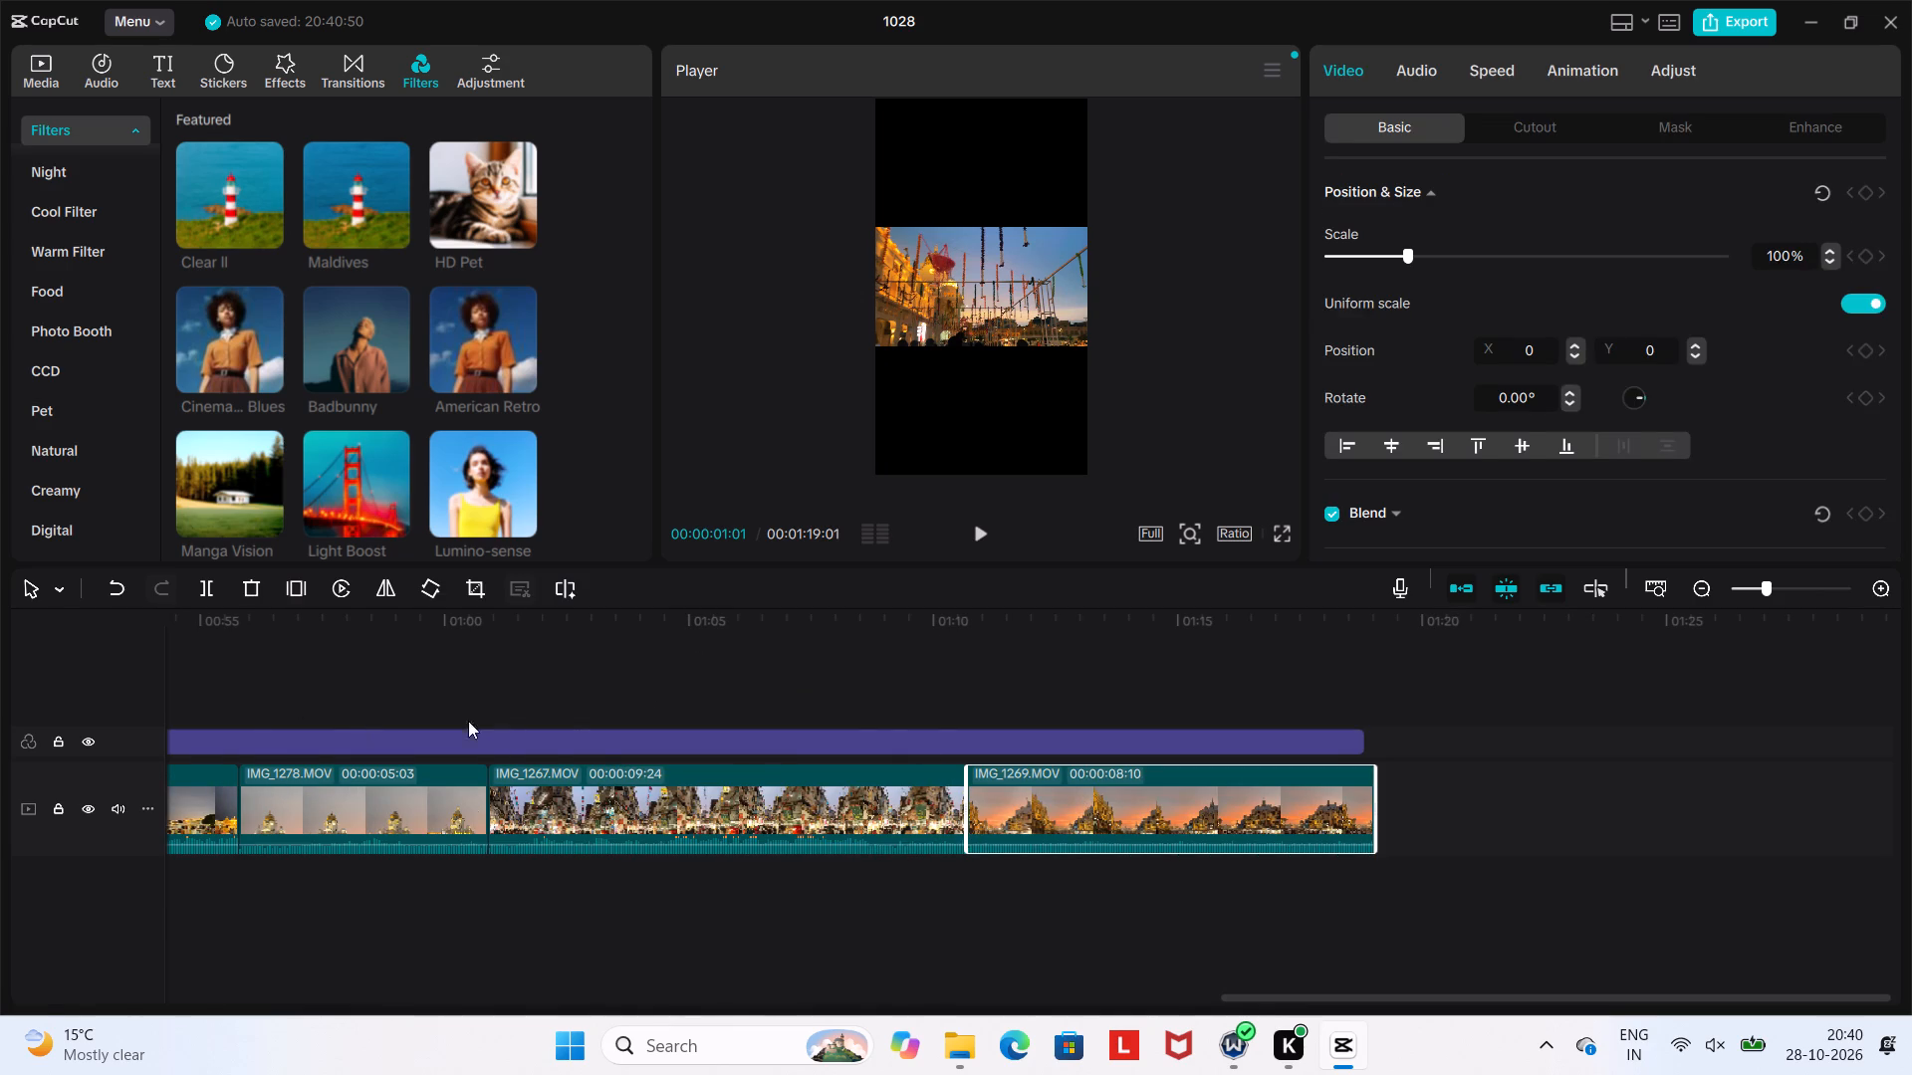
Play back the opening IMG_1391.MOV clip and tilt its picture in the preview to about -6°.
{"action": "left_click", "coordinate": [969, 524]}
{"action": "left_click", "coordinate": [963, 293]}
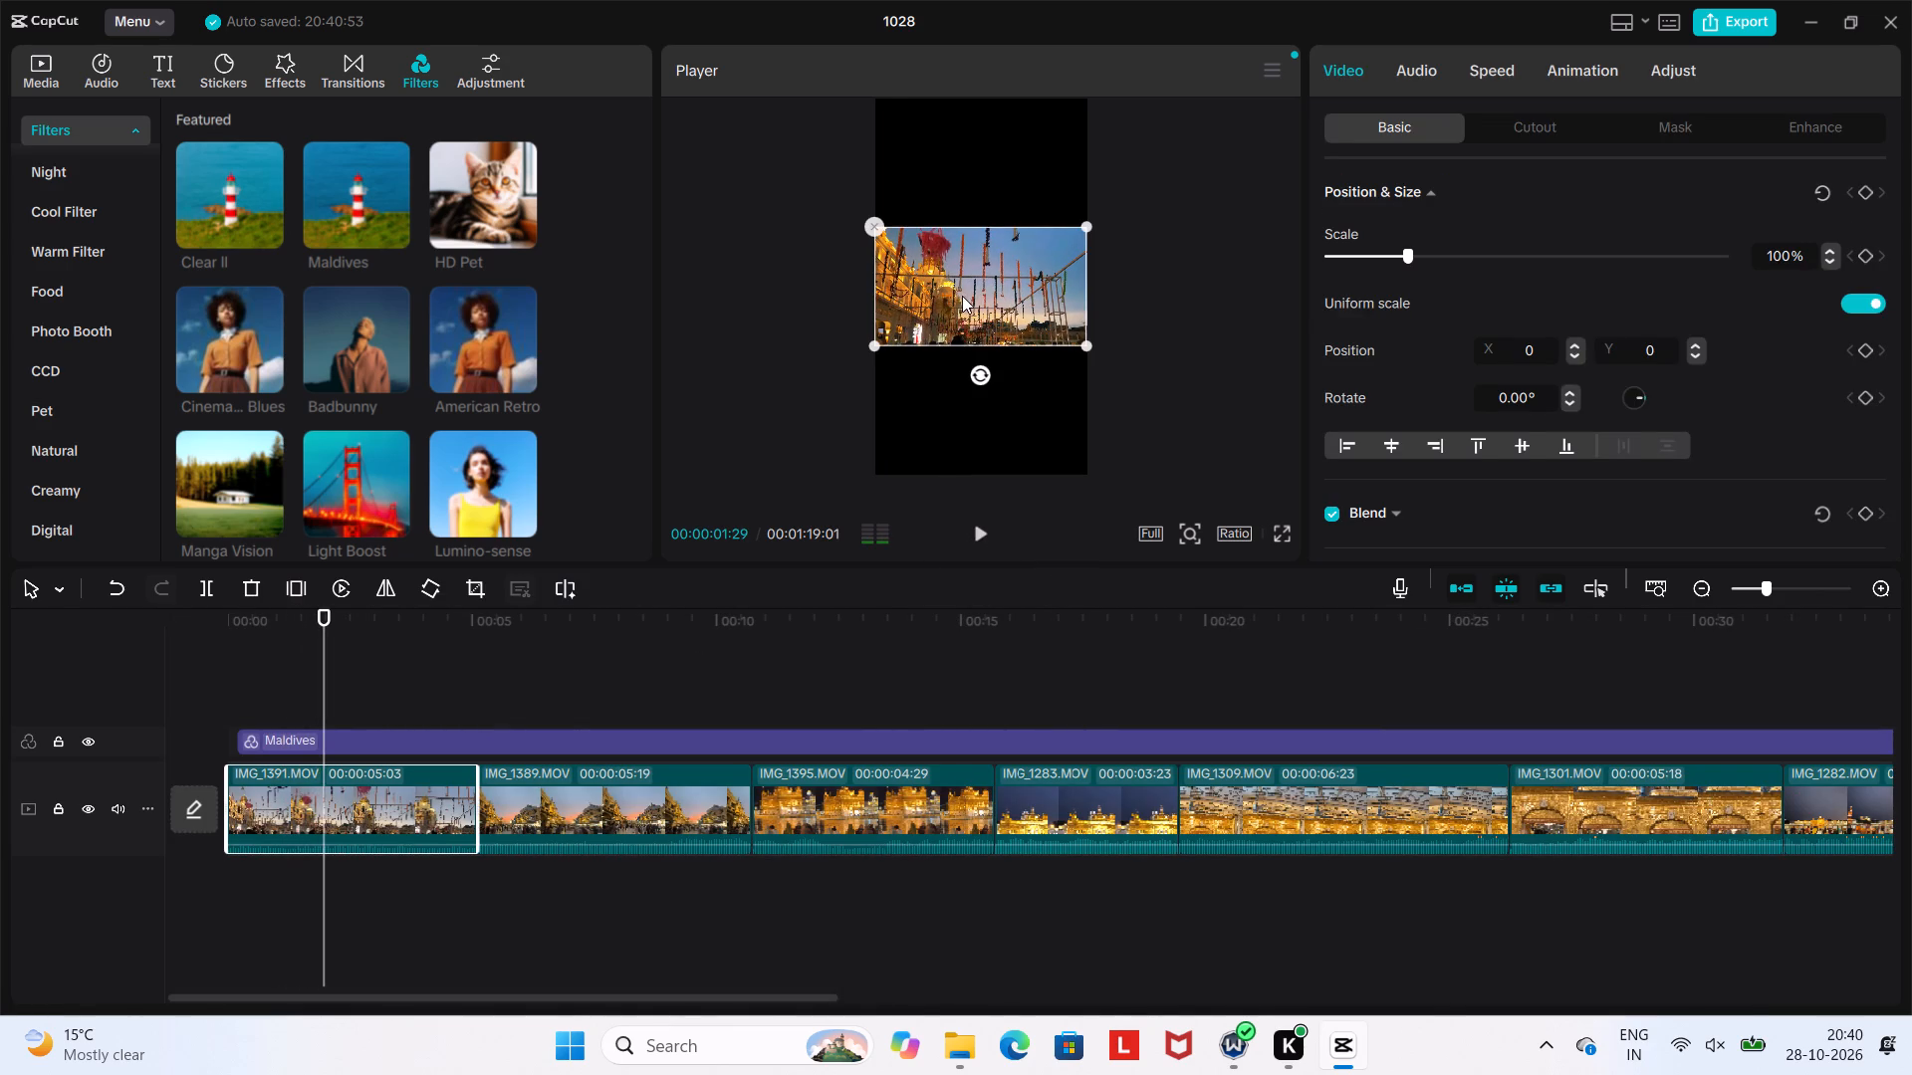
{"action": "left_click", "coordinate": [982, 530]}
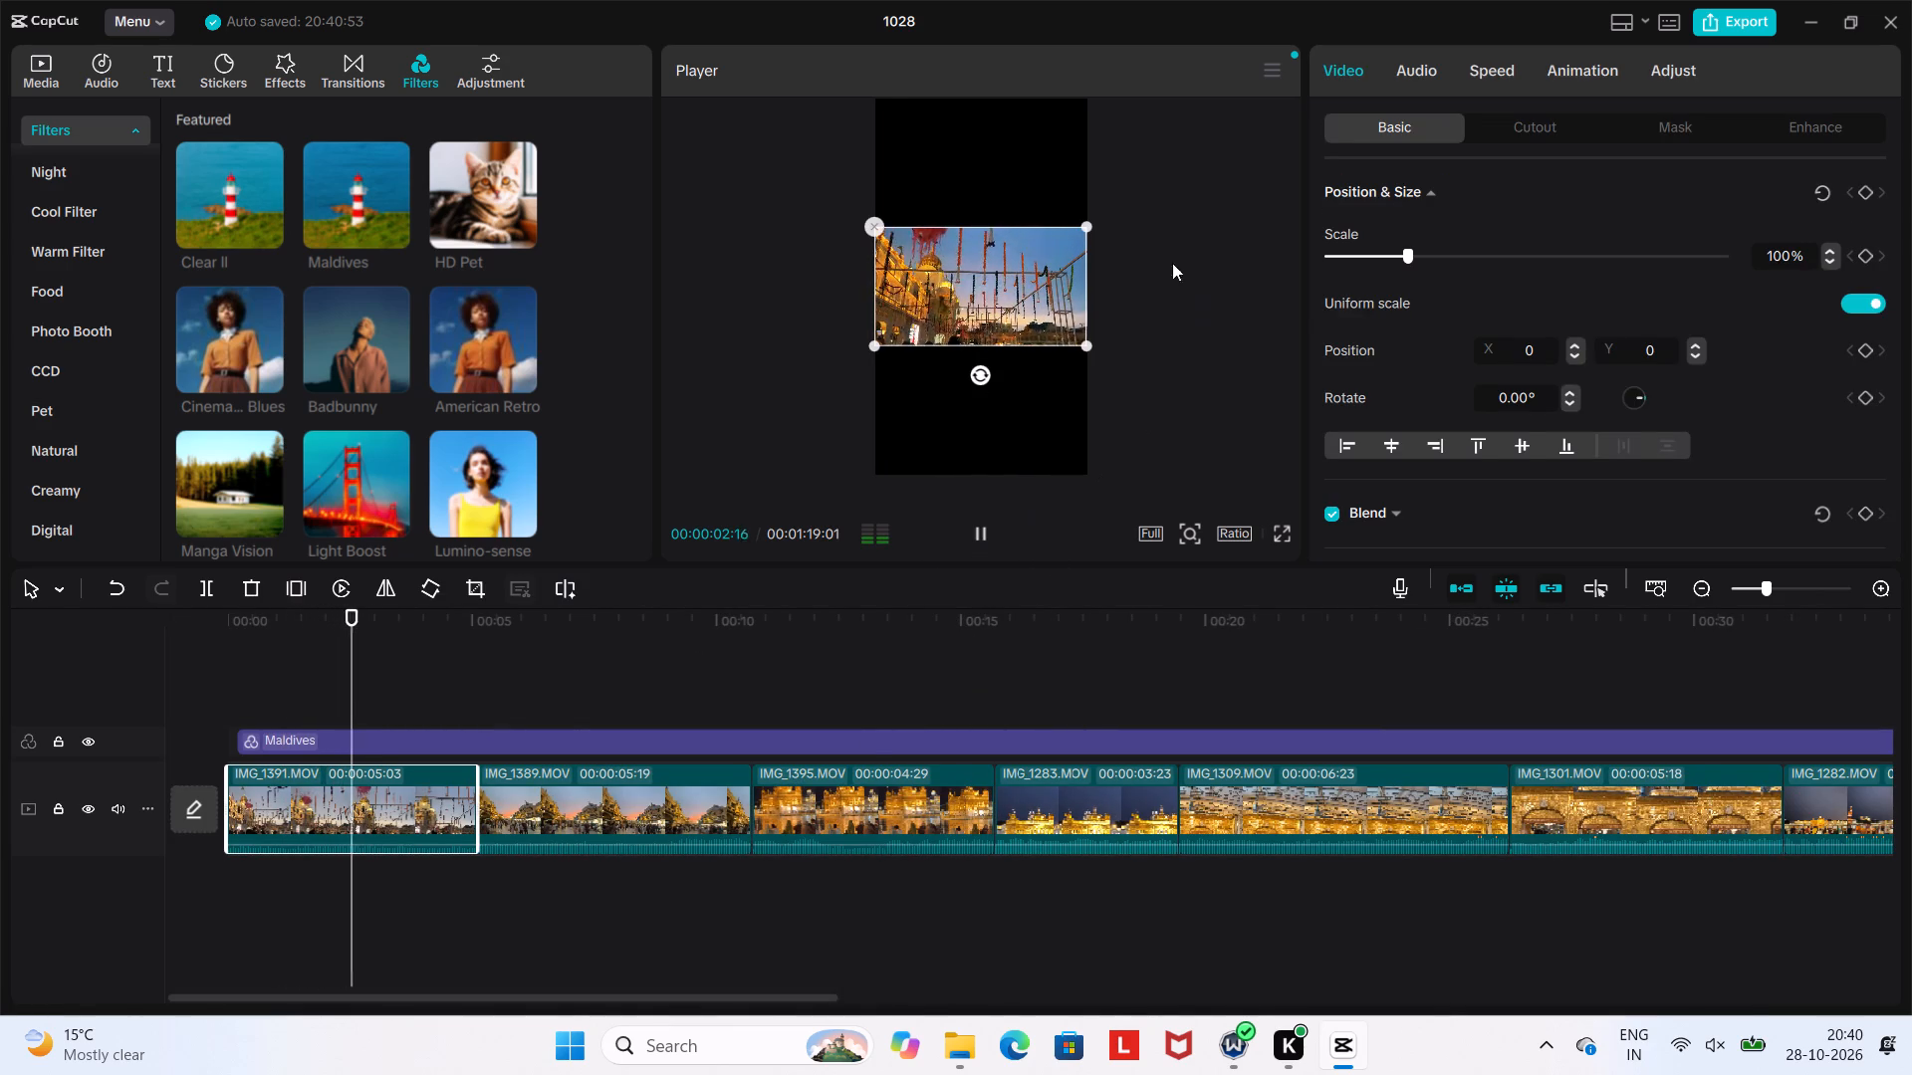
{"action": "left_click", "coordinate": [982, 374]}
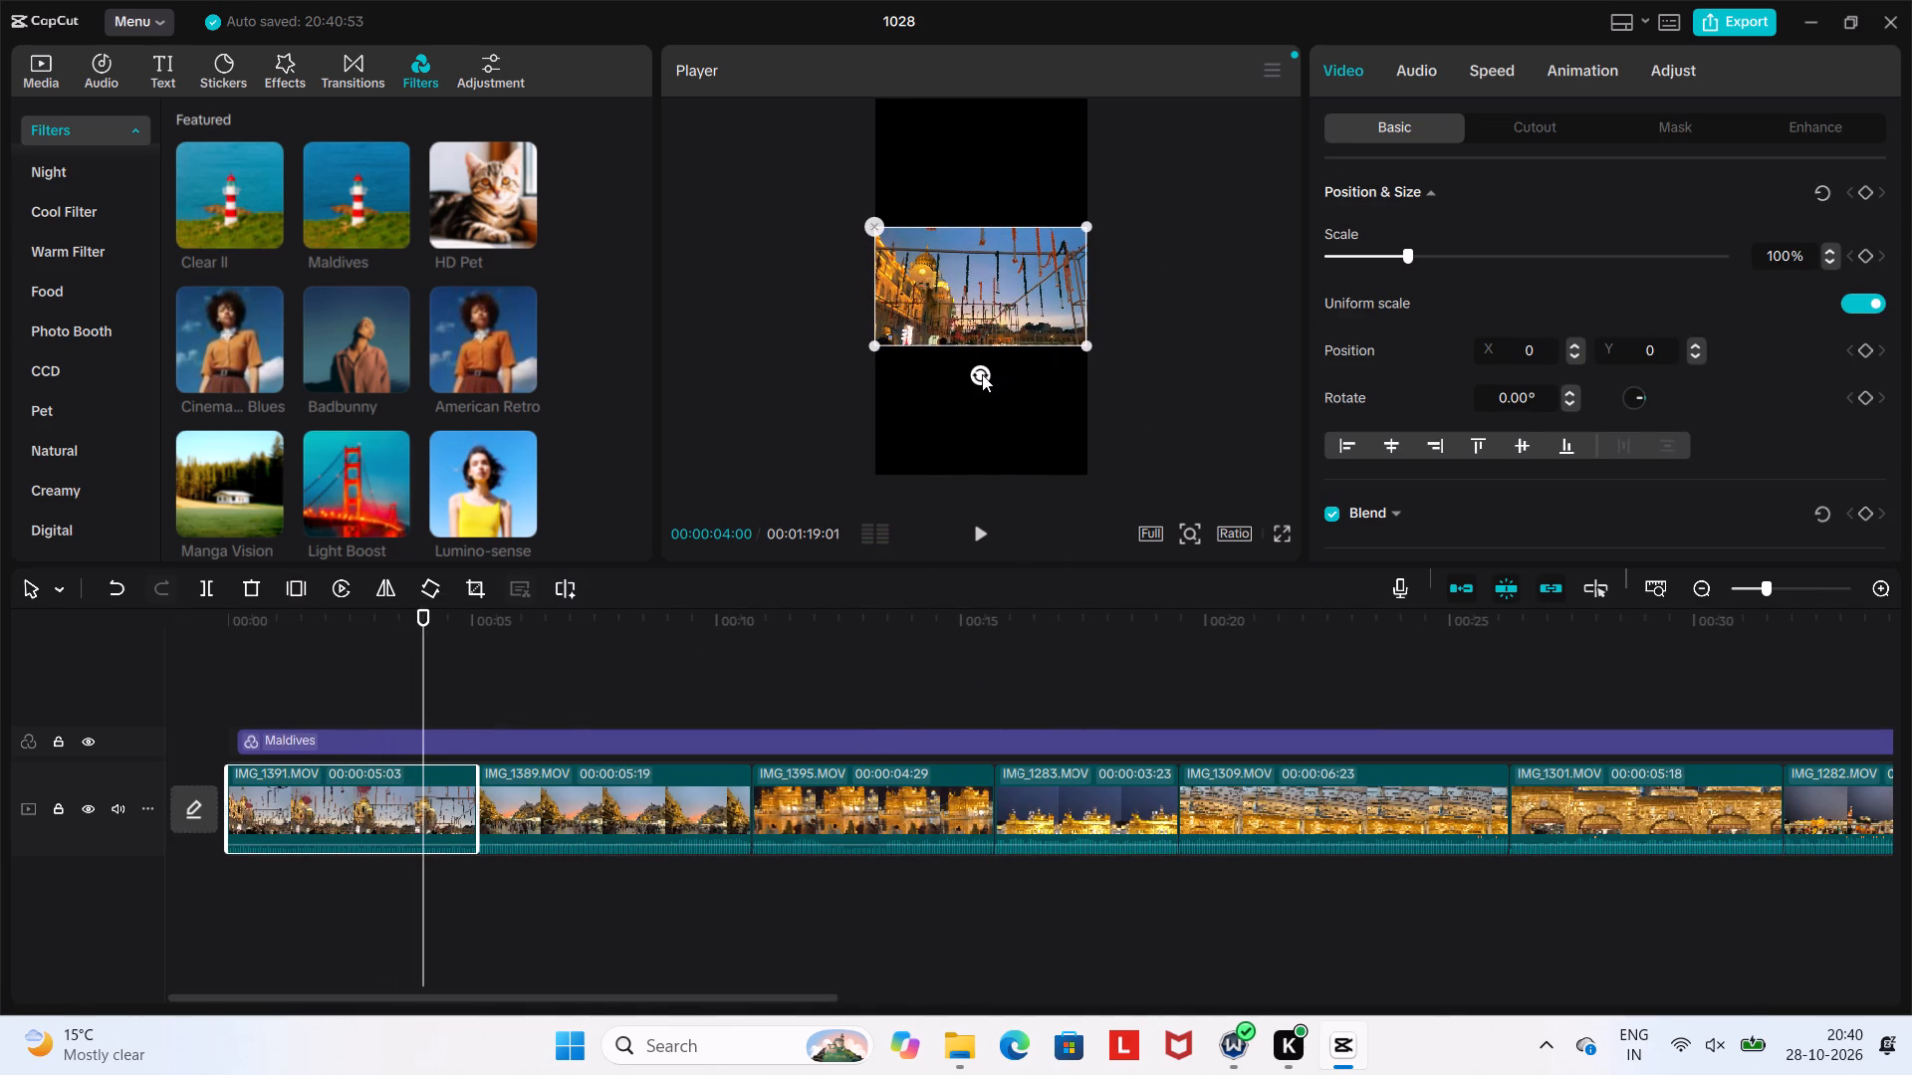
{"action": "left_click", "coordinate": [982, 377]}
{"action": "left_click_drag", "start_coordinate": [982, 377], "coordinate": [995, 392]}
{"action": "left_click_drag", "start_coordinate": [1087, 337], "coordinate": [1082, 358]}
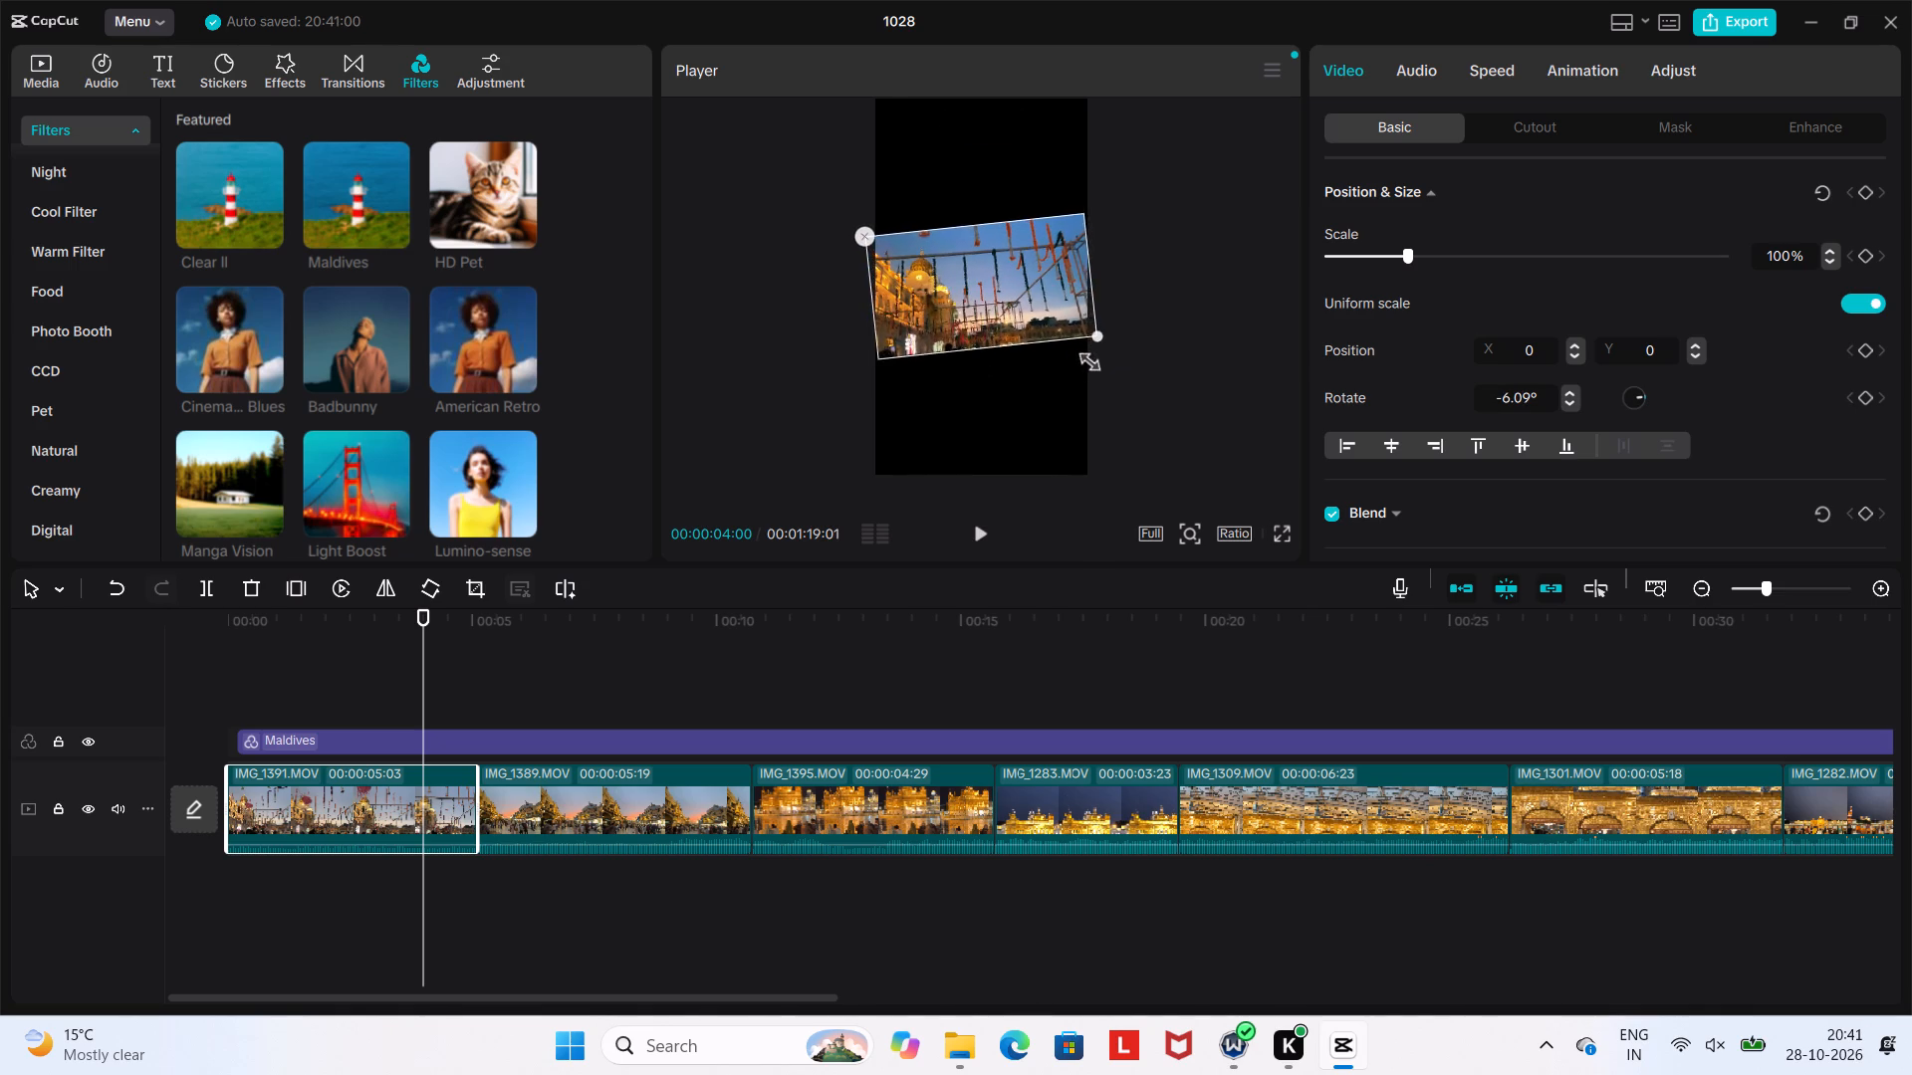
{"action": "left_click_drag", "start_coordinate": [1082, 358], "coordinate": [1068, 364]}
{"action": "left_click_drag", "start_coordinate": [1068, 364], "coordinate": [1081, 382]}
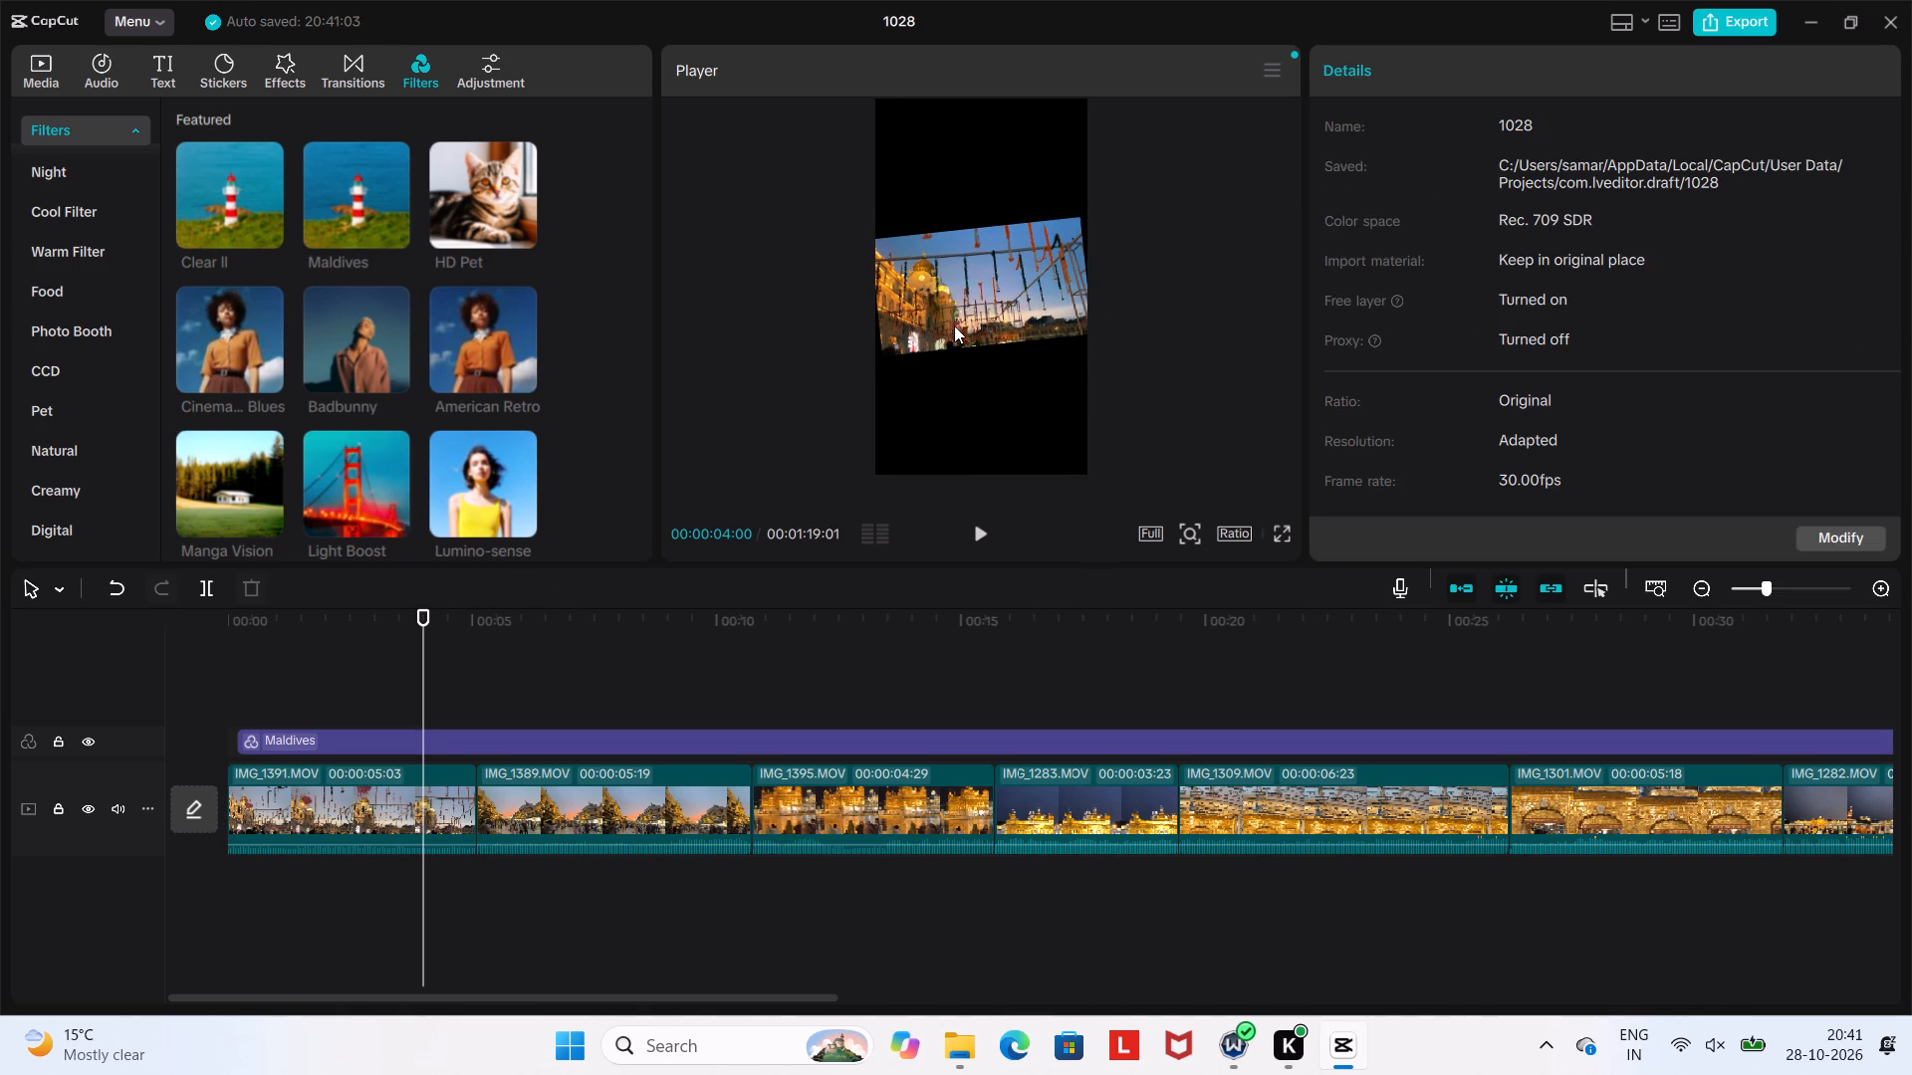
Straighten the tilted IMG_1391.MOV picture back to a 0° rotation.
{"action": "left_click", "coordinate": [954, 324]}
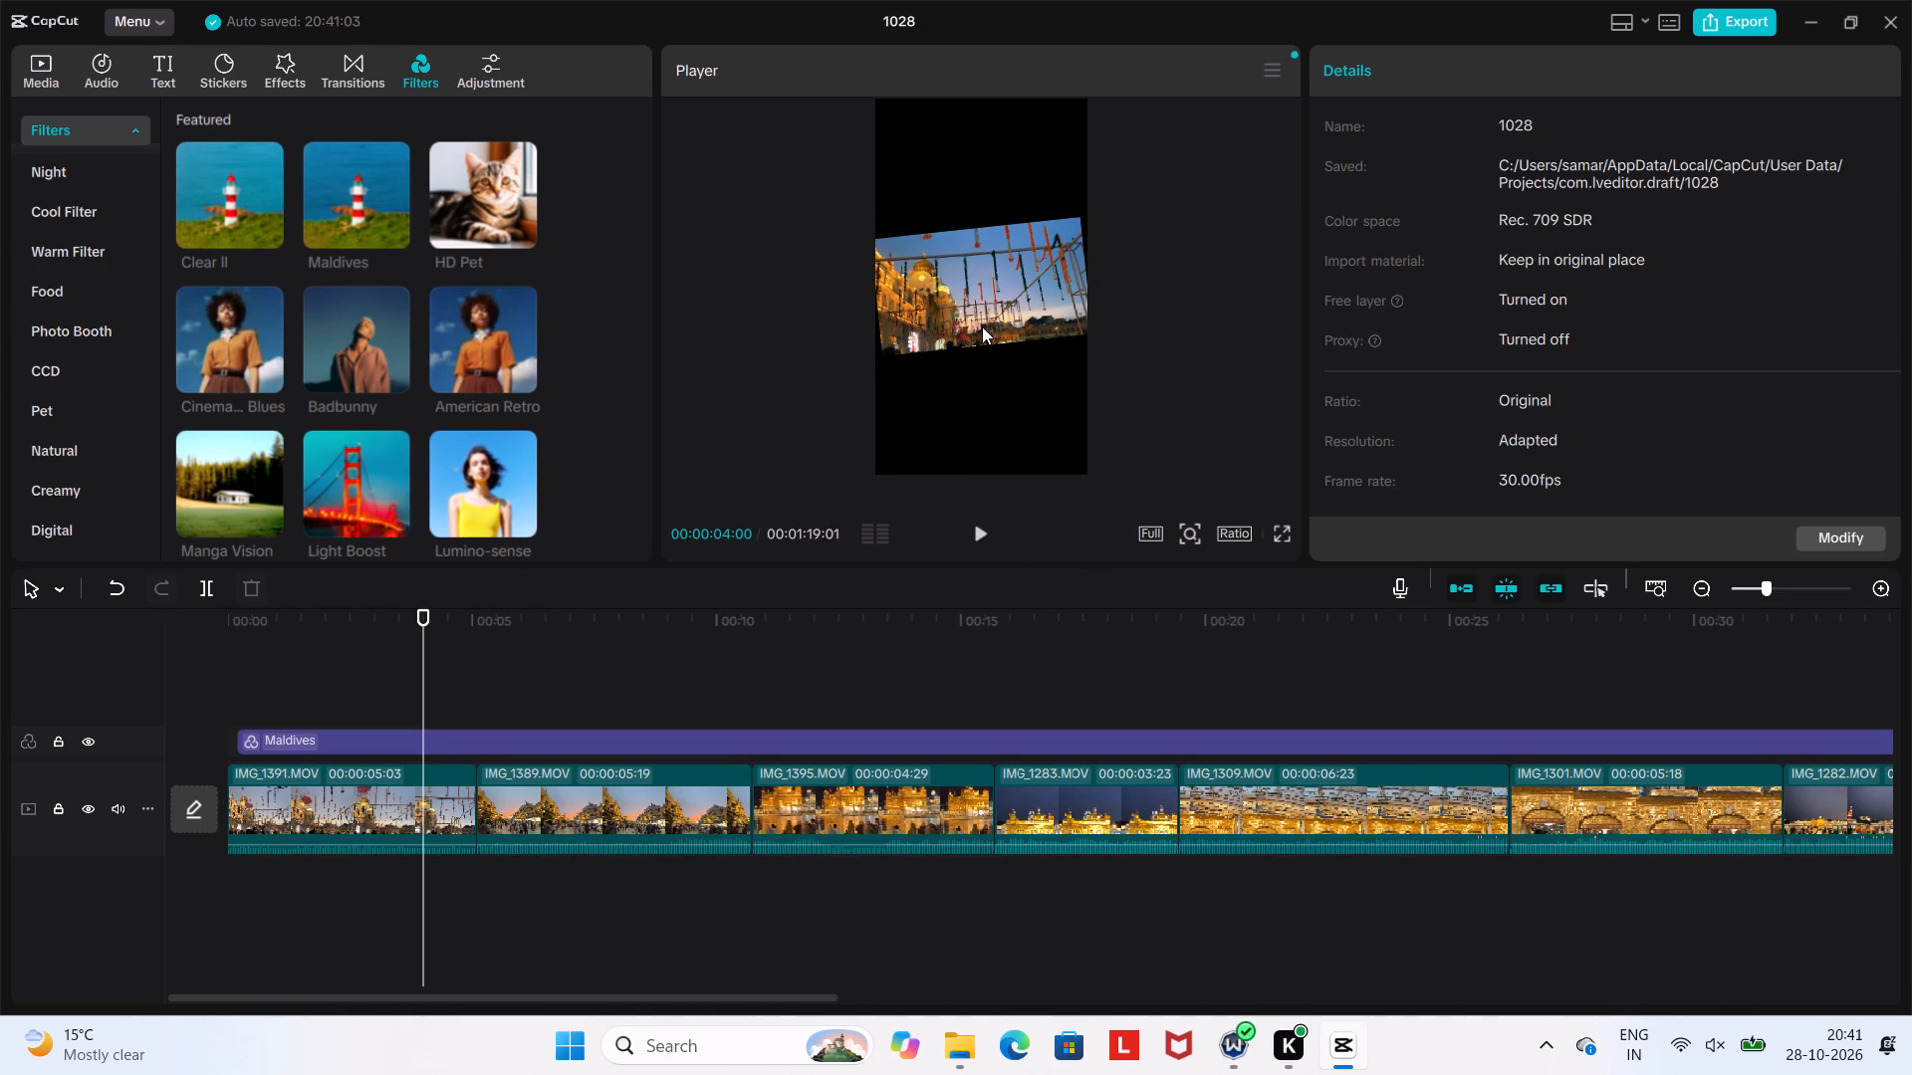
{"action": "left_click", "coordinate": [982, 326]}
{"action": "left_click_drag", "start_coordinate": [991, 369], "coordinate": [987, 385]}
Enlarge the IMG_1391.MOV picture in the preview to about 121% scale and play the video.
{"action": "left_click", "coordinate": [1040, 308]}
{"action": "left_click_drag", "start_coordinate": [1083, 223], "coordinate": [1089, 221]}
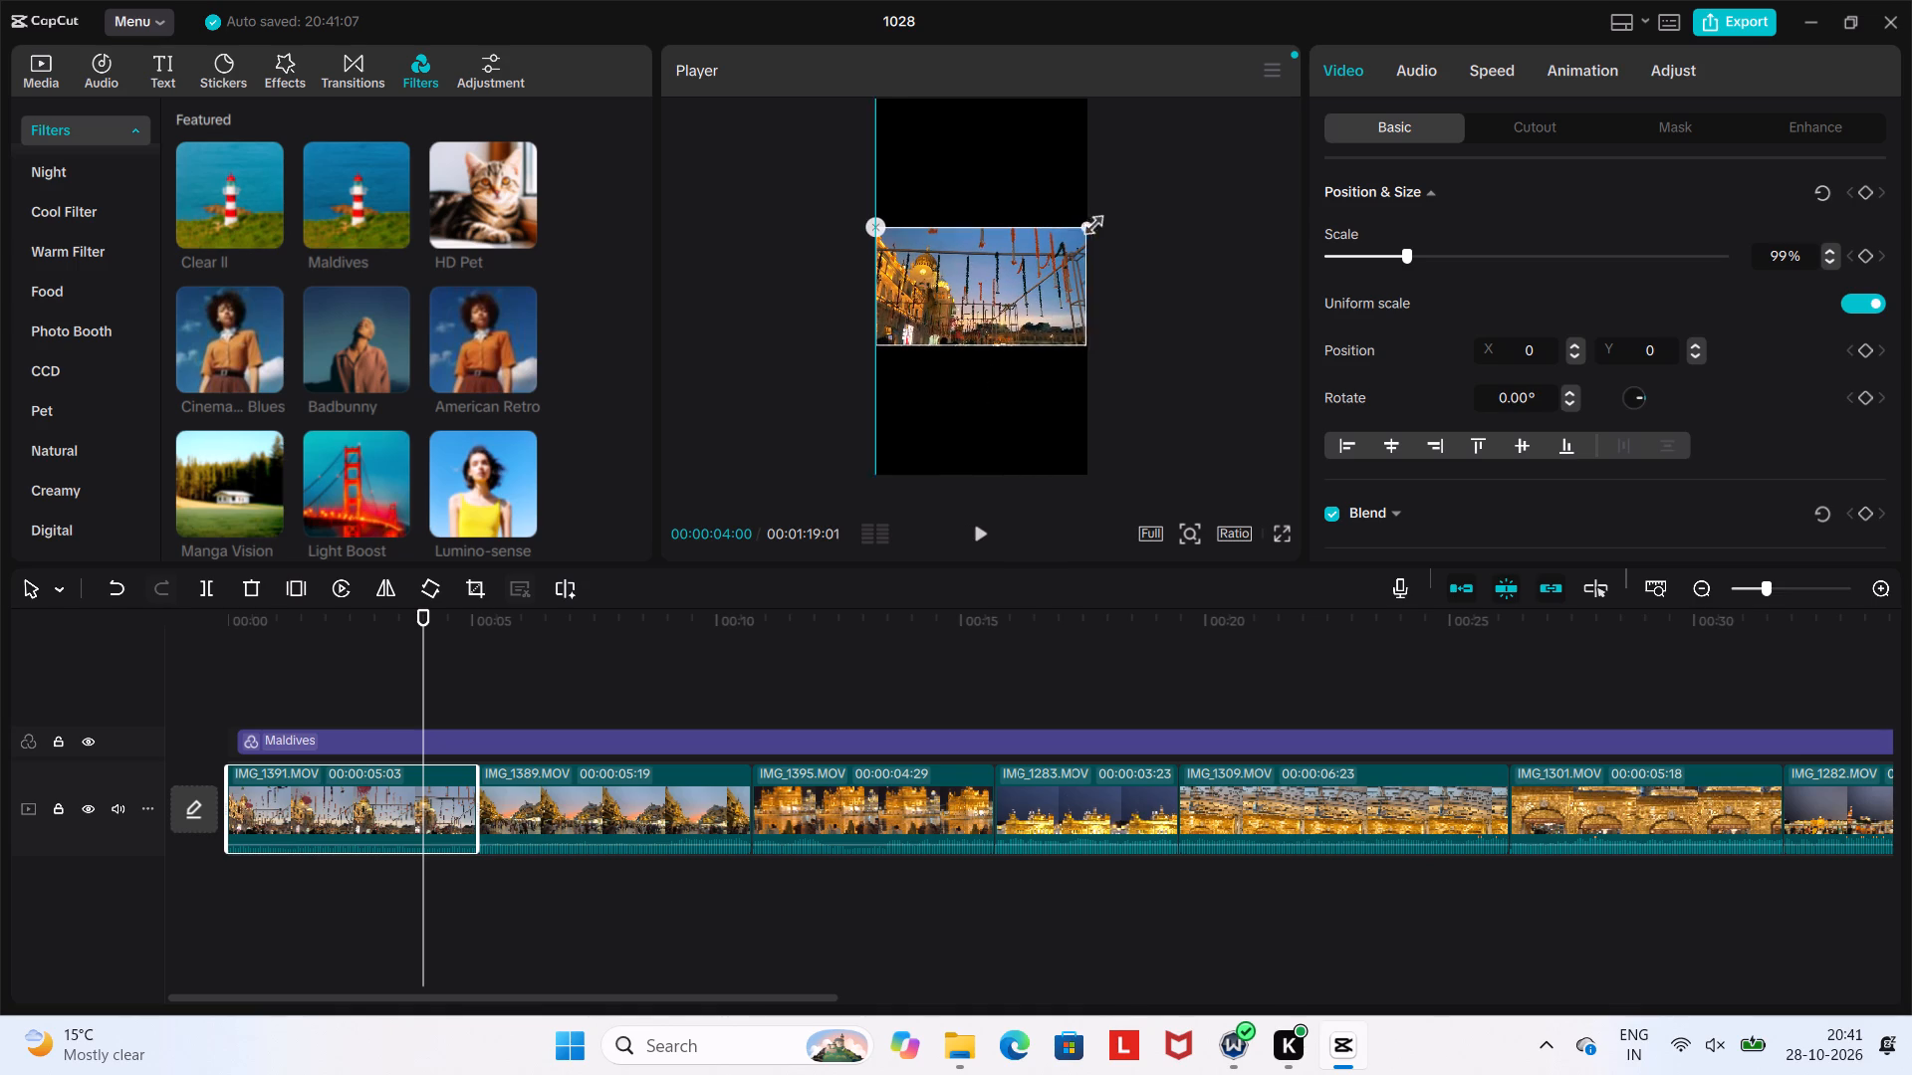
{"action": "left_click_drag", "start_coordinate": [1089, 221], "coordinate": [1114, 196]}
{"action": "left_click", "coordinate": [972, 526]}
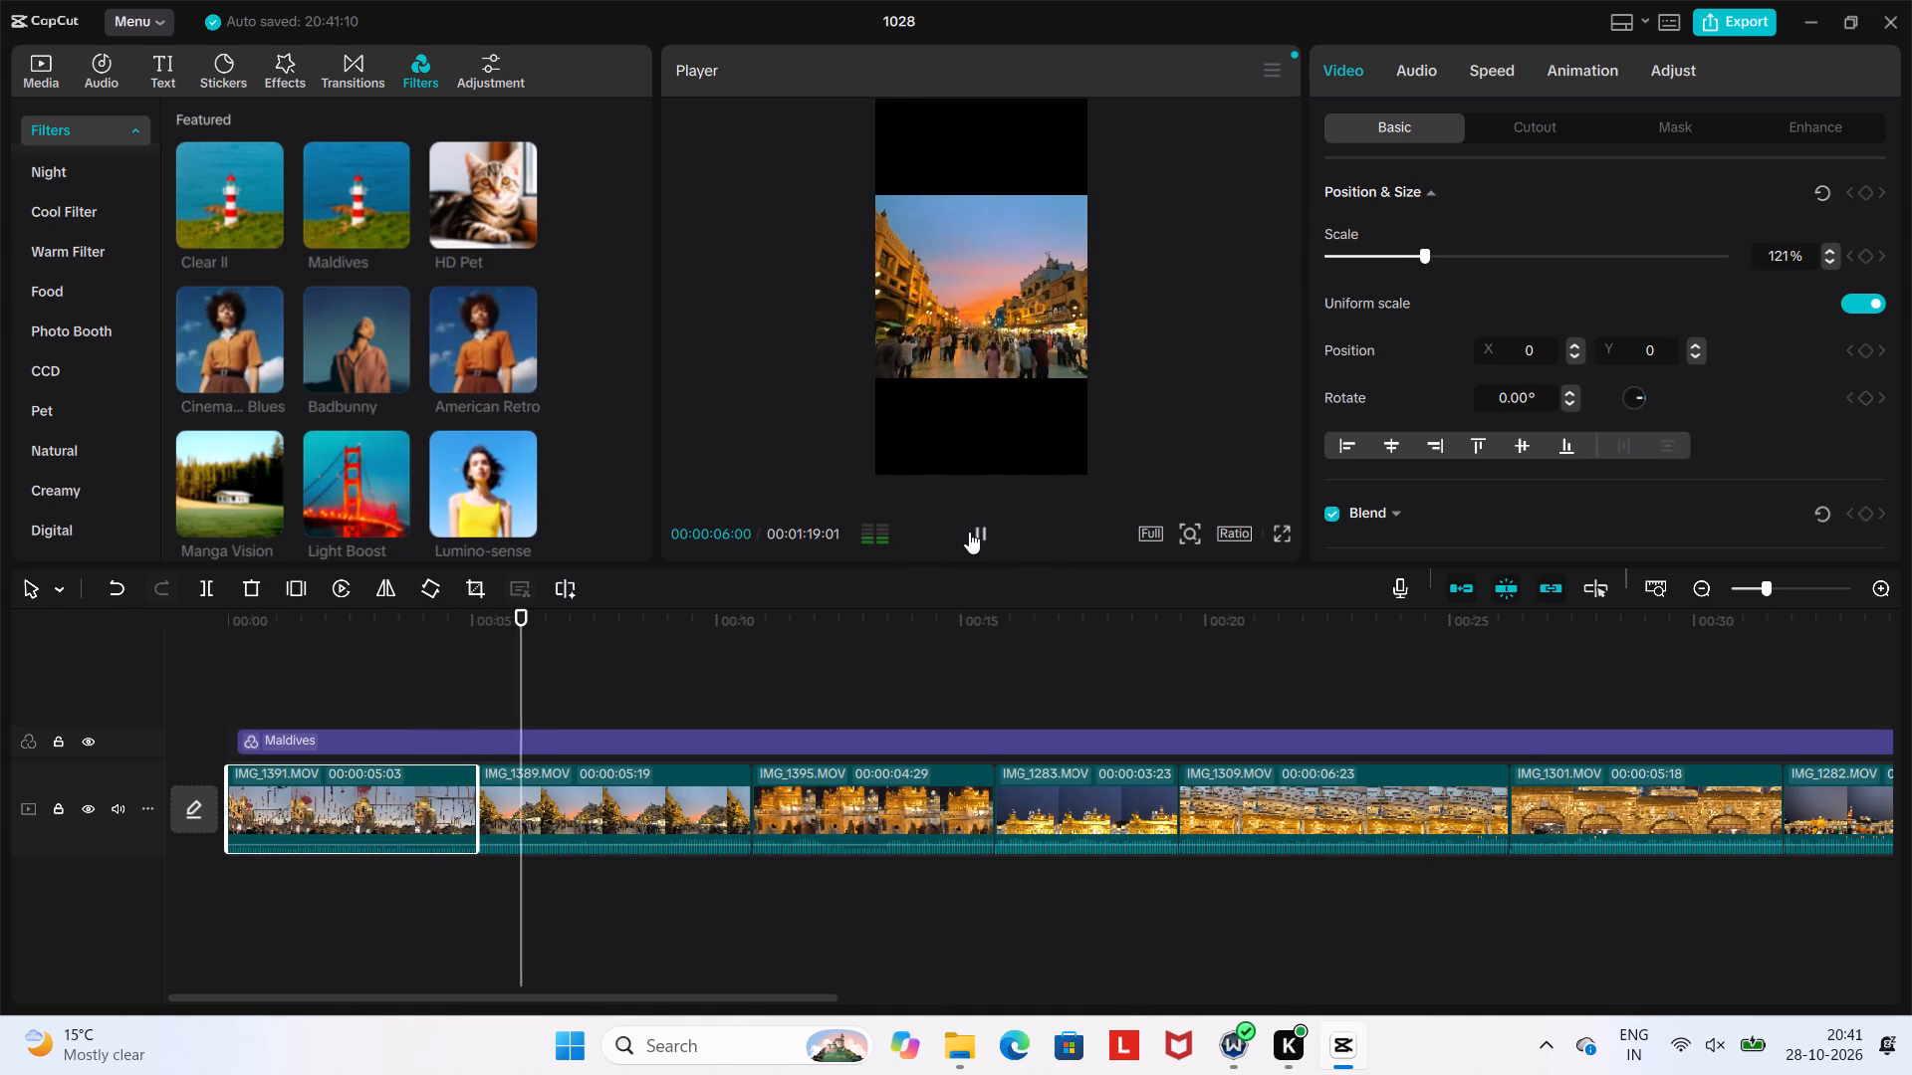
Add a Split mask to the opening IMG_1391.MOV clip.
{"action": "left_click", "coordinate": [1549, 128]}
{"action": "left_click", "coordinate": [1679, 127]}
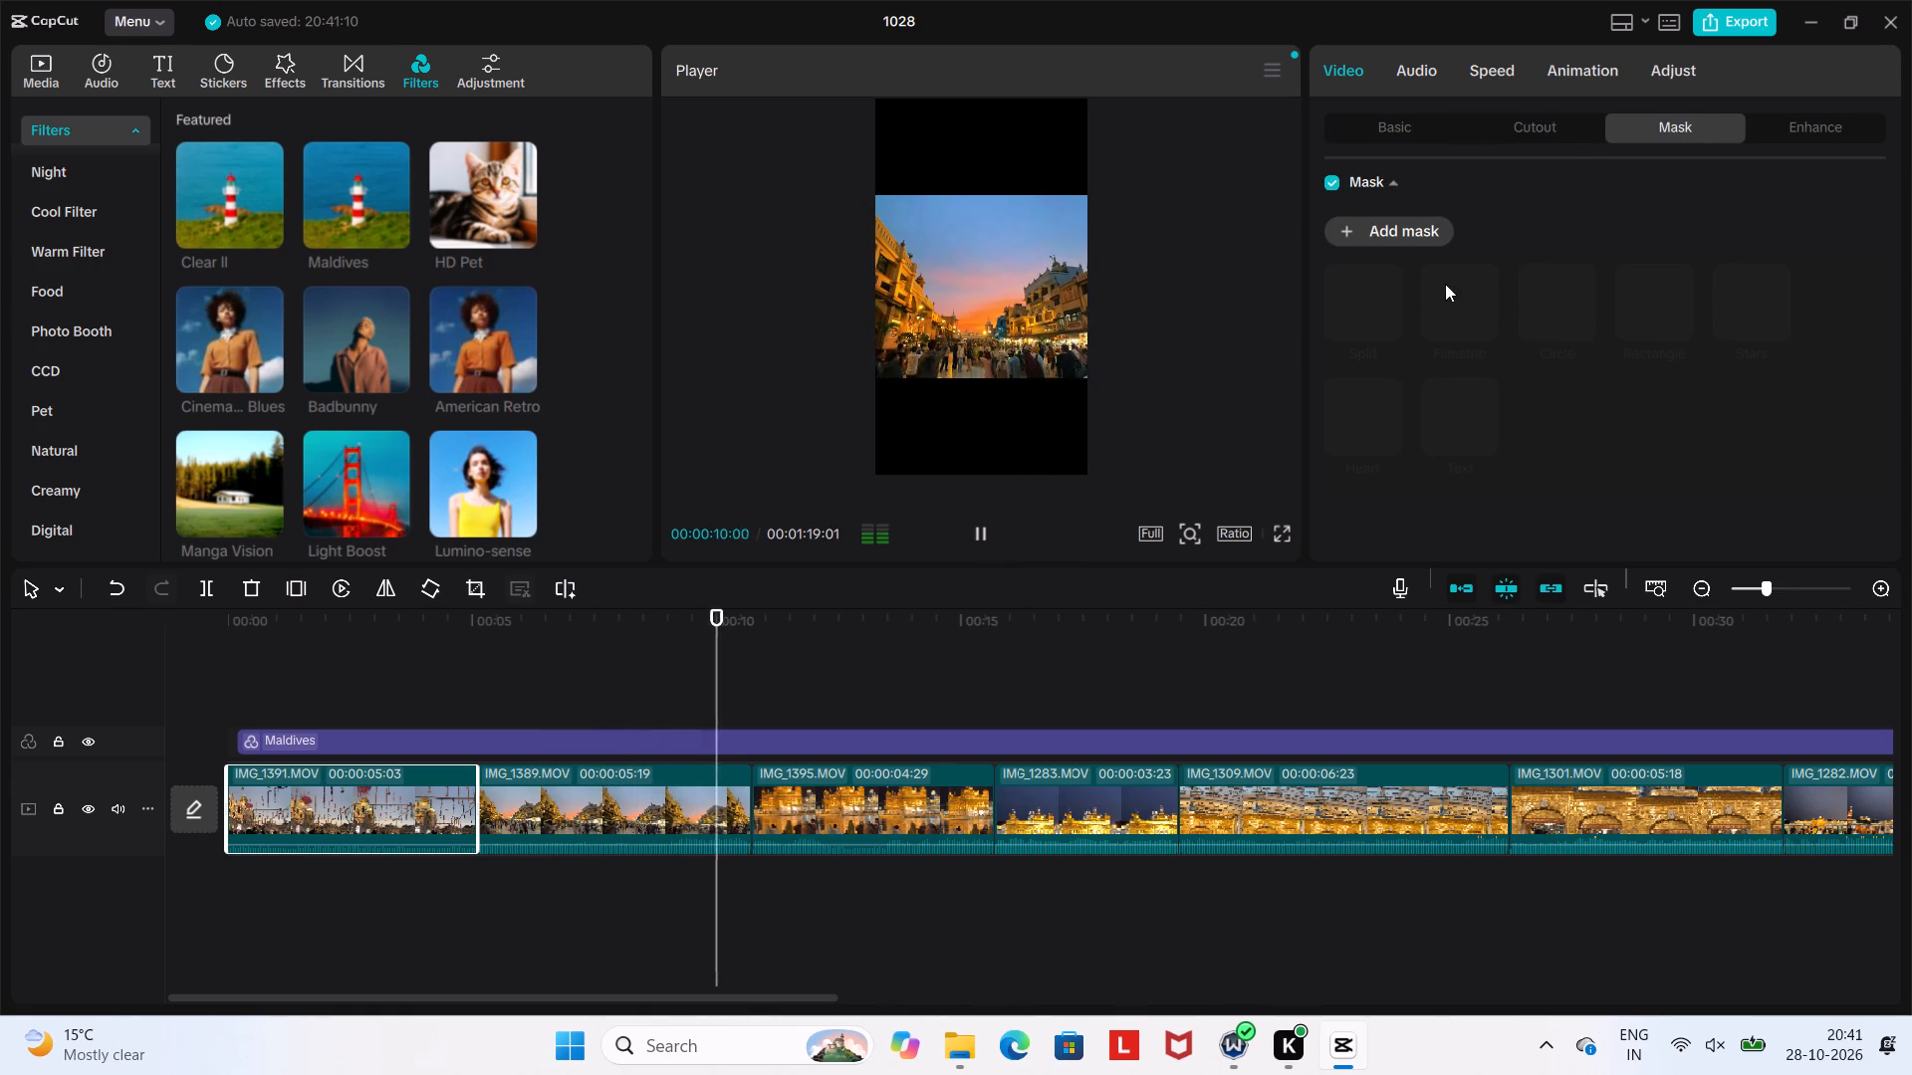
{"action": "left_click", "coordinate": [1403, 224]}
{"action": "left_click", "coordinate": [1365, 312]}
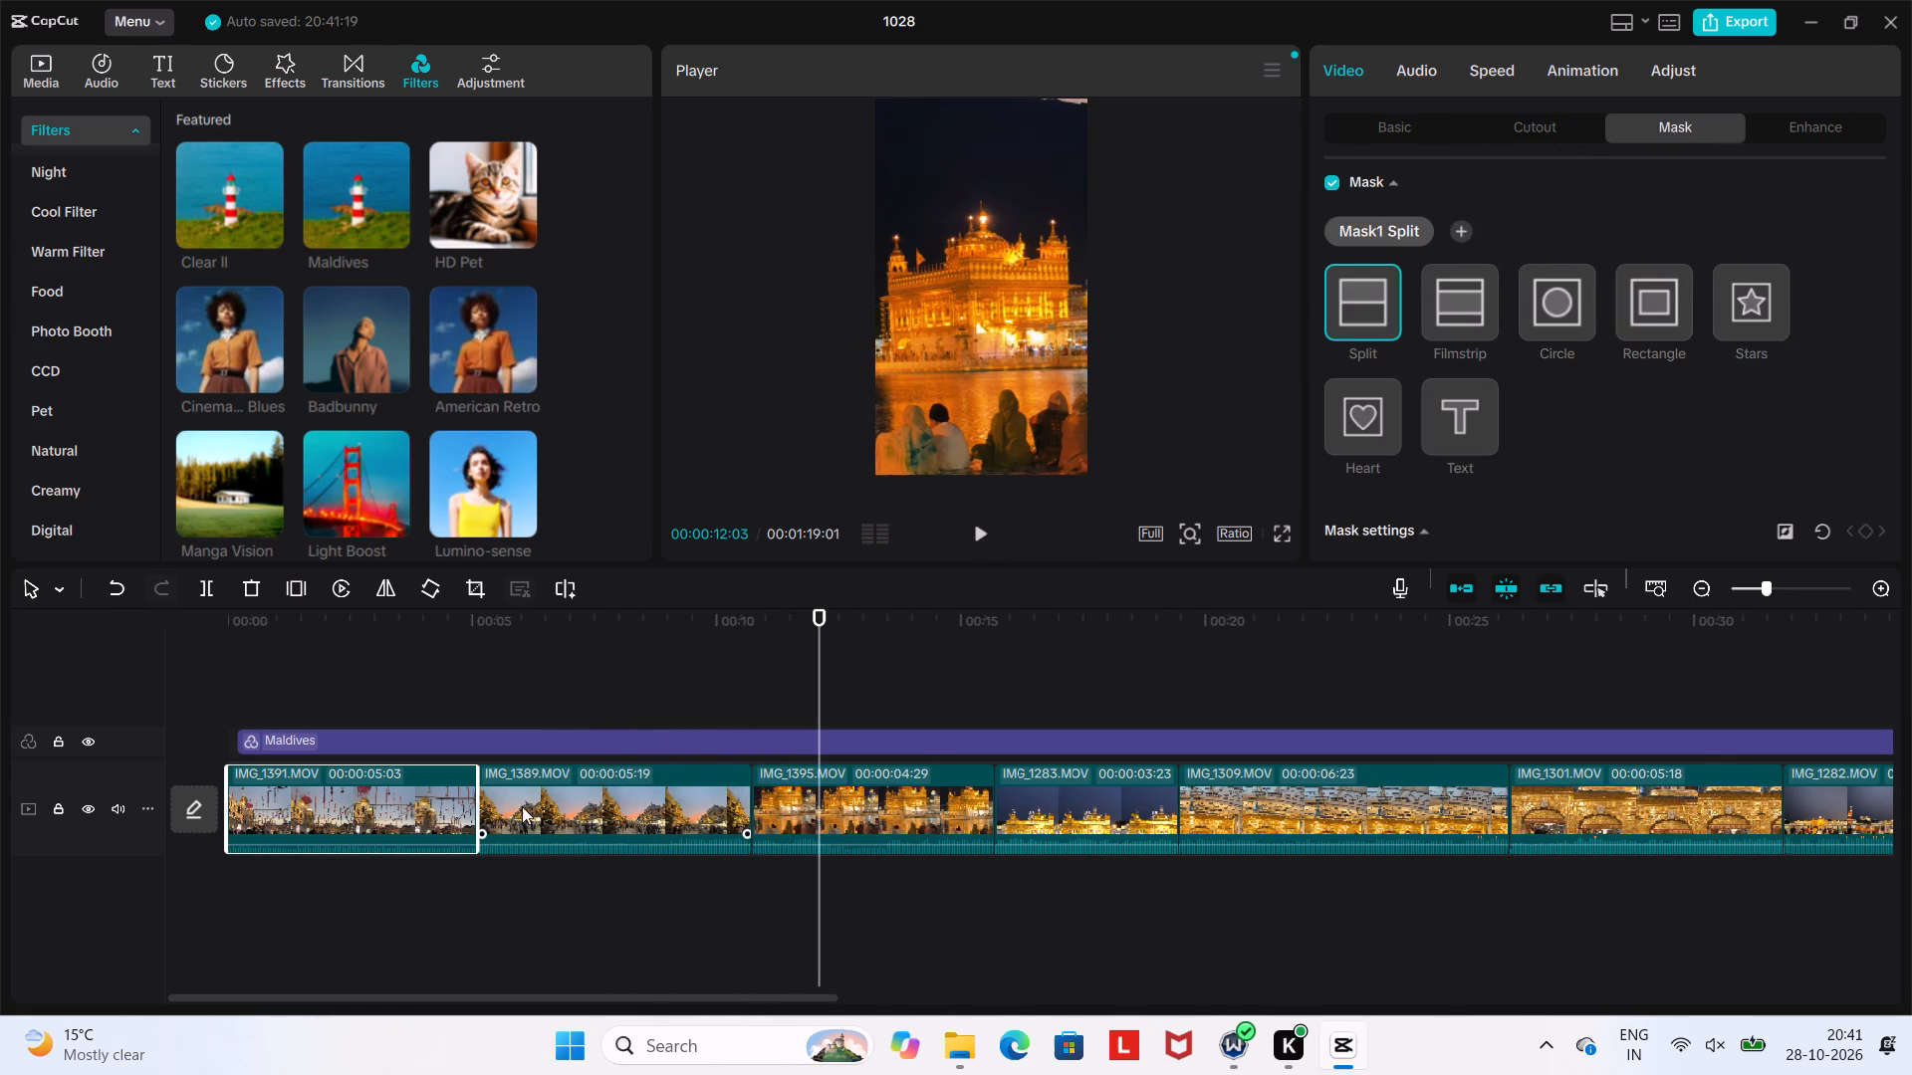
{"action": "left_click", "coordinate": [1356, 302]}
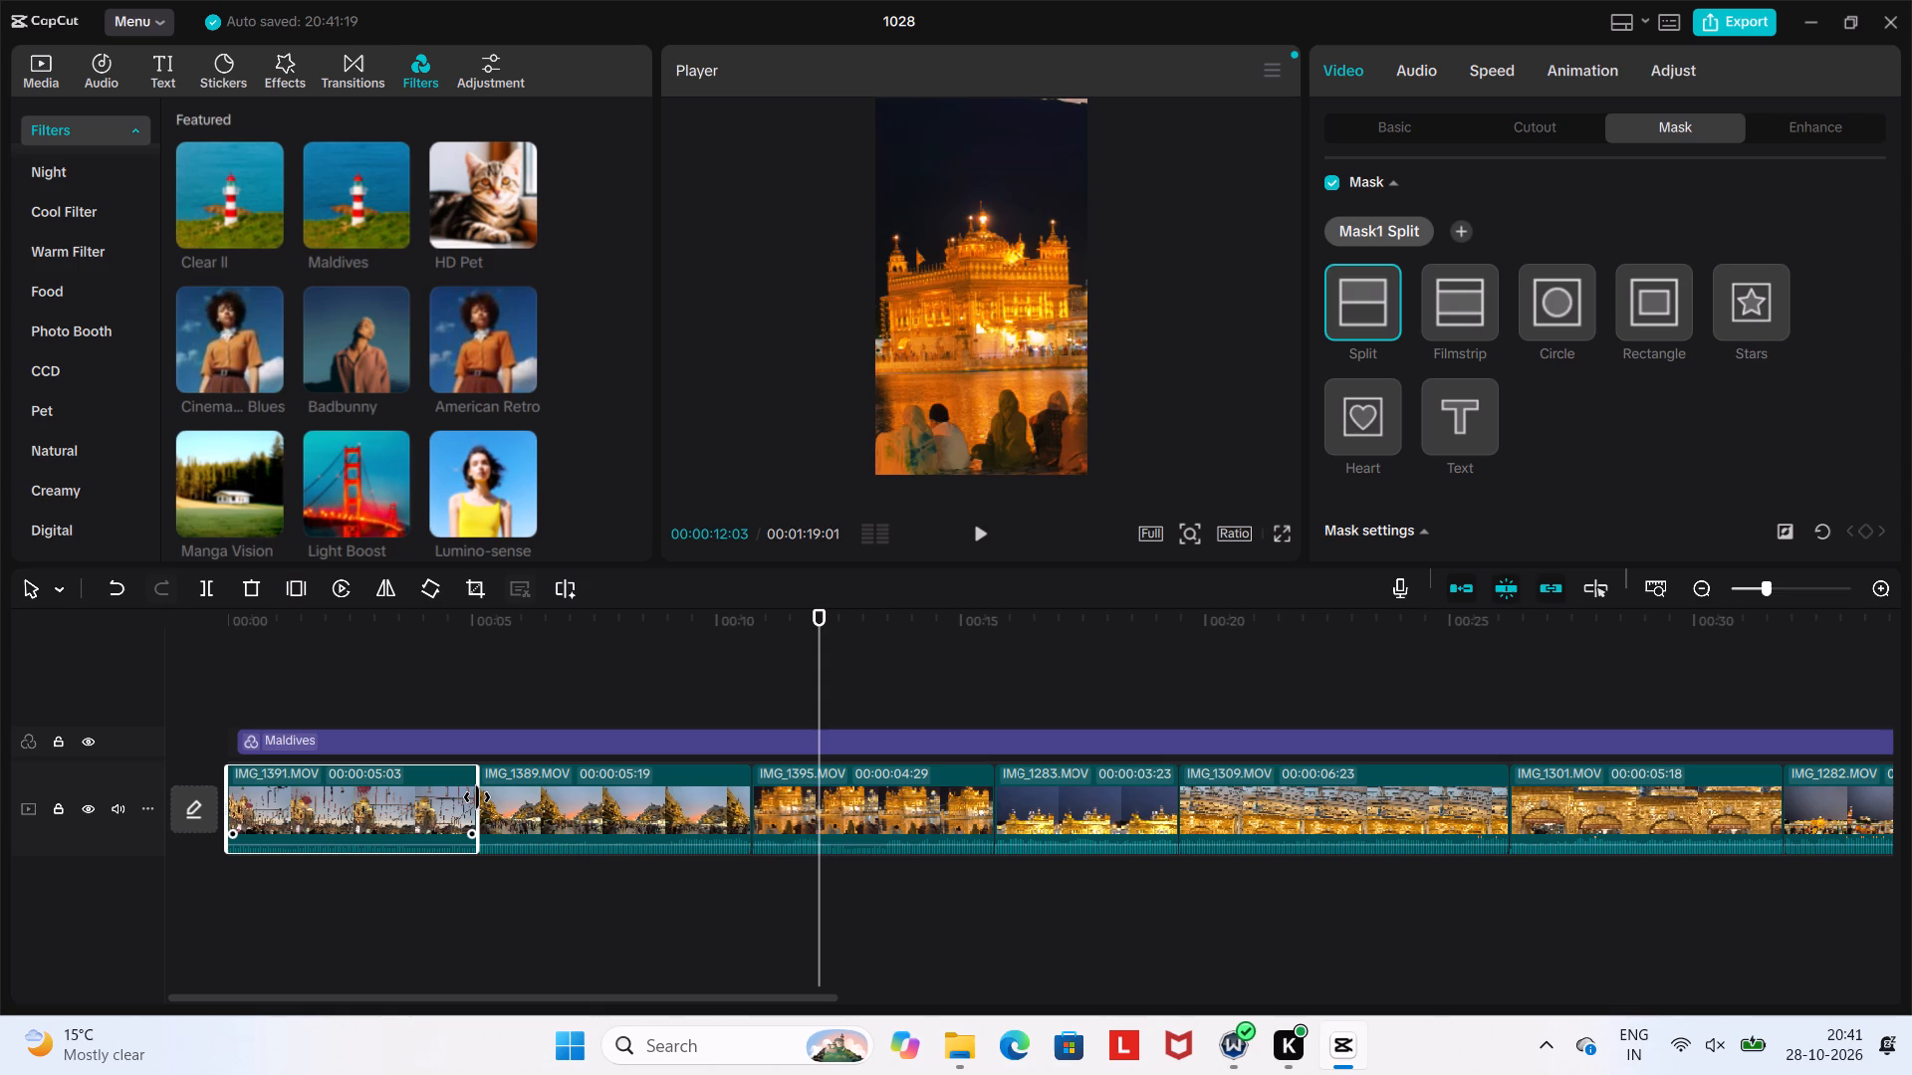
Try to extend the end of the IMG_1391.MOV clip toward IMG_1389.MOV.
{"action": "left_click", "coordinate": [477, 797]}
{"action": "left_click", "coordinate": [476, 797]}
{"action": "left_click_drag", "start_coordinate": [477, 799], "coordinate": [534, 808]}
Move the IMG_1395.MOV clip to after IMG_1283.MOV.
{"action": "left_click_drag", "start_coordinate": [908, 840], "coordinate": [942, 832]}
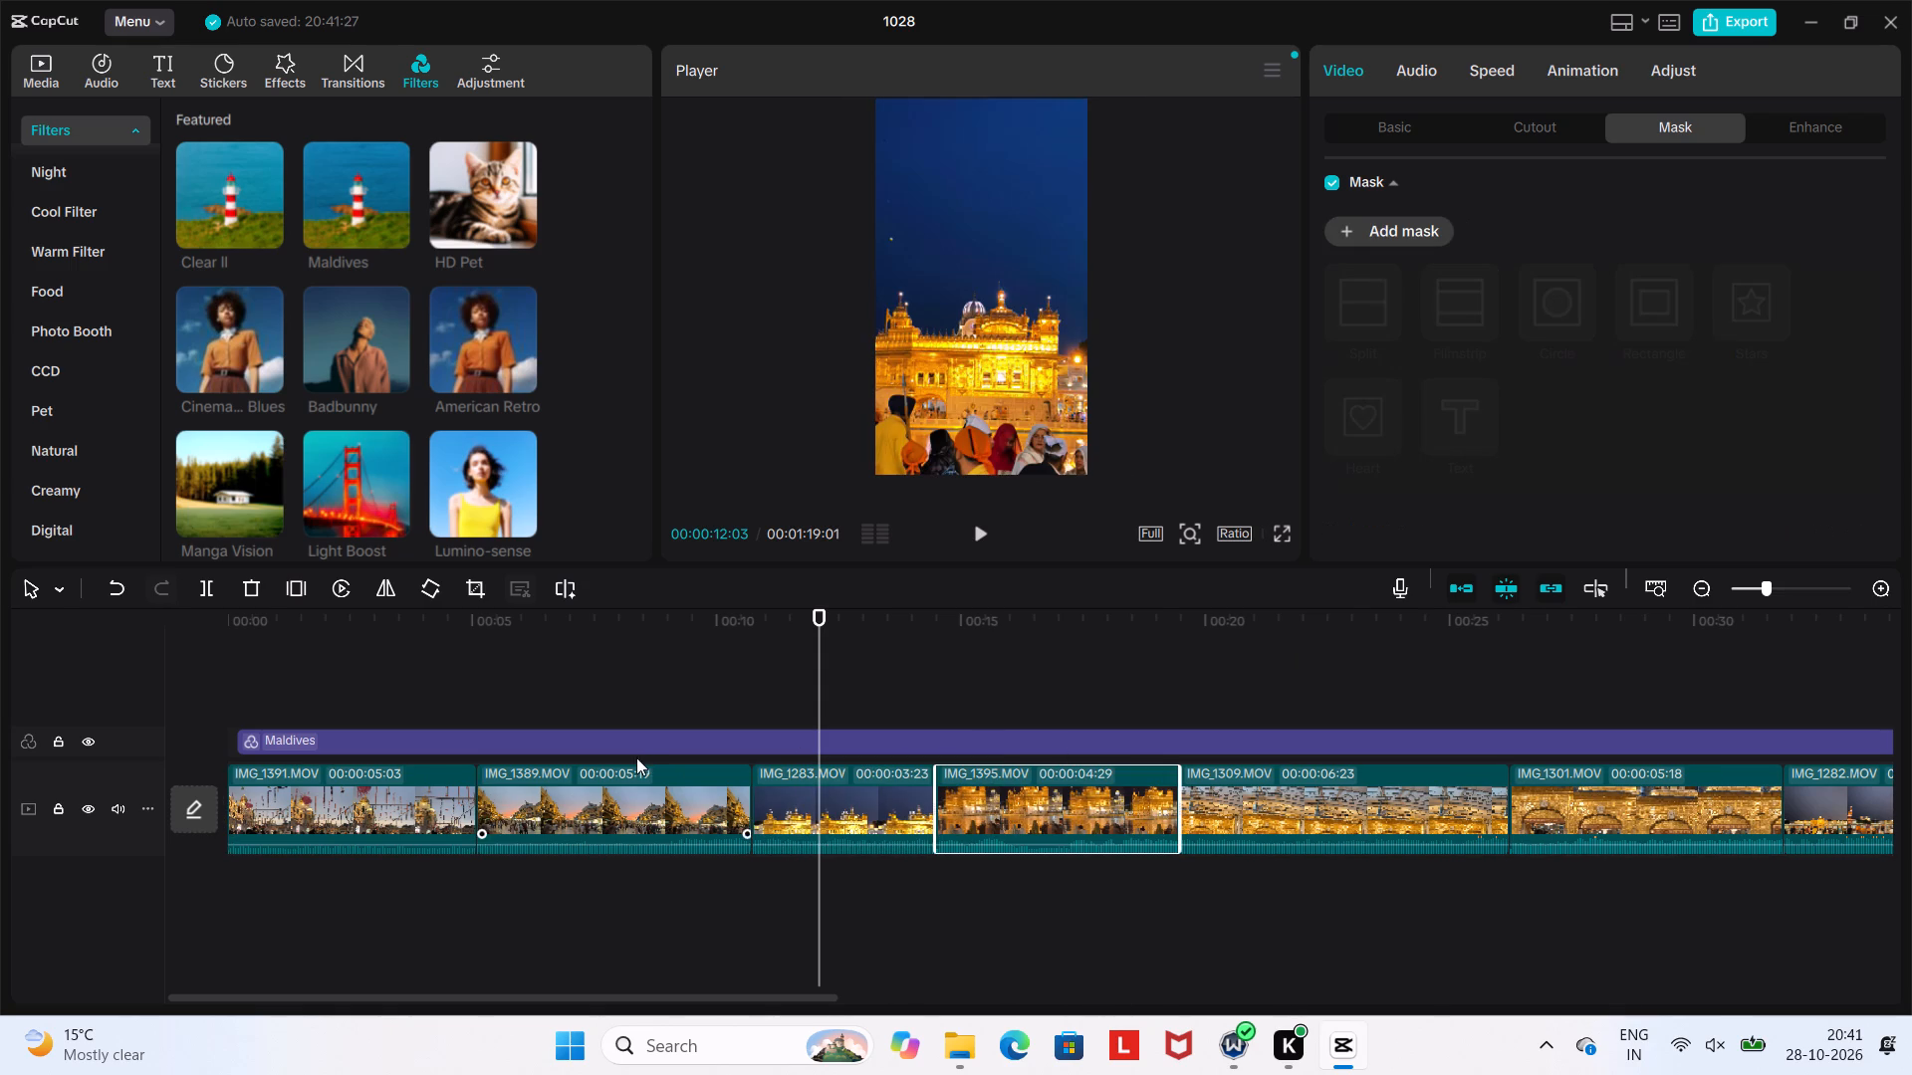
Review the clip order and footage along the timeline, from IMG_1283.MOV through to the closing IMG_1267.MOV and IMG_1269.MOV clips.
{"action": "left_click", "coordinate": [801, 782]}
{"action": "left_click", "coordinate": [982, 525]}
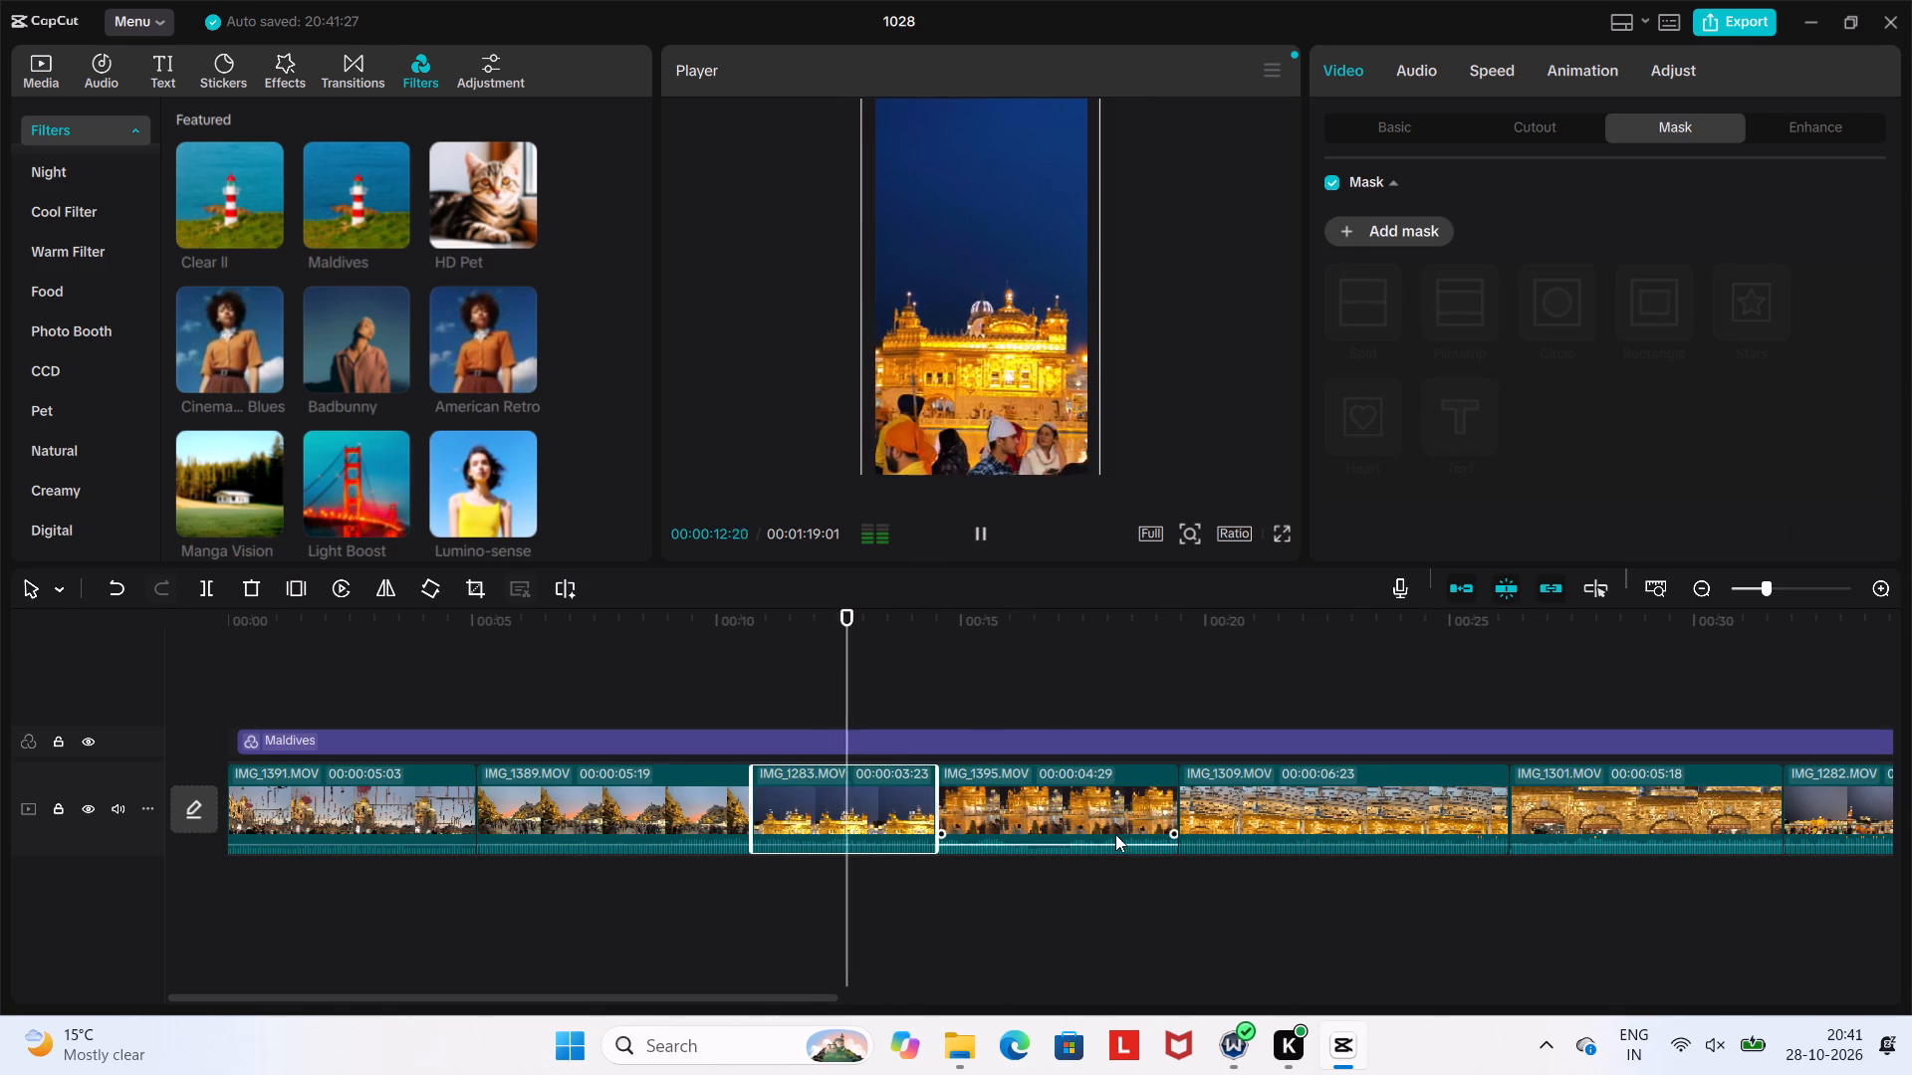
{"action": "left_click", "coordinate": [1115, 834]}
{"action": "left_click", "coordinate": [1350, 802]}
{"action": "left_click_drag", "start_coordinate": [915, 610], "coordinate": [938, 610]}
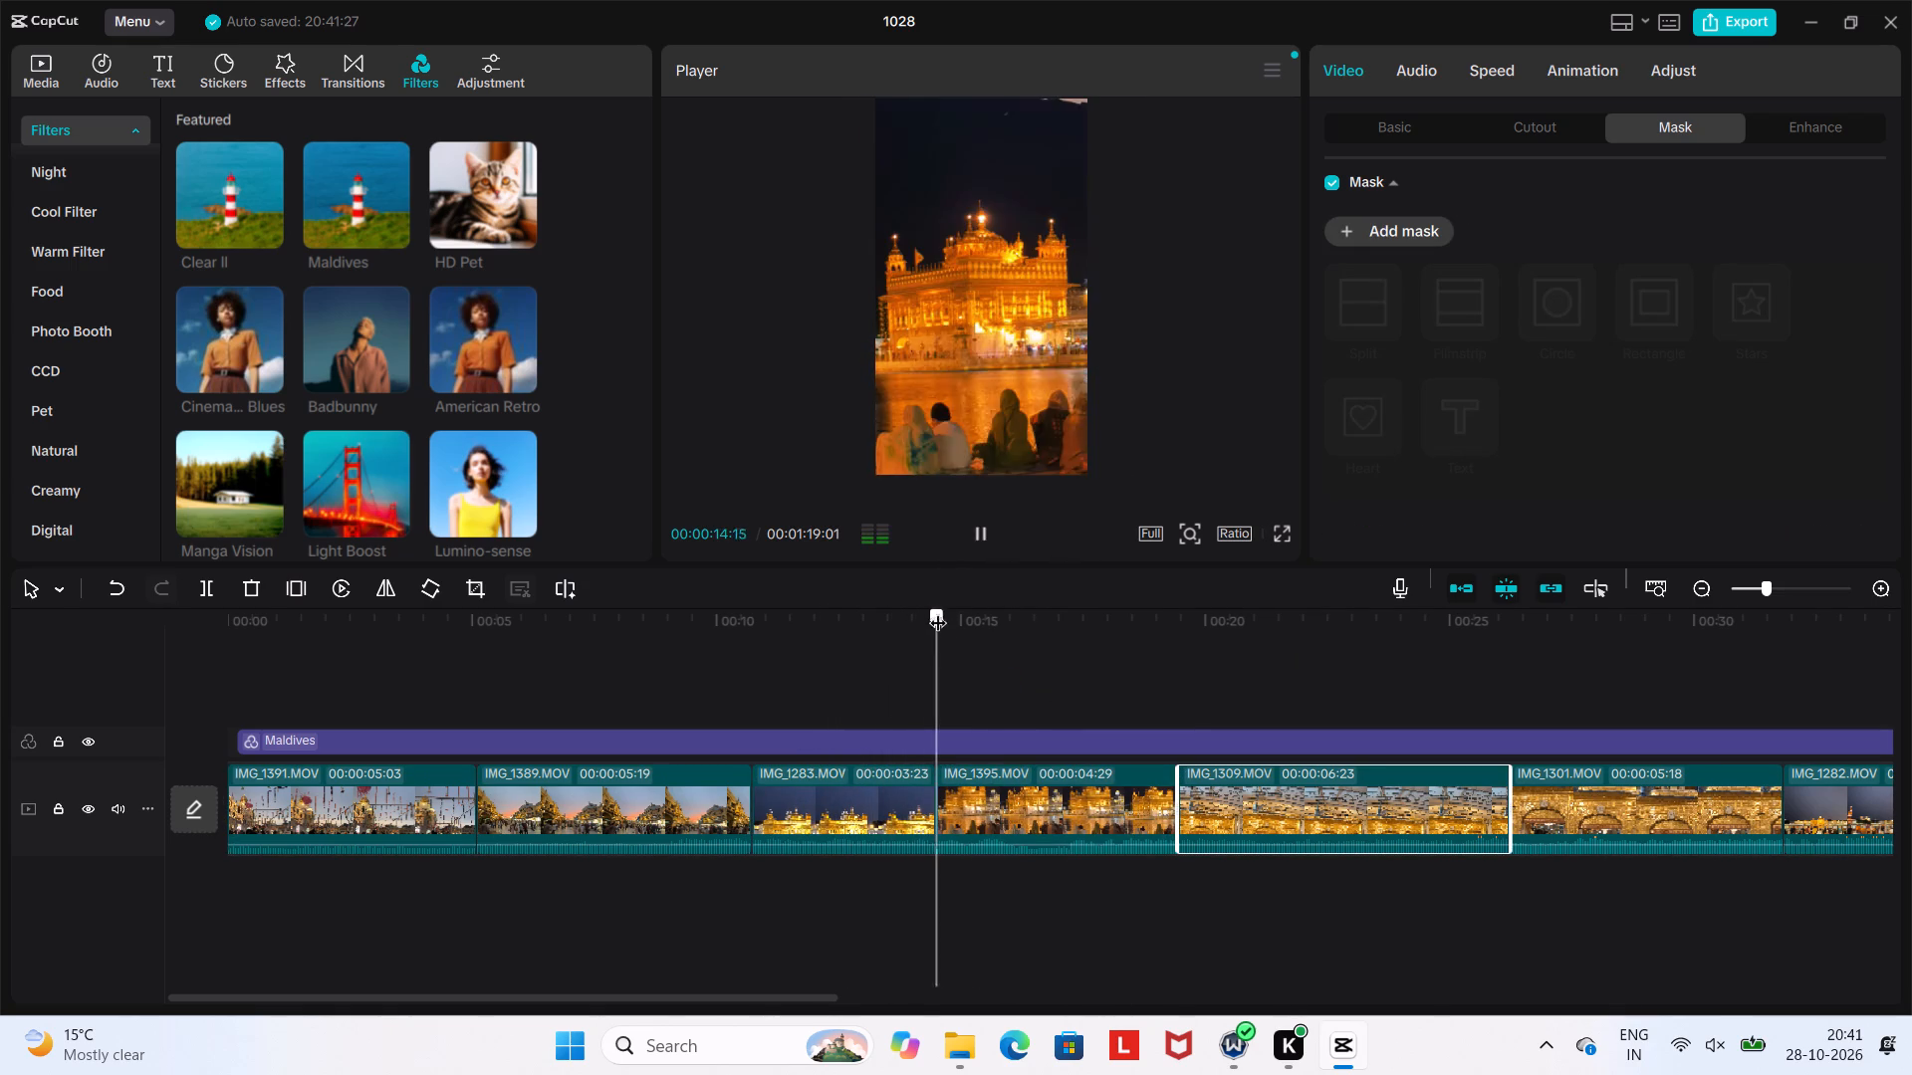
{"action": "left_click_drag", "start_coordinate": [938, 610], "coordinate": [1724, 631]}
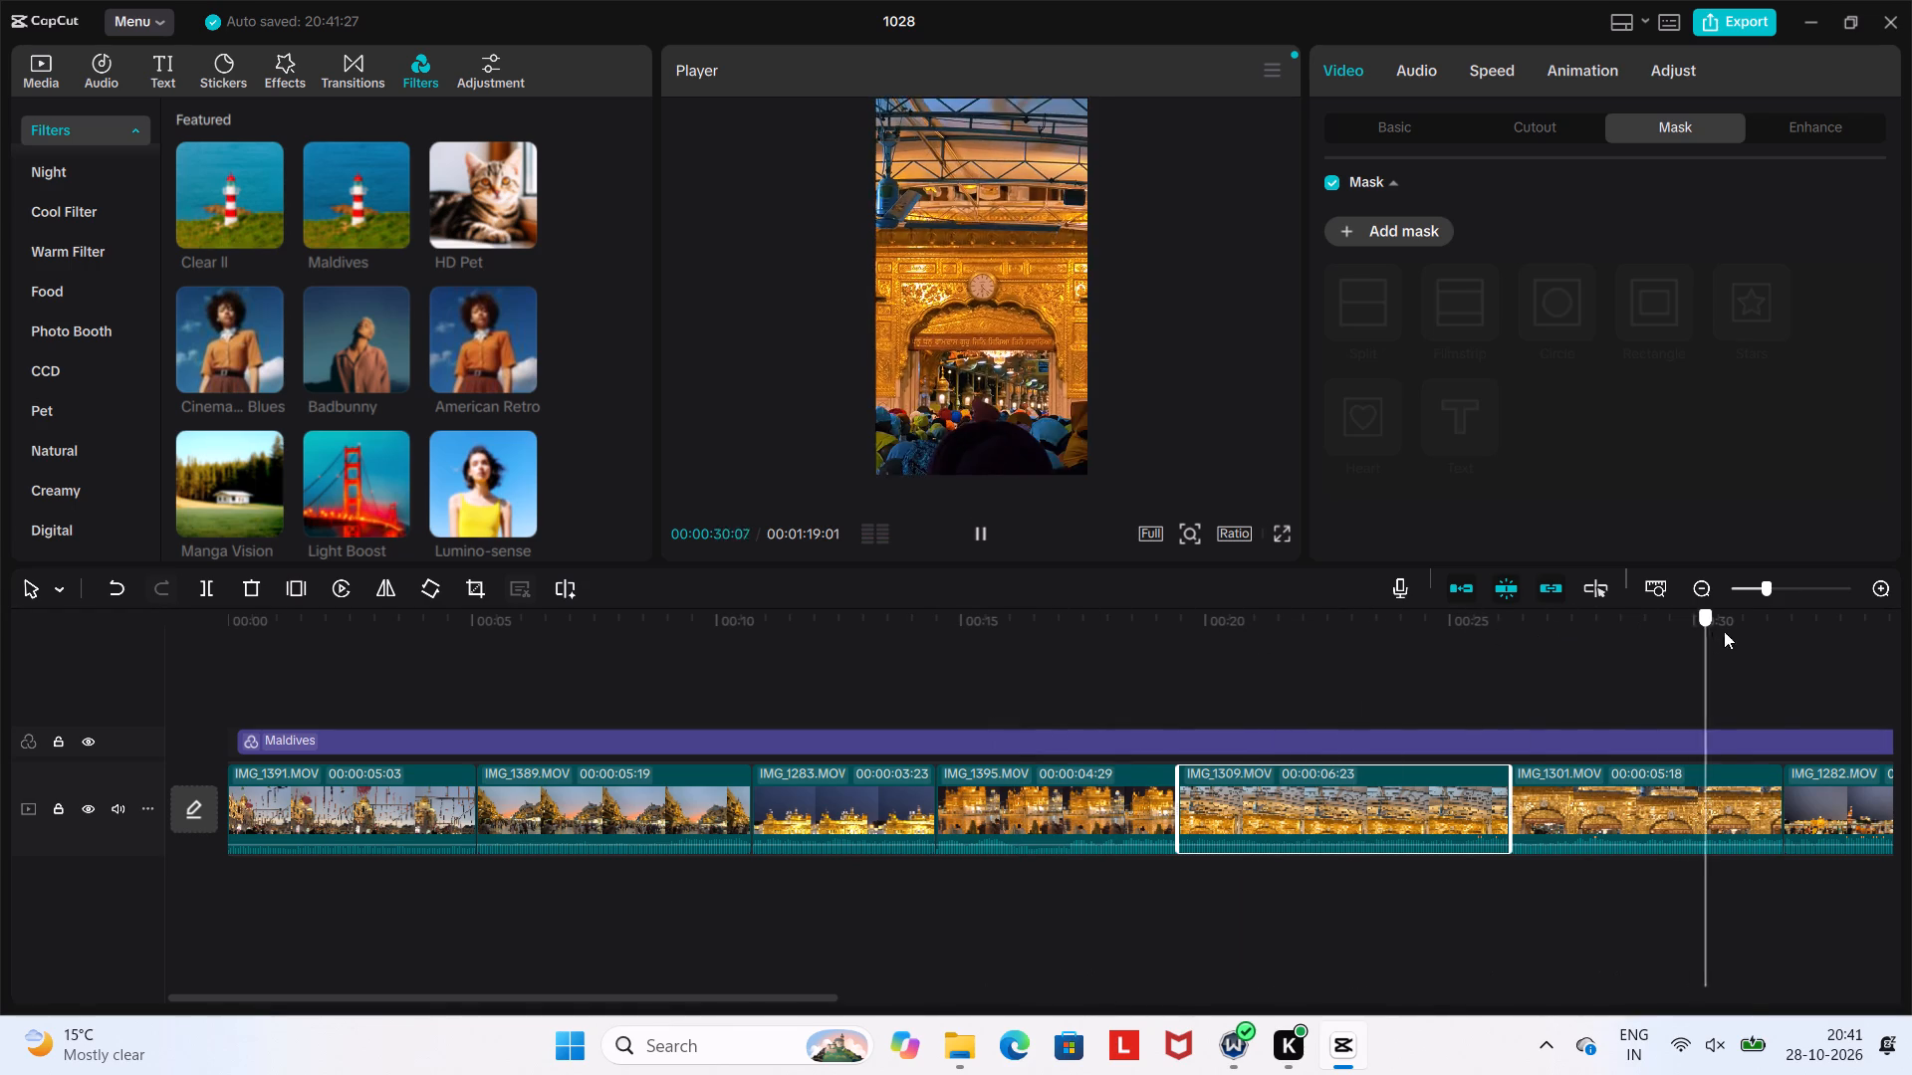
{"action": "left_click_drag", "start_coordinate": [1724, 631], "coordinate": [1911, 632]}
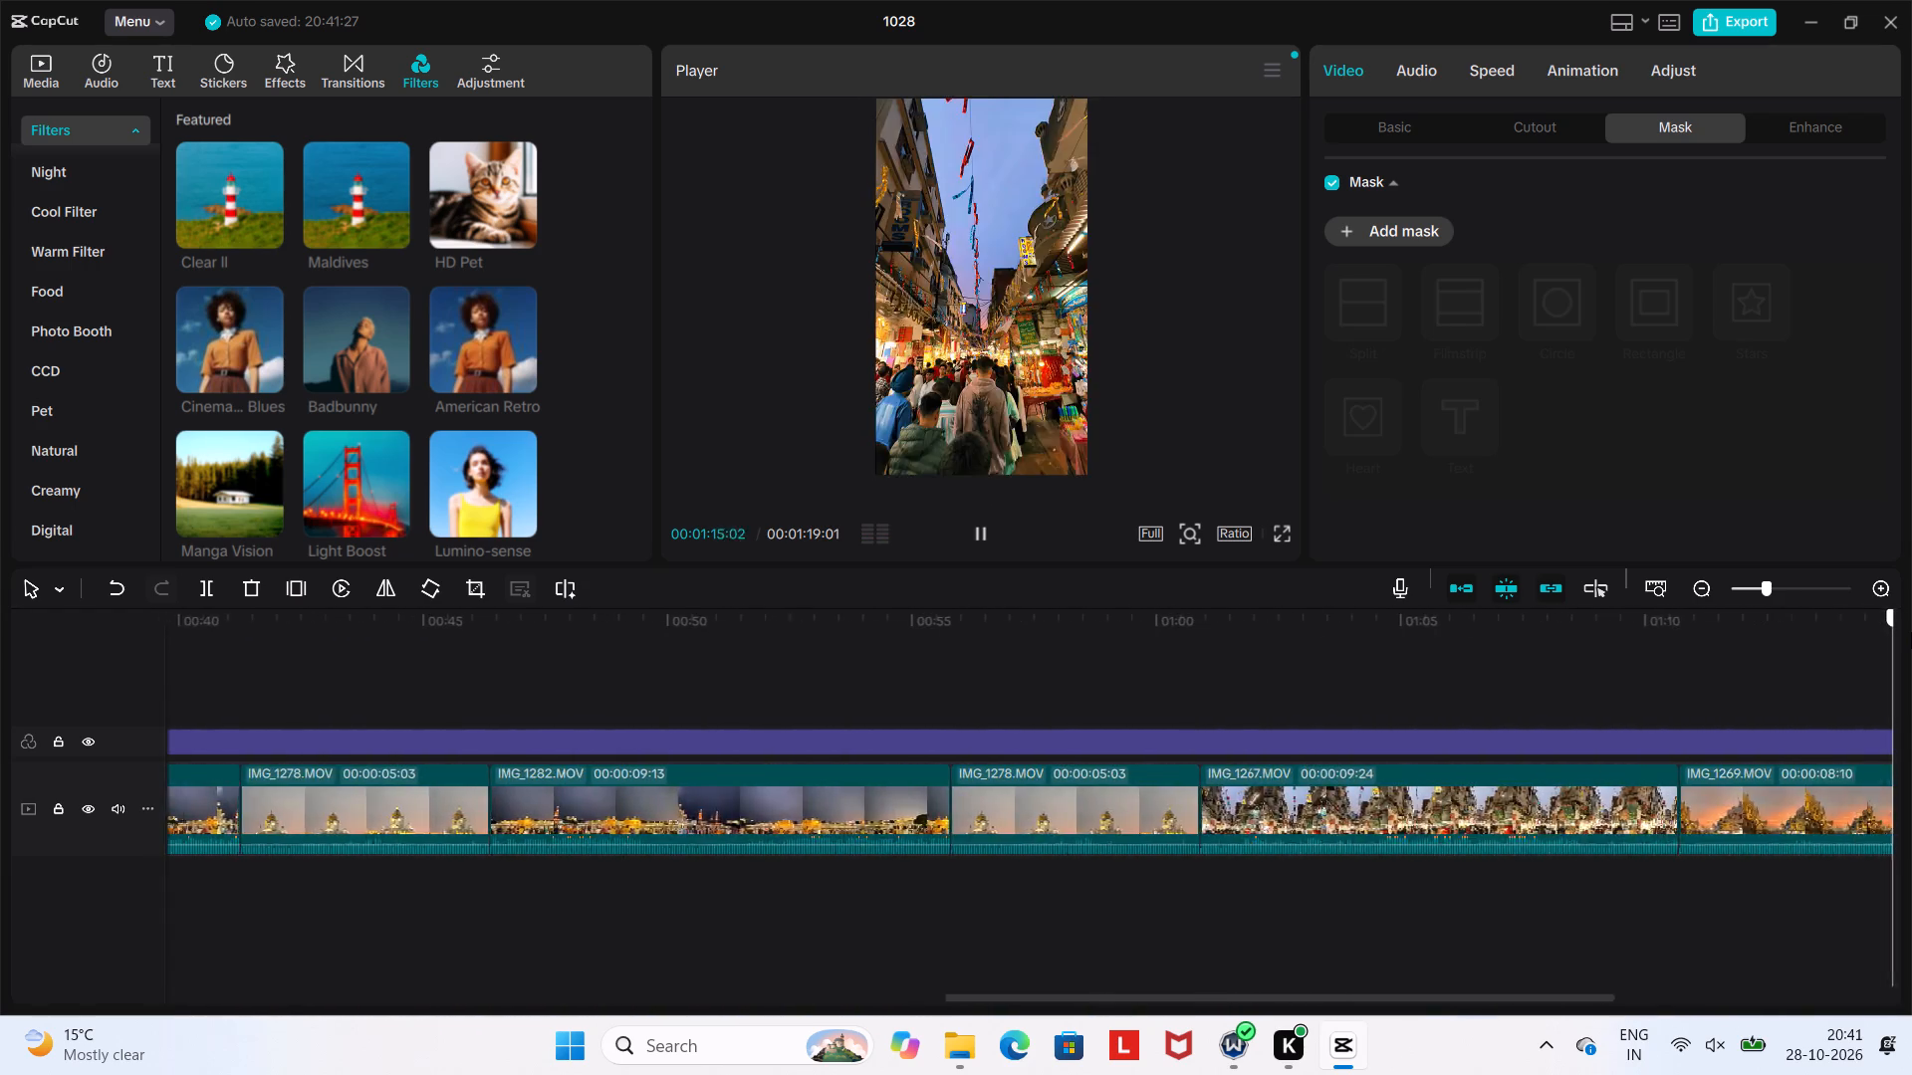
{"action": "left_click_drag", "start_coordinate": [1911, 632], "coordinate": [867, 639]}
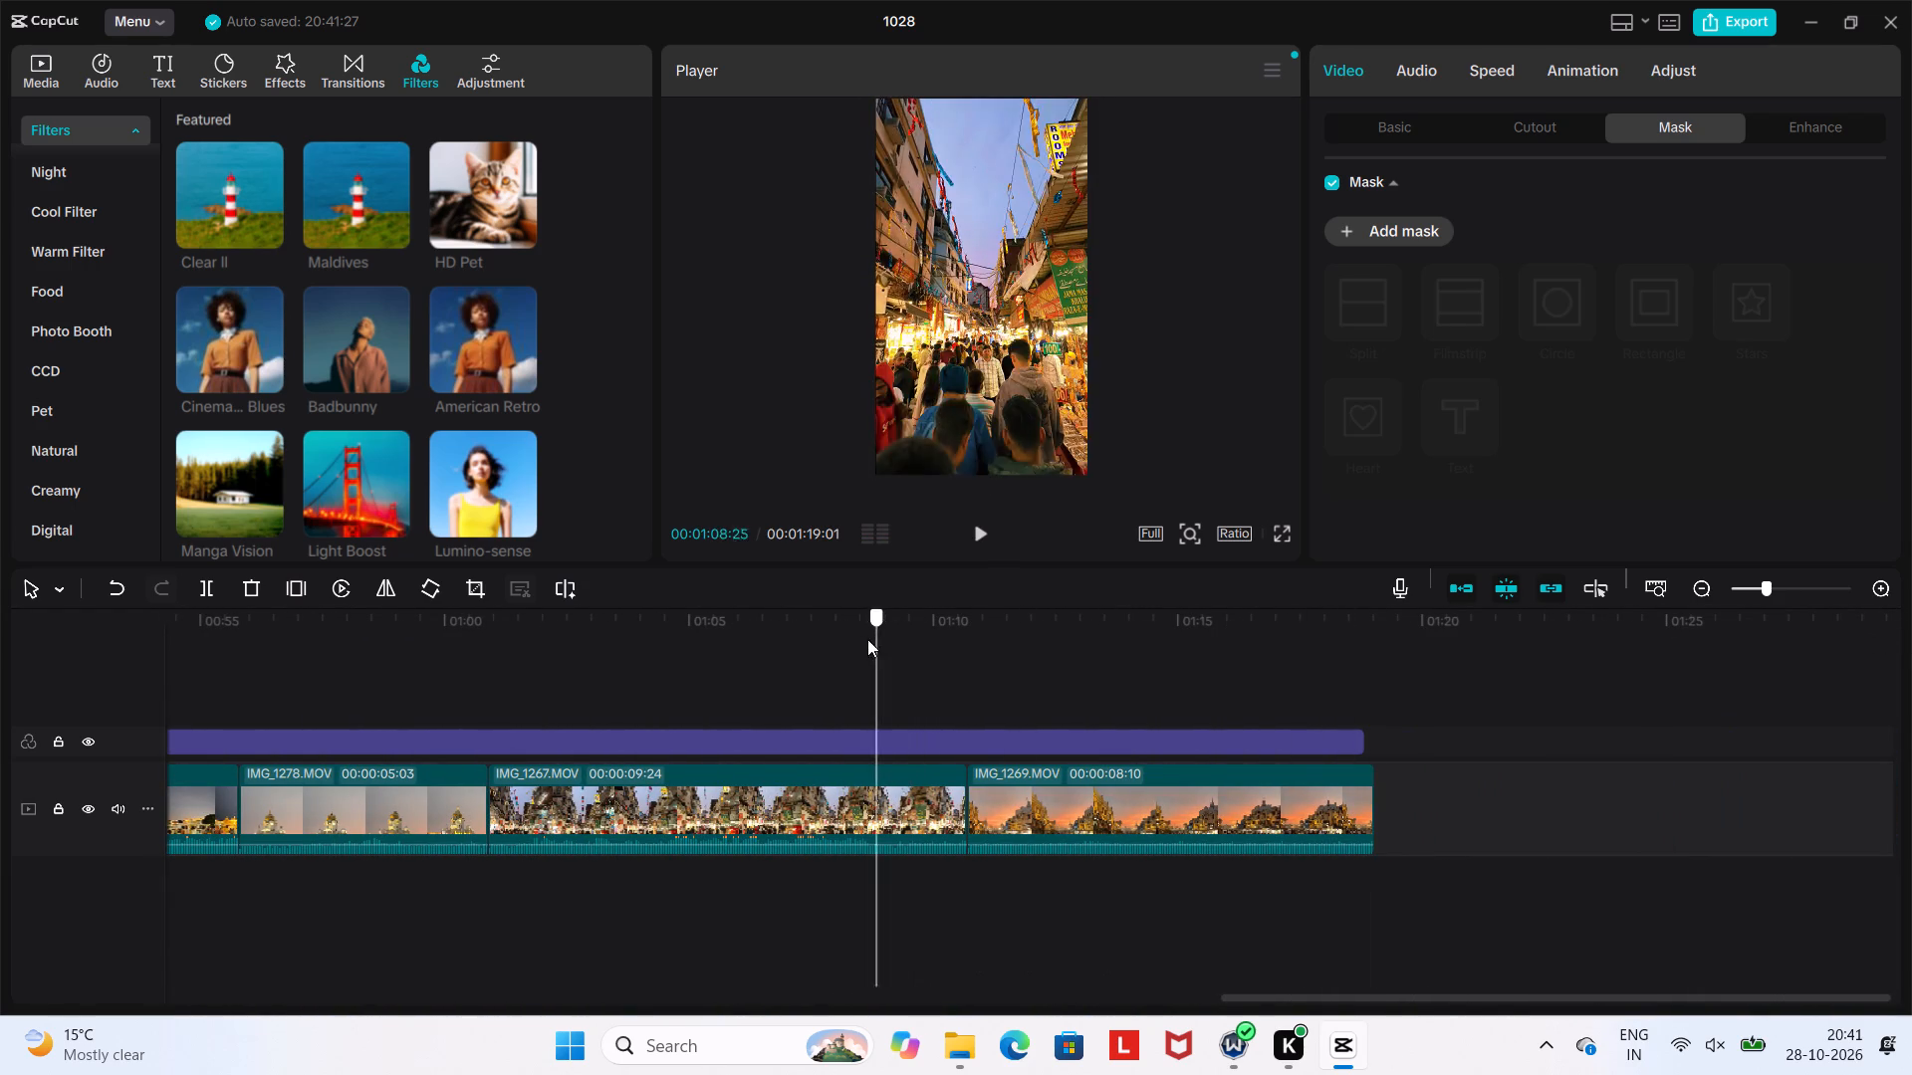
{"action": "left_click_drag", "start_coordinate": [867, 639], "coordinate": [1109, 640]}
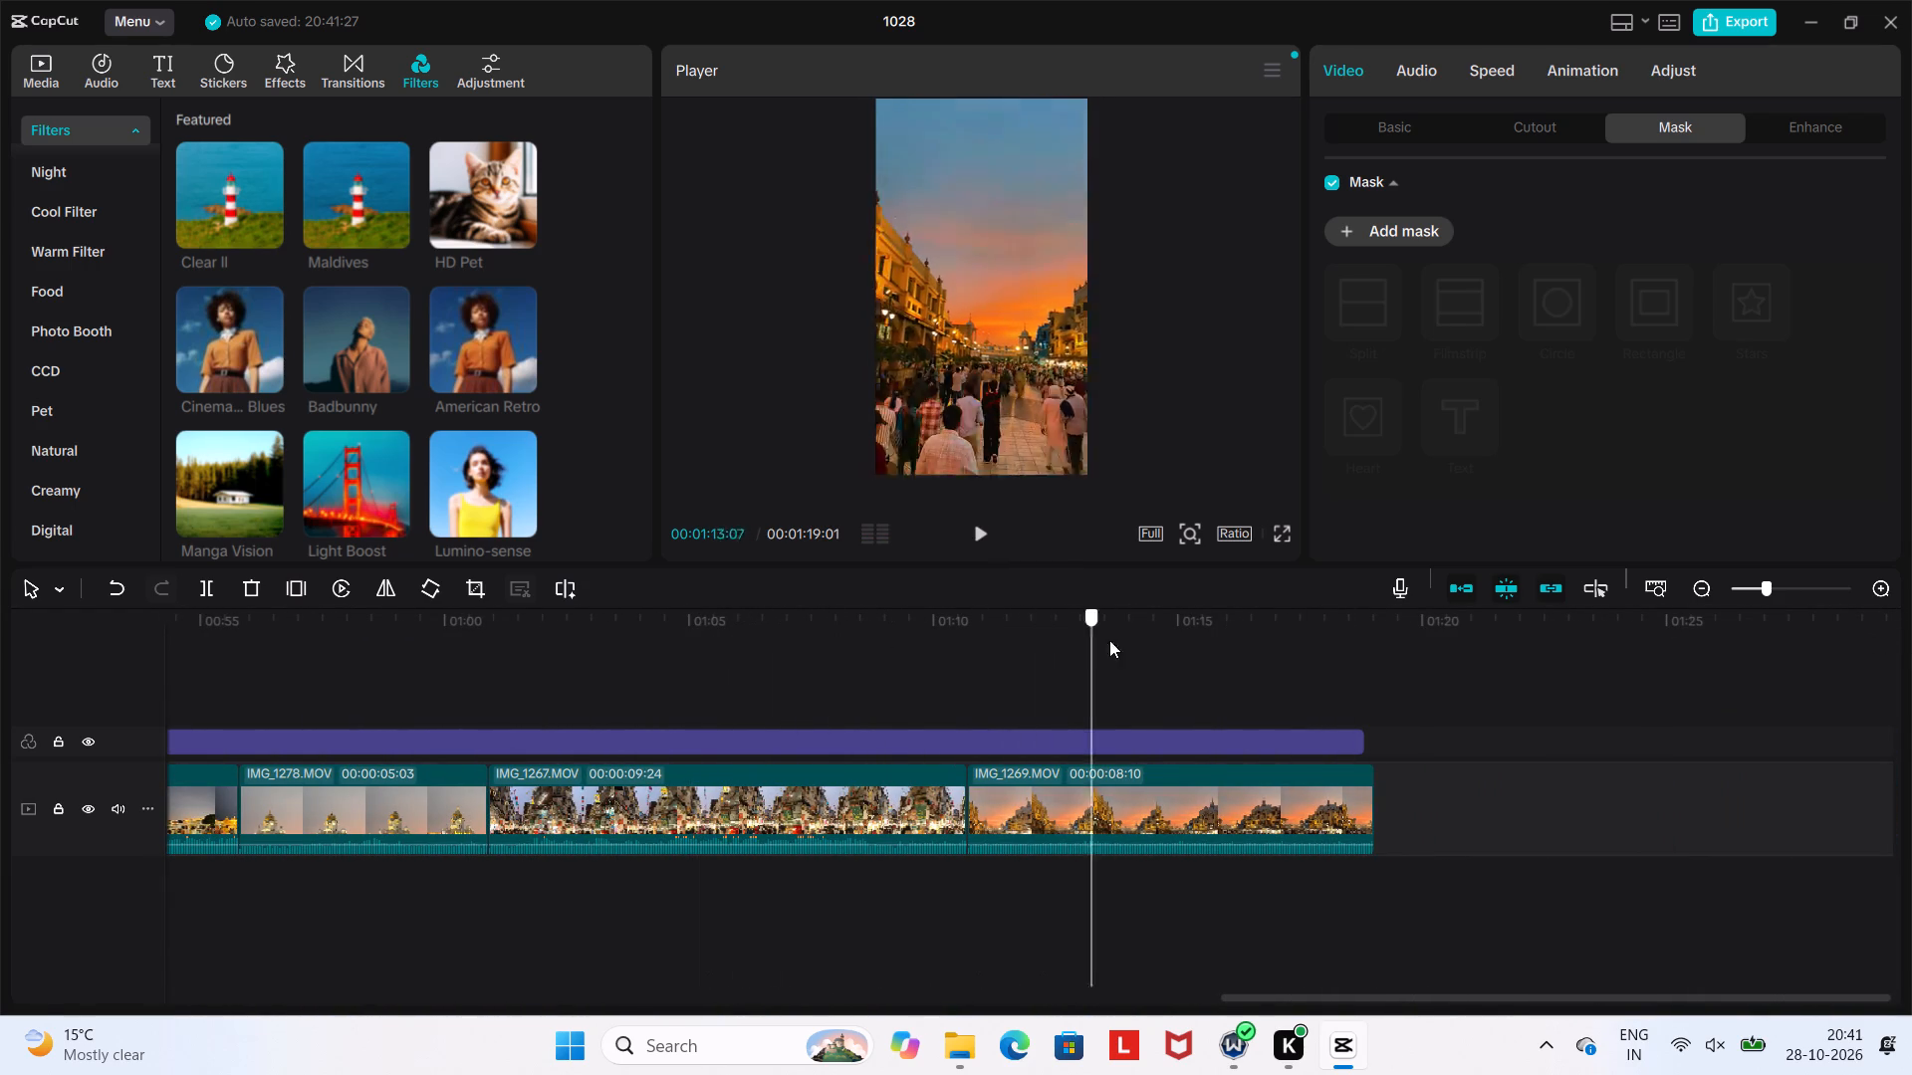
{"action": "left_click_drag", "start_coordinate": [1109, 640], "coordinate": [1052, 639]}
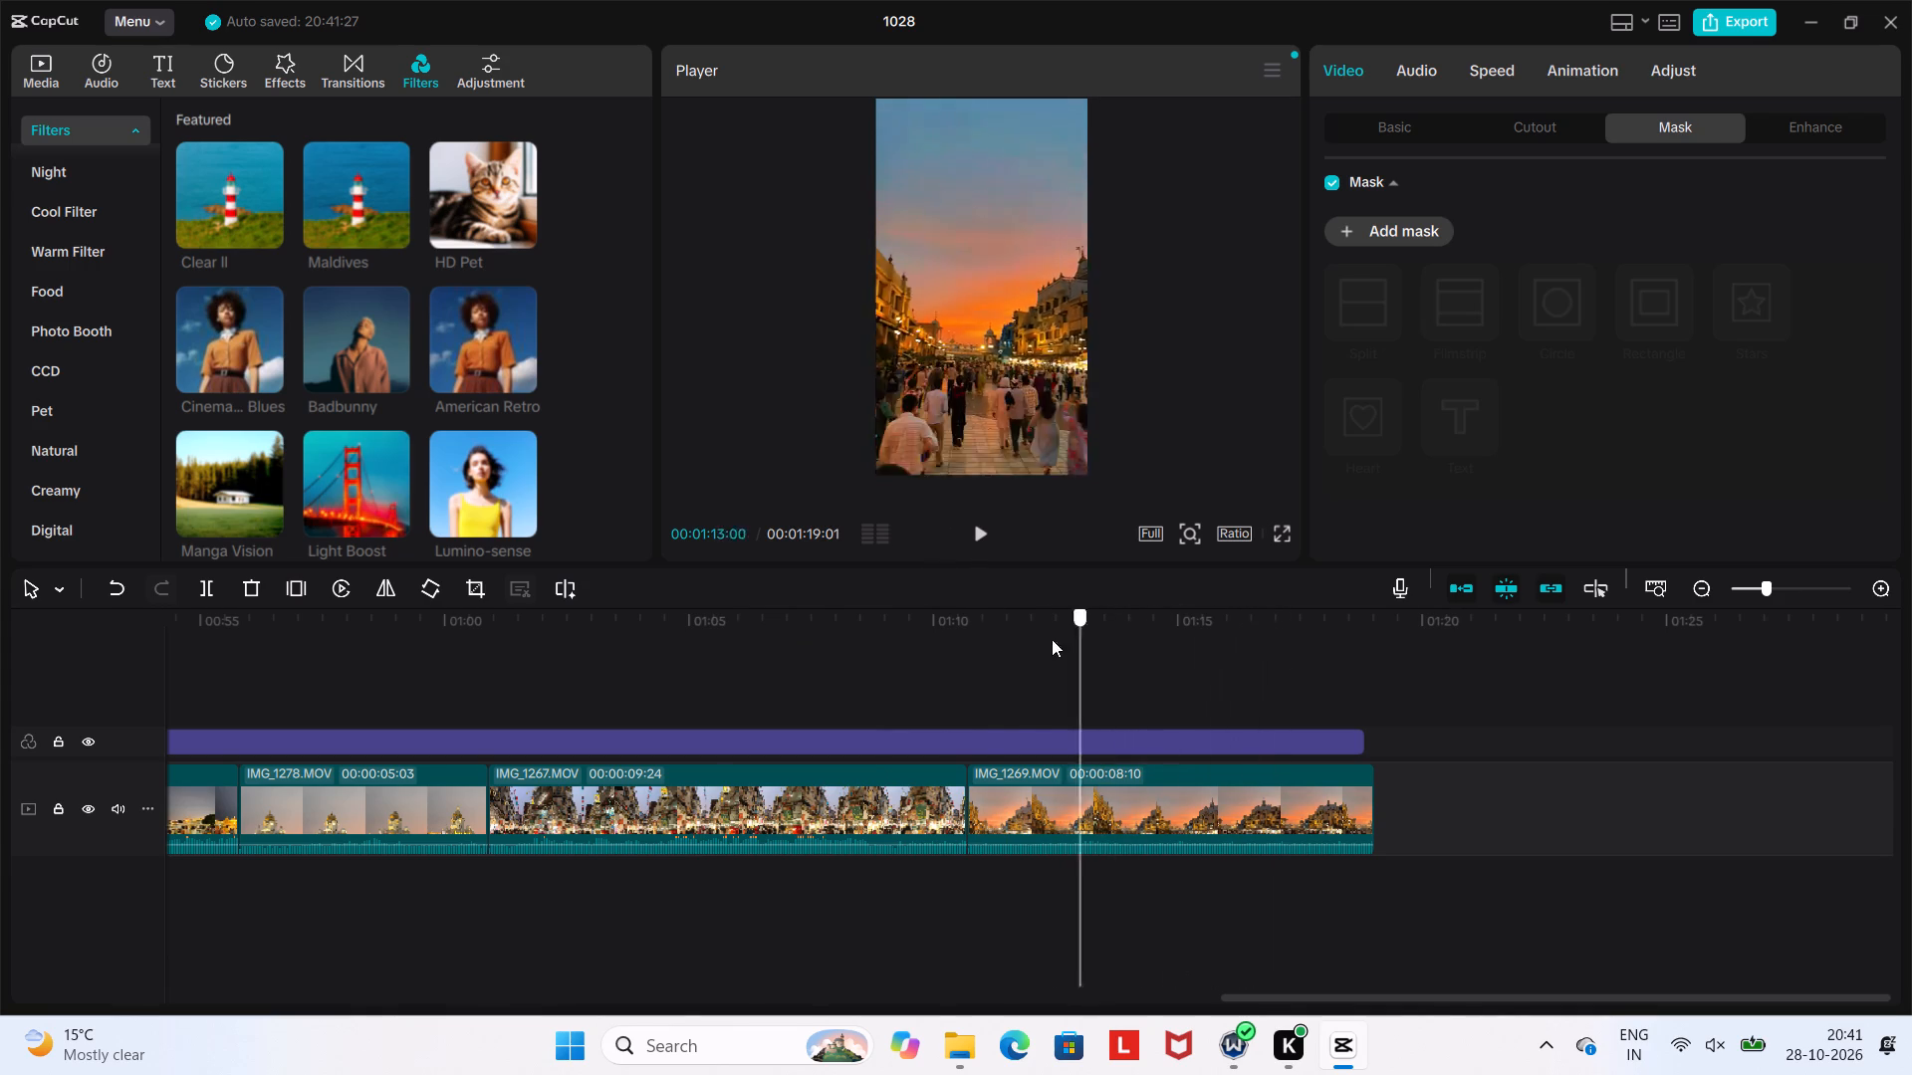
{"action": "left_click_drag", "start_coordinate": [1052, 639], "coordinate": [505, 574]}
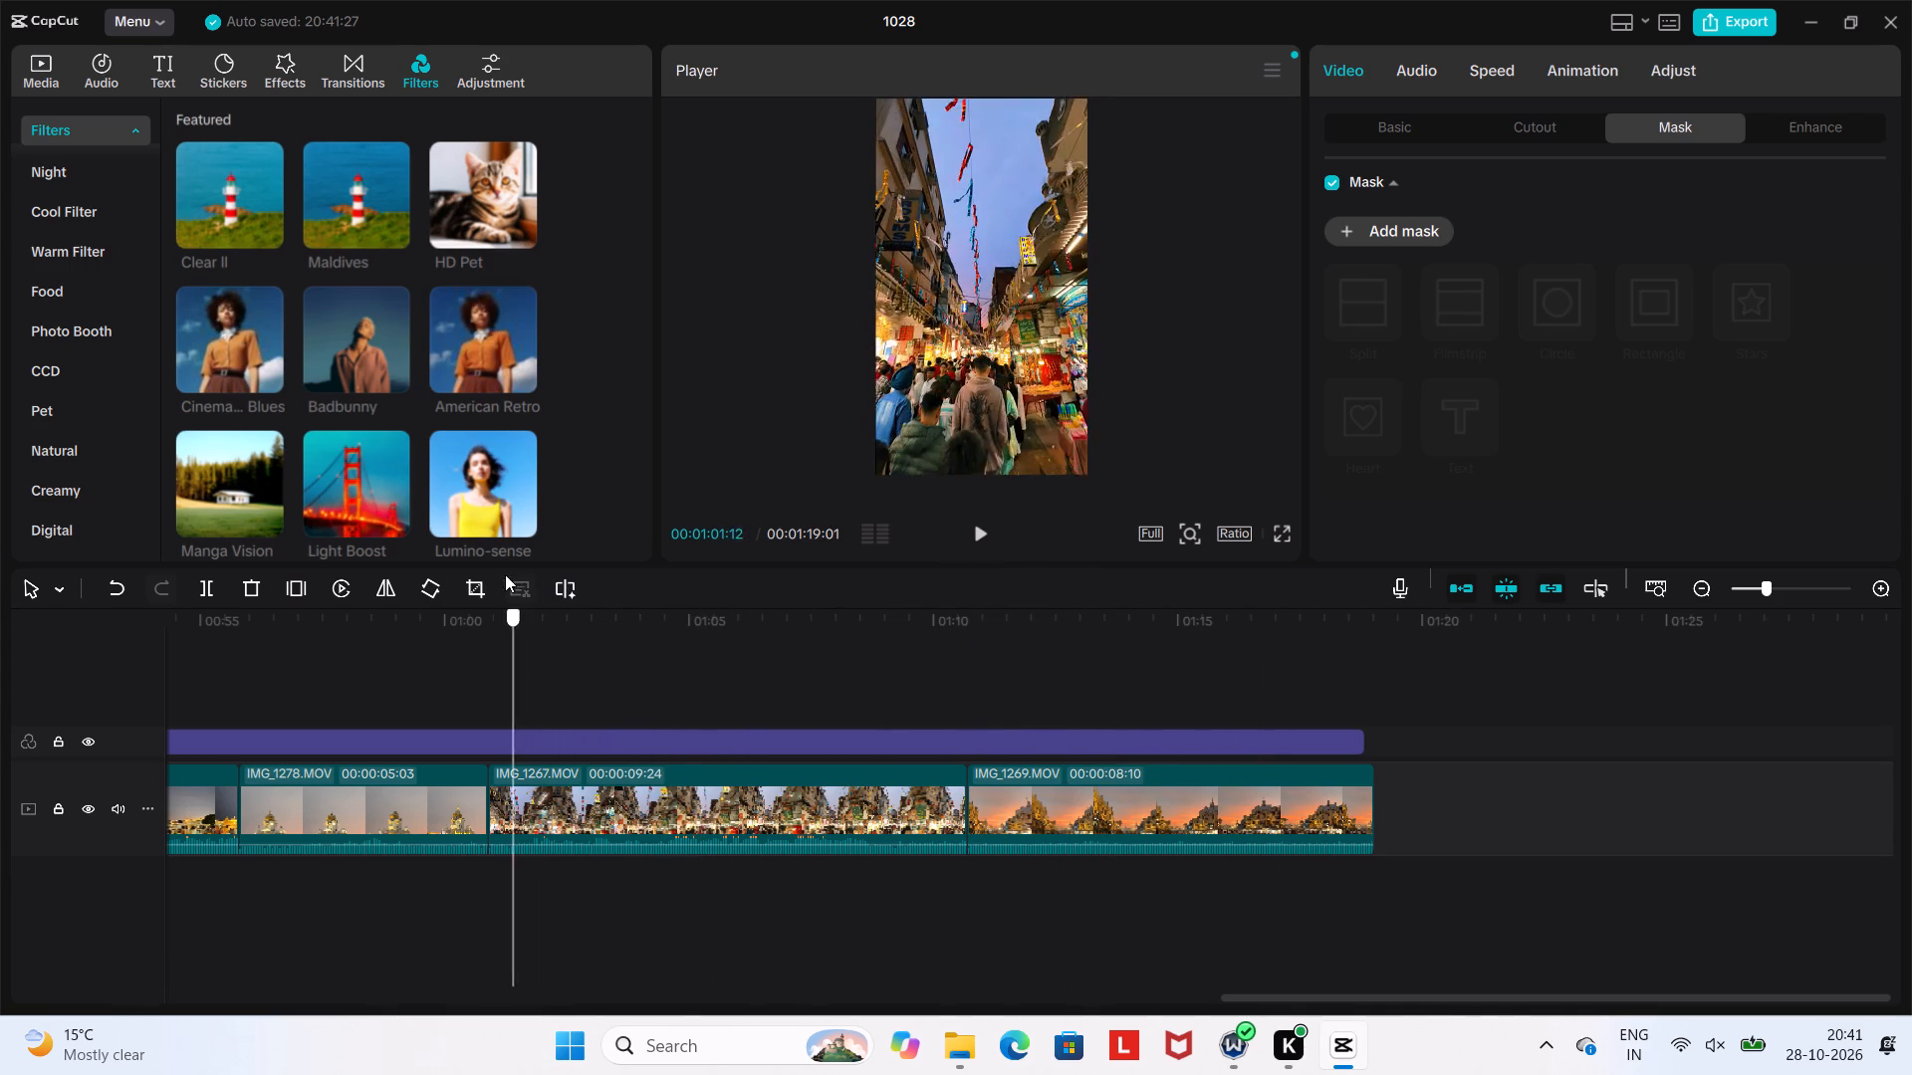
{"action": "left_click_drag", "start_coordinate": [505, 574], "coordinate": [207, 537]}
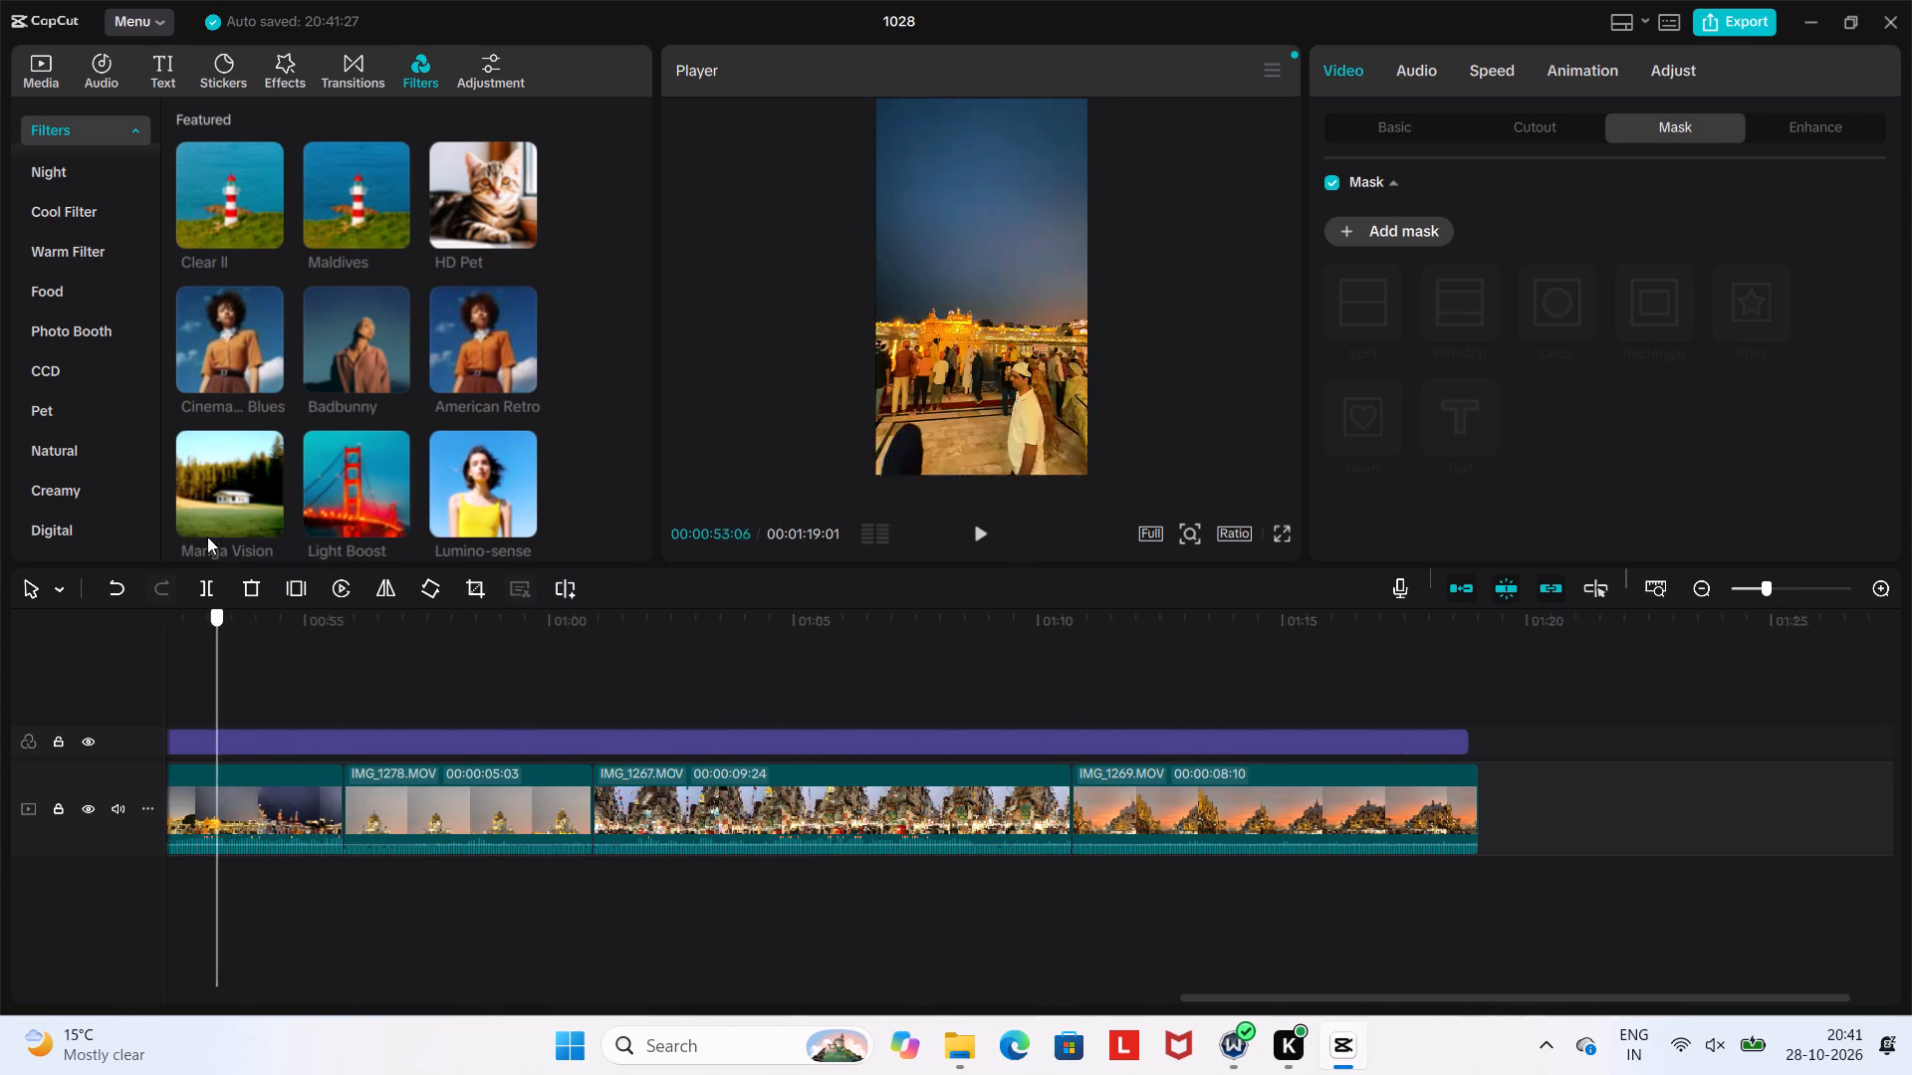
{"action": "left_click_drag", "start_coordinate": [207, 537], "coordinate": [1245, 561]}
Move the closing IMG_1269.MOV clip to the start of the timeline, ahead of IMG_1391.MOV.
{"action": "left_click_drag", "start_coordinate": [1584, 777], "coordinate": [146, 786]}
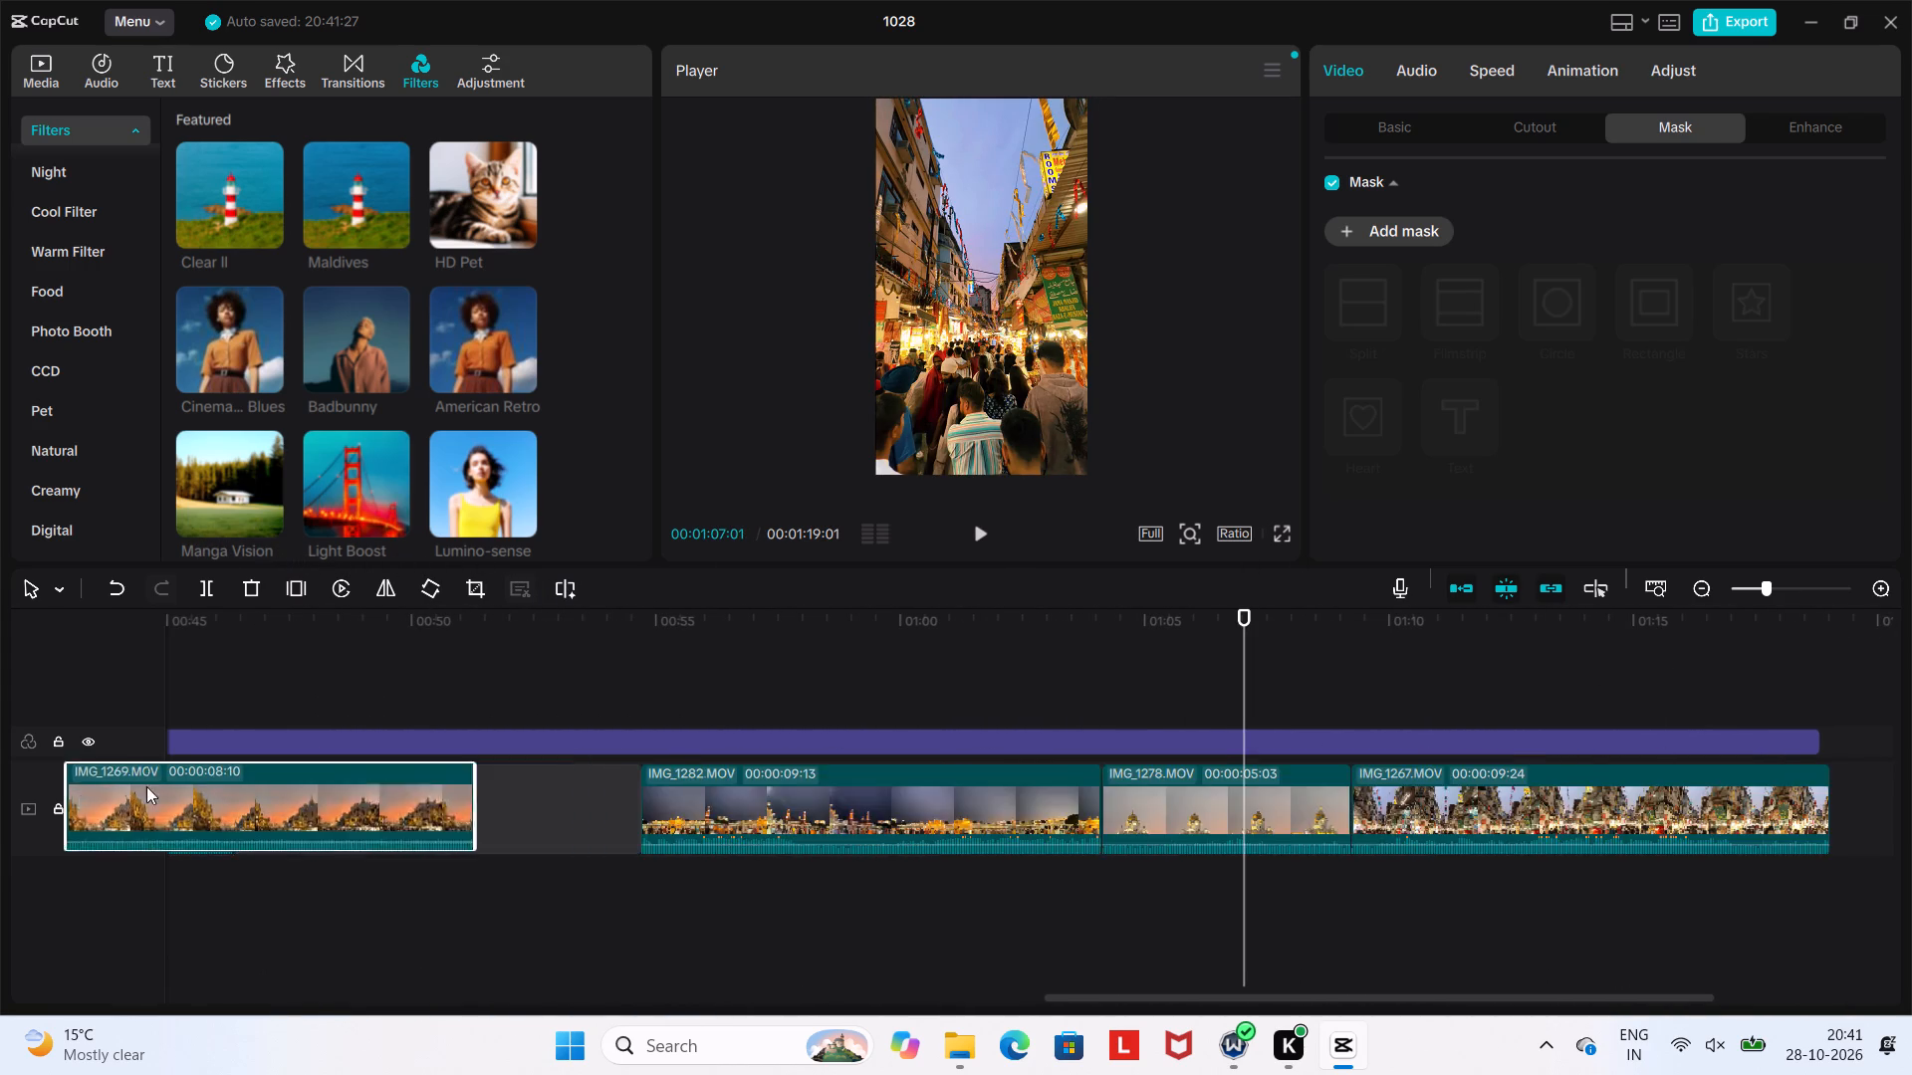
{"action": "left_click_drag", "start_coordinate": [146, 786], "coordinate": [69, 787]}
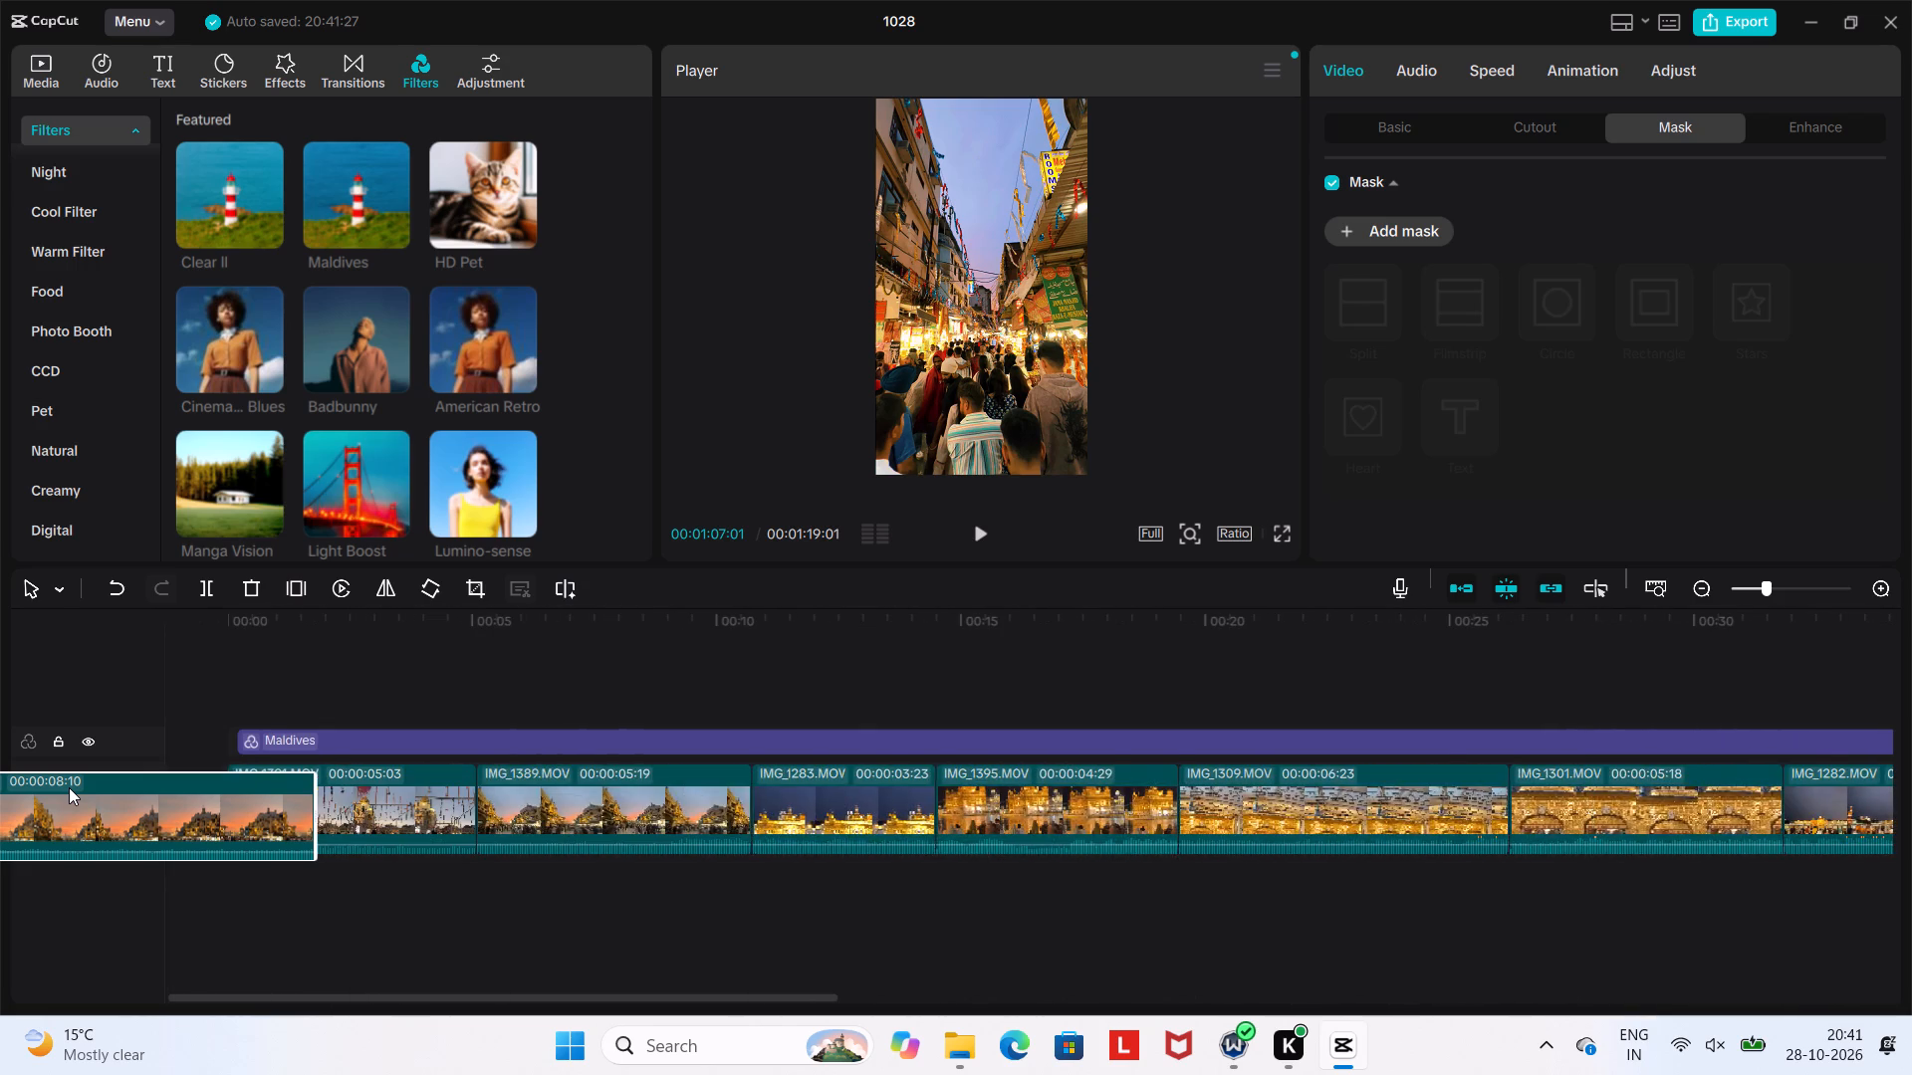
{"action": "left_click_drag", "start_coordinate": [69, 787], "coordinate": [269, 785]}
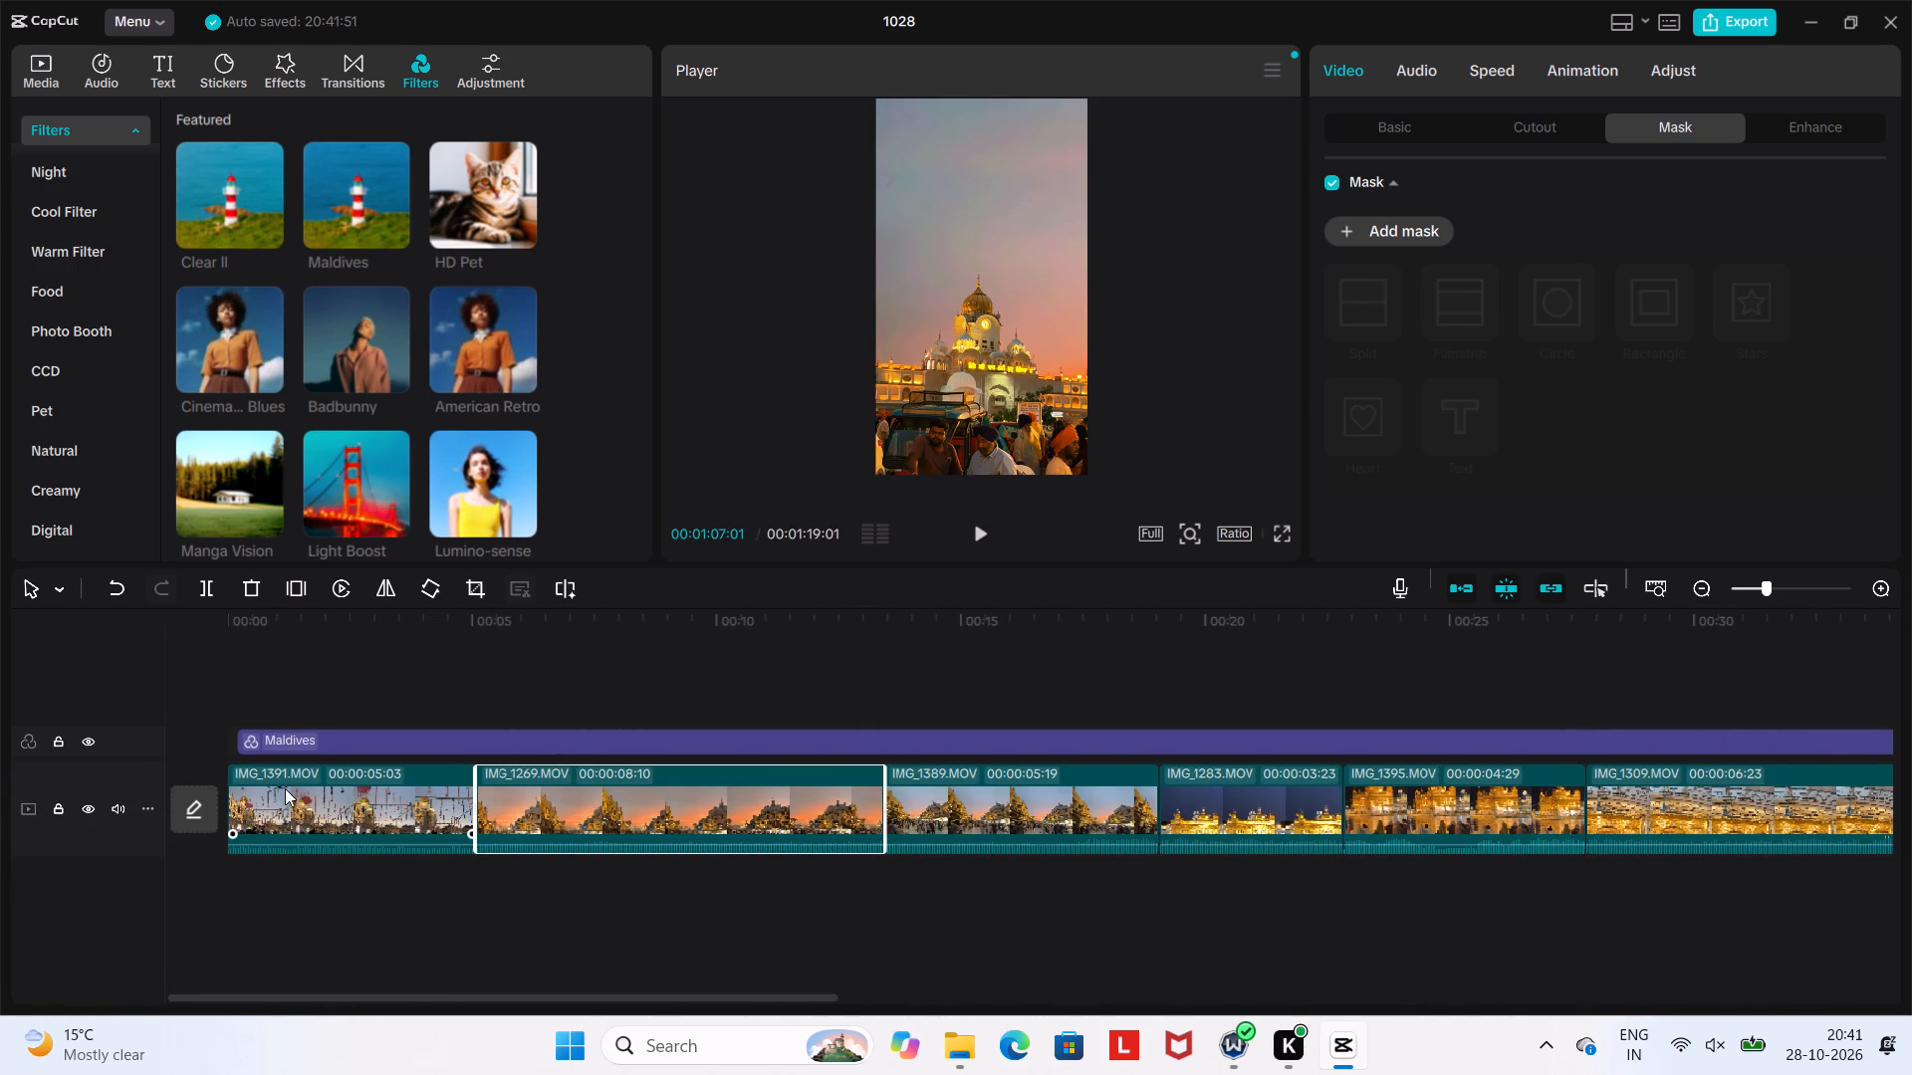
{"action": "left_click_drag", "start_coordinate": [583, 827], "coordinate": [307, 795]}
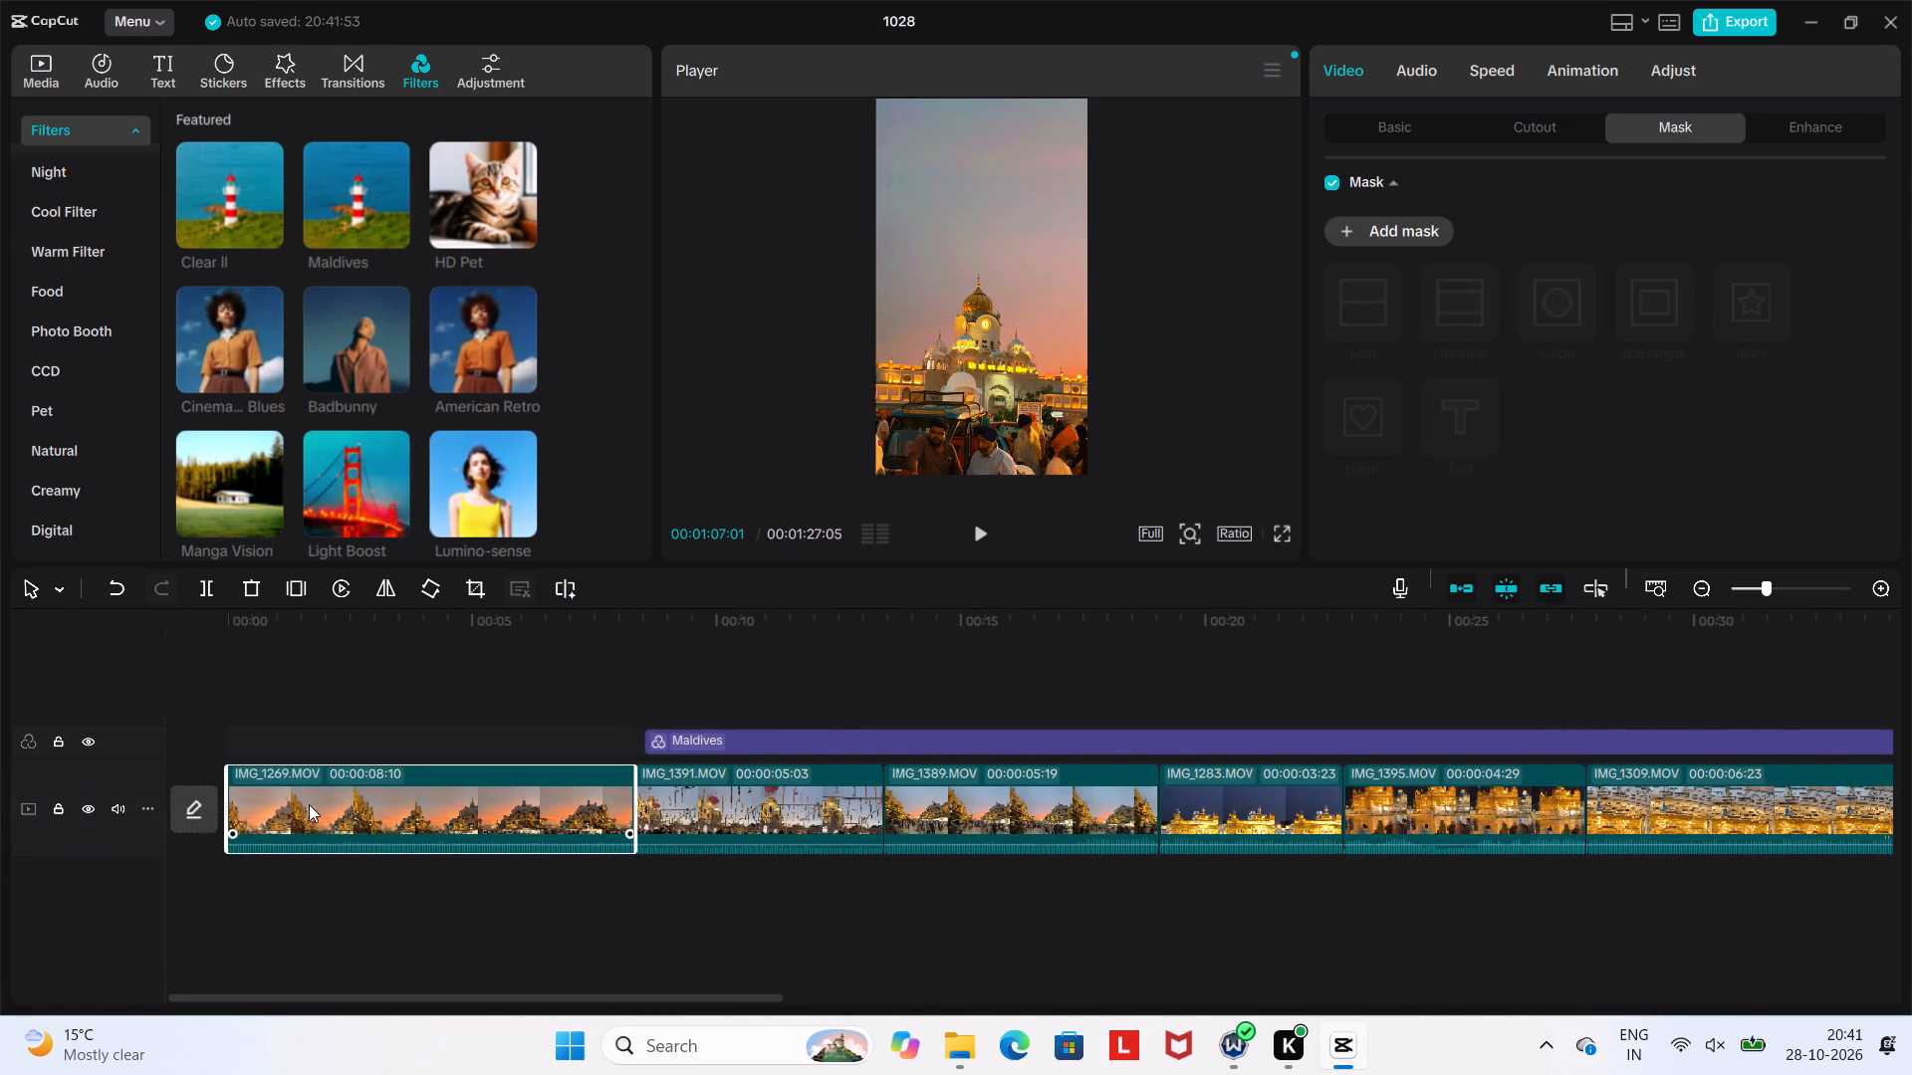
Extend the start of the Maldives filter back to the beginning of the timeline, over the opening IMG_1269.MOV clip.
{"action": "left_click", "coordinate": [452, 780]}
{"action": "left_click", "coordinate": [693, 740]}
{"action": "left_click_drag", "start_coordinate": [639, 733], "coordinate": [342, 737]}
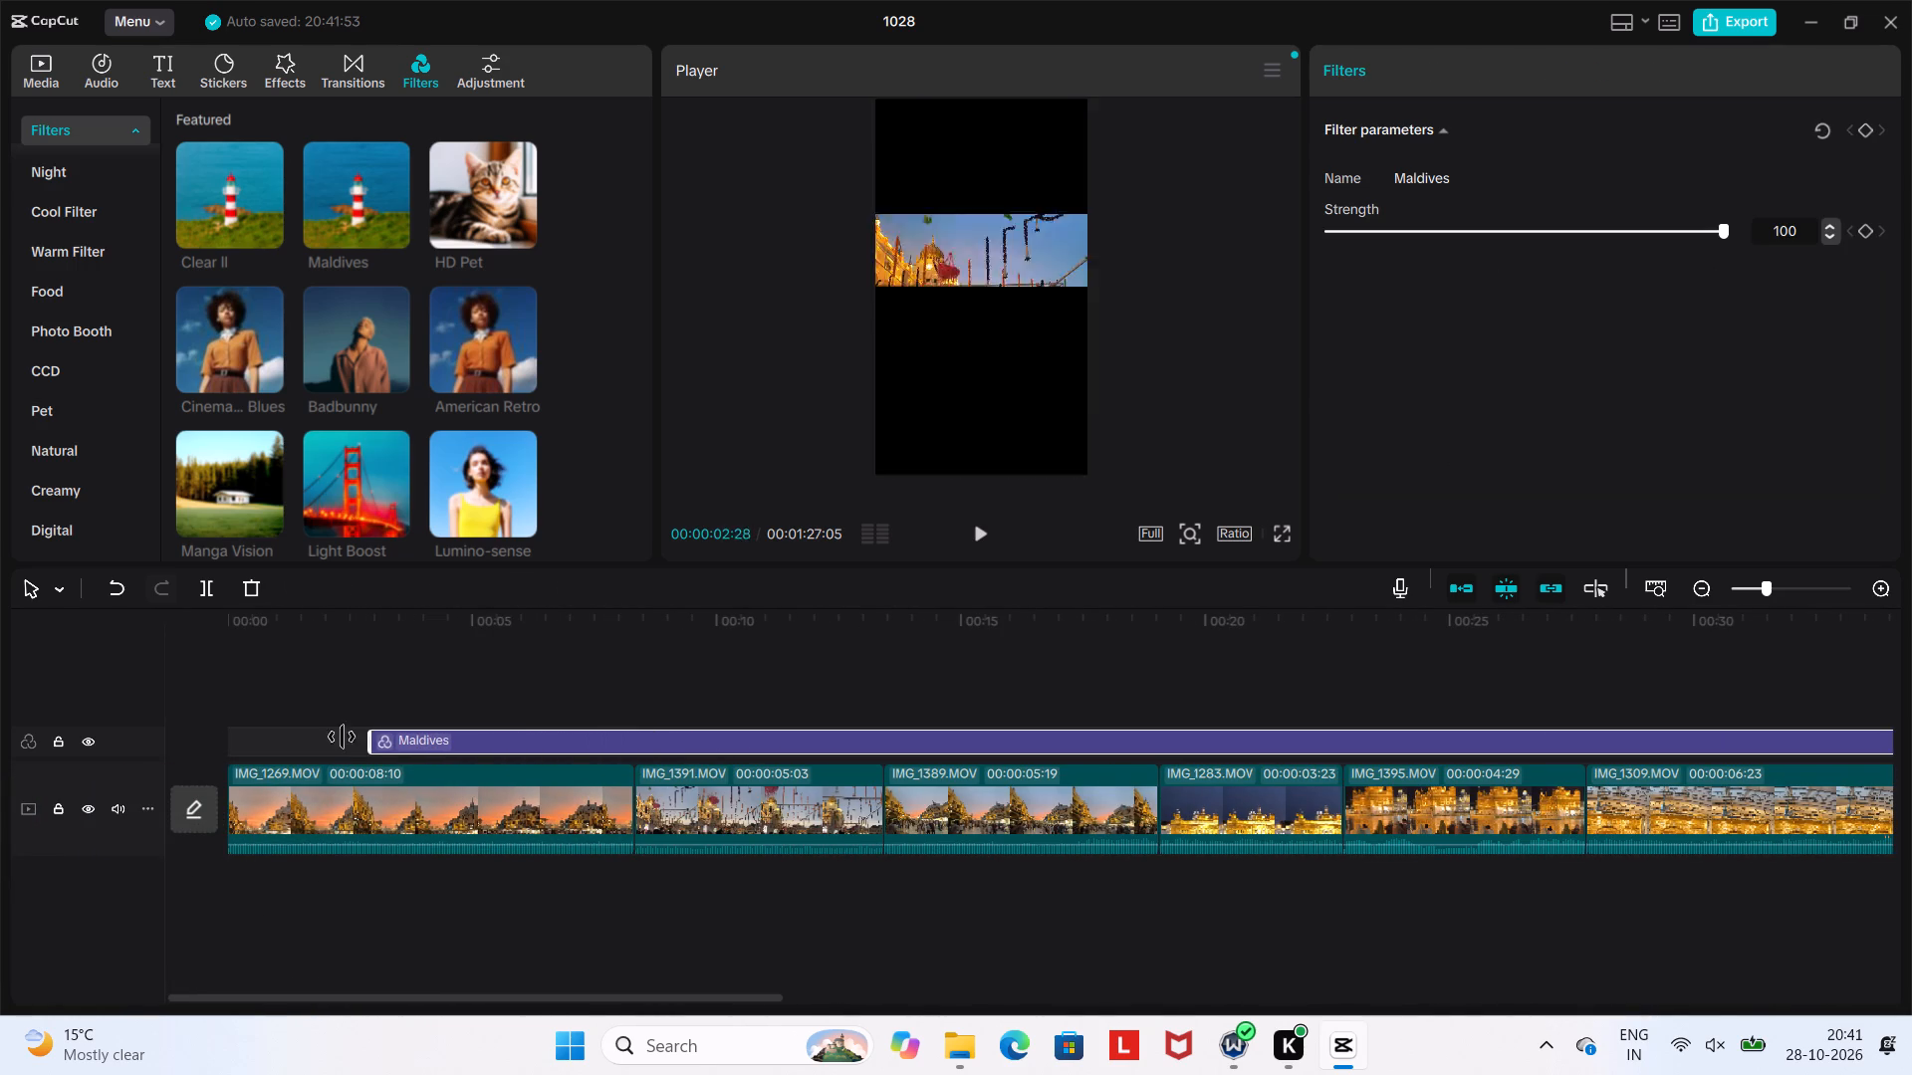
{"action": "left_click_drag", "start_coordinate": [342, 737], "coordinate": [197, 738]}
Trim the end of the opening IMG_1269.MOV clip to a 00:00:07:16 duration and replay the video from its start.
{"action": "left_click", "coordinate": [317, 856]}
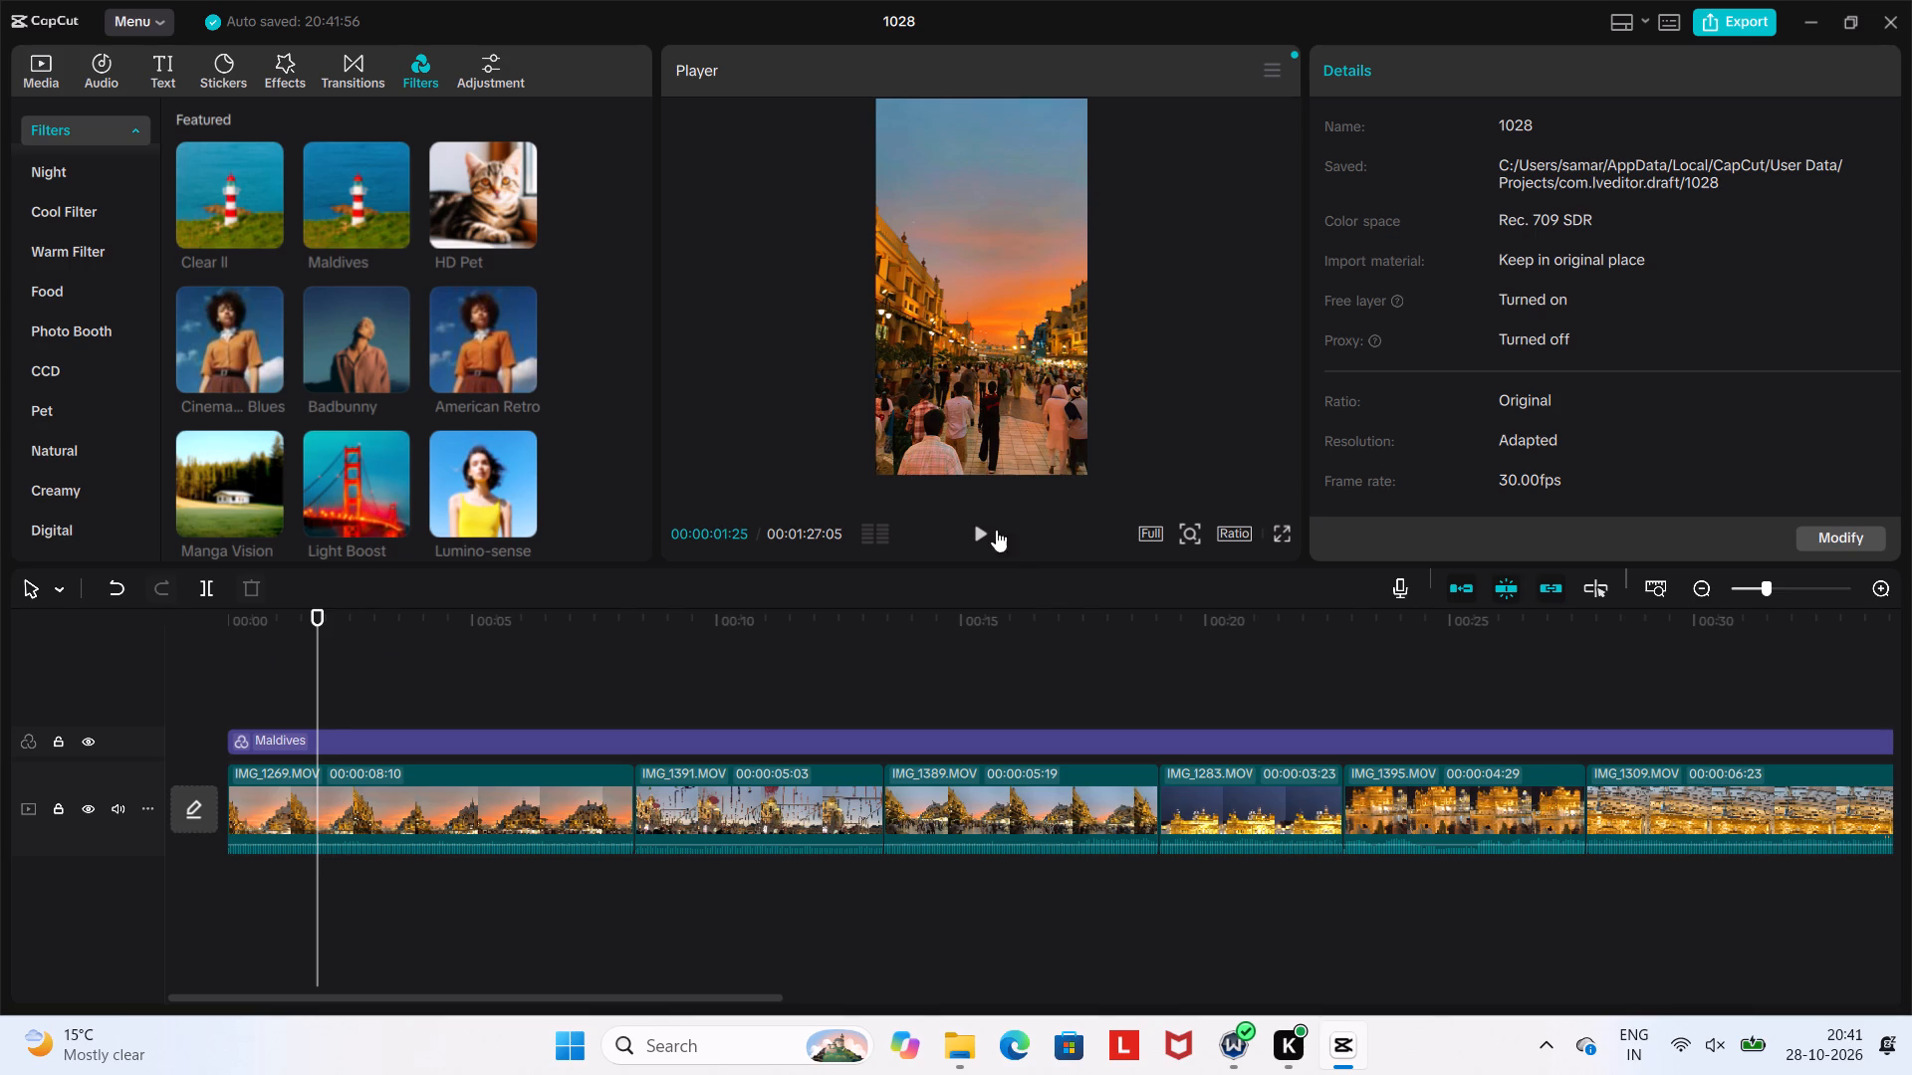
{"action": "left_click", "coordinate": [969, 523]}
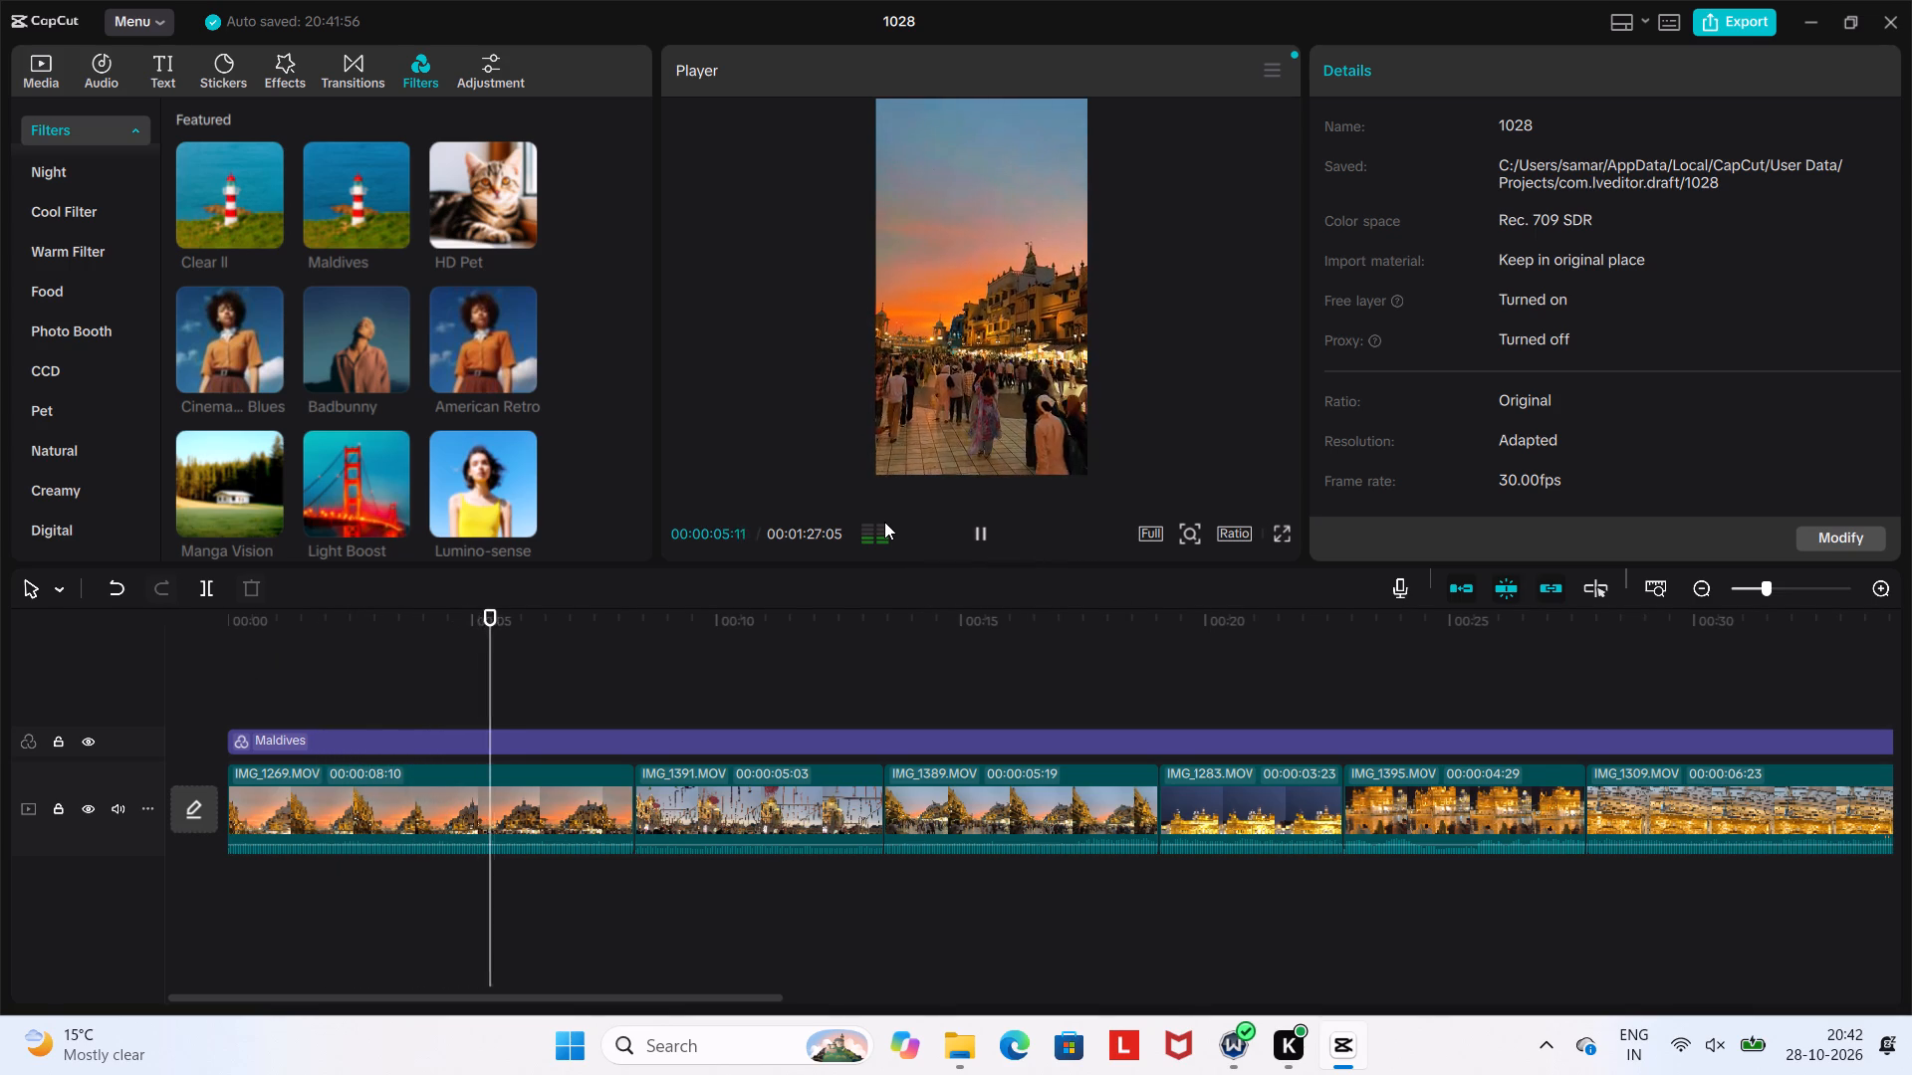
{"action": "left_click", "coordinate": [611, 791]}
{"action": "left_click", "coordinate": [628, 800]}
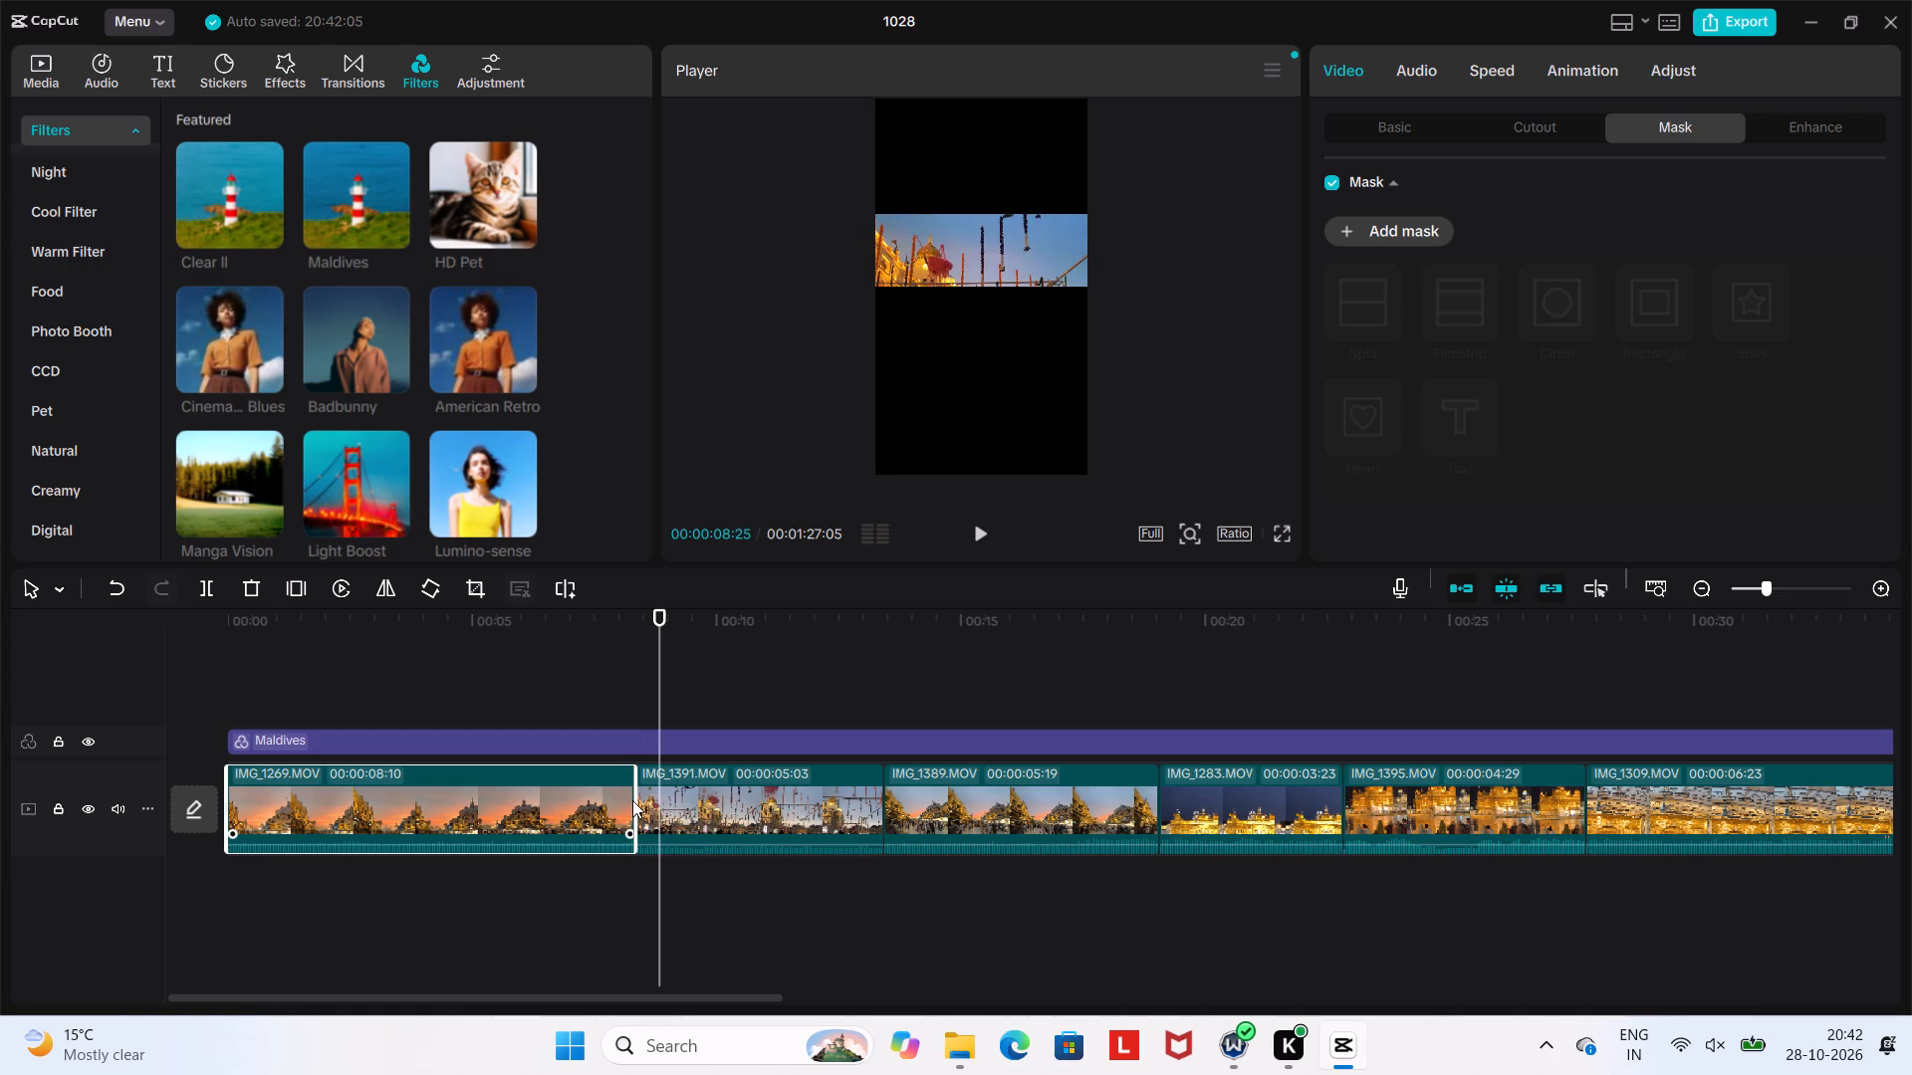
{"action": "left_click", "coordinate": [641, 800]}
{"action": "left_click", "coordinate": [629, 800]}
{"action": "left_click", "coordinate": [610, 810]}
{"action": "left_click_drag", "start_coordinate": [635, 806], "coordinate": [590, 811]}
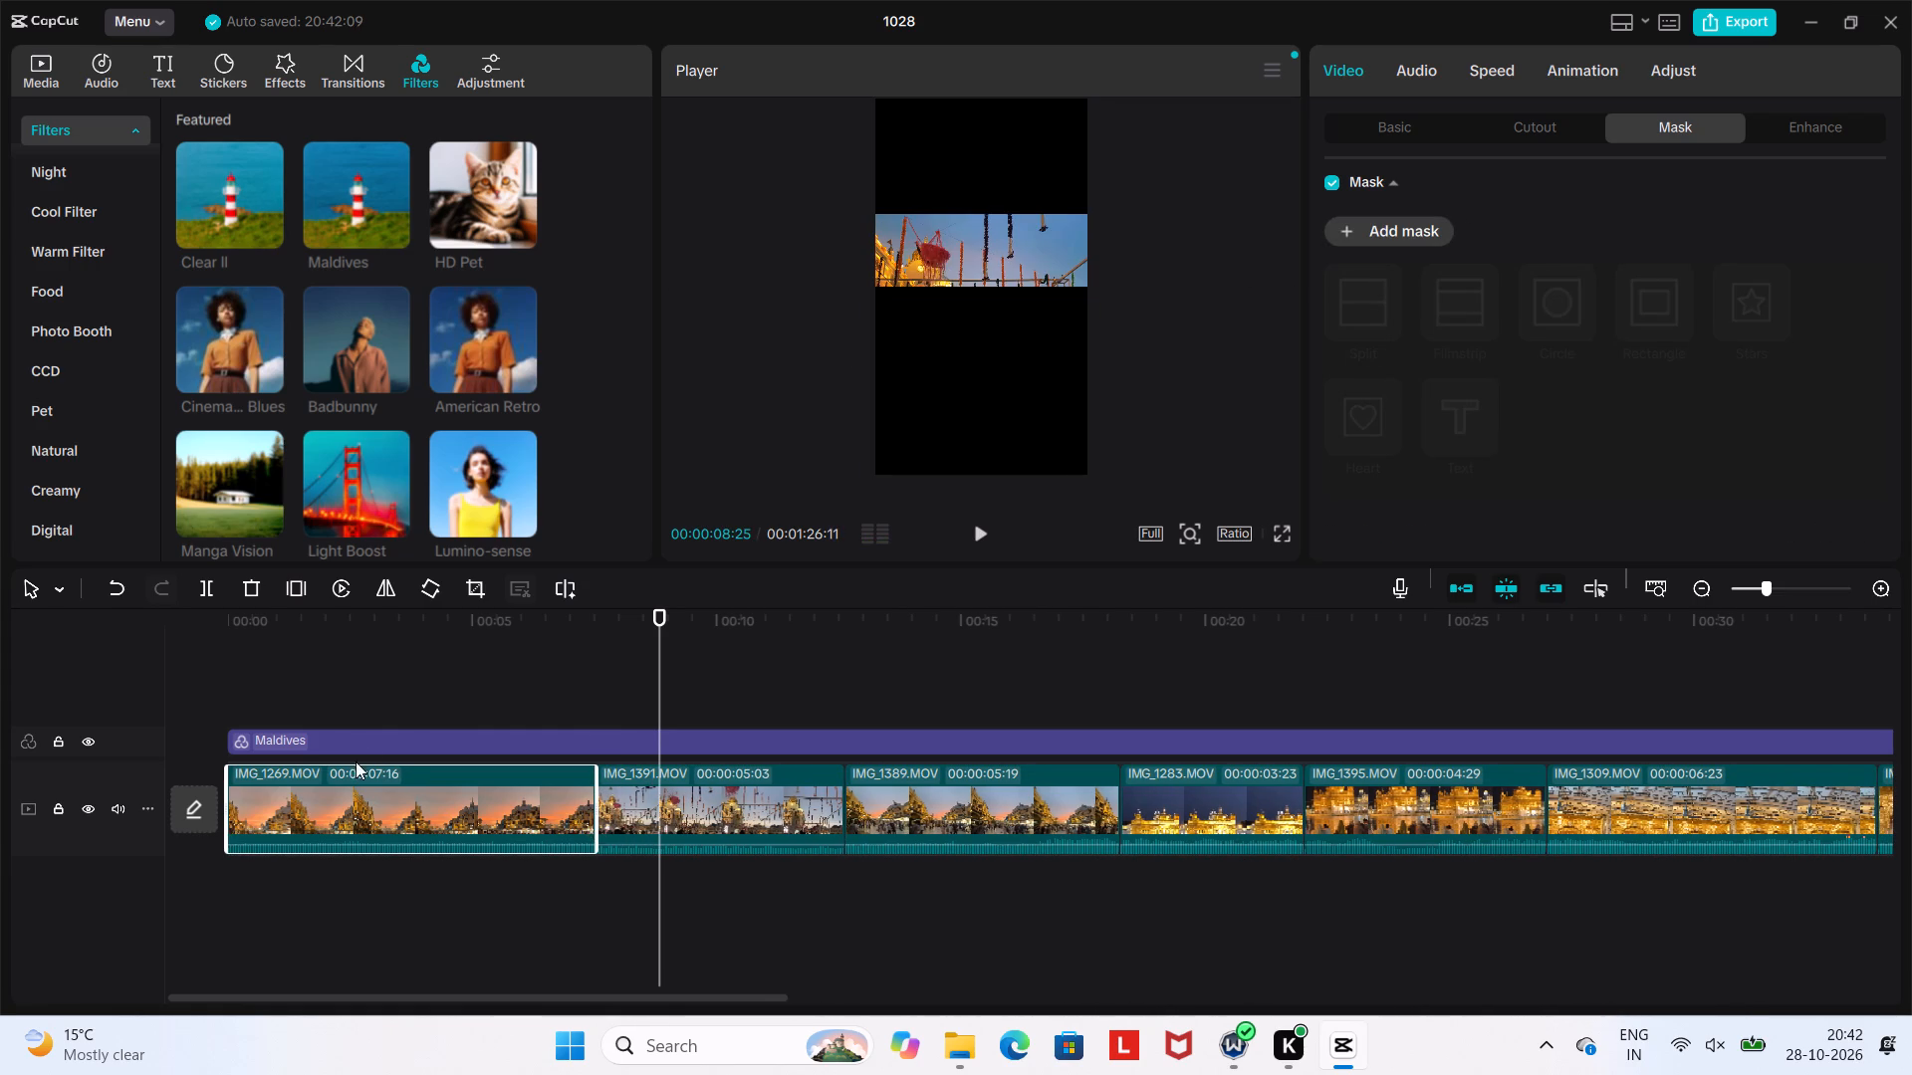
{"action": "left_click", "coordinate": [330, 784]}
{"action": "left_click_drag", "start_coordinate": [658, 610], "coordinate": [105, 640]}
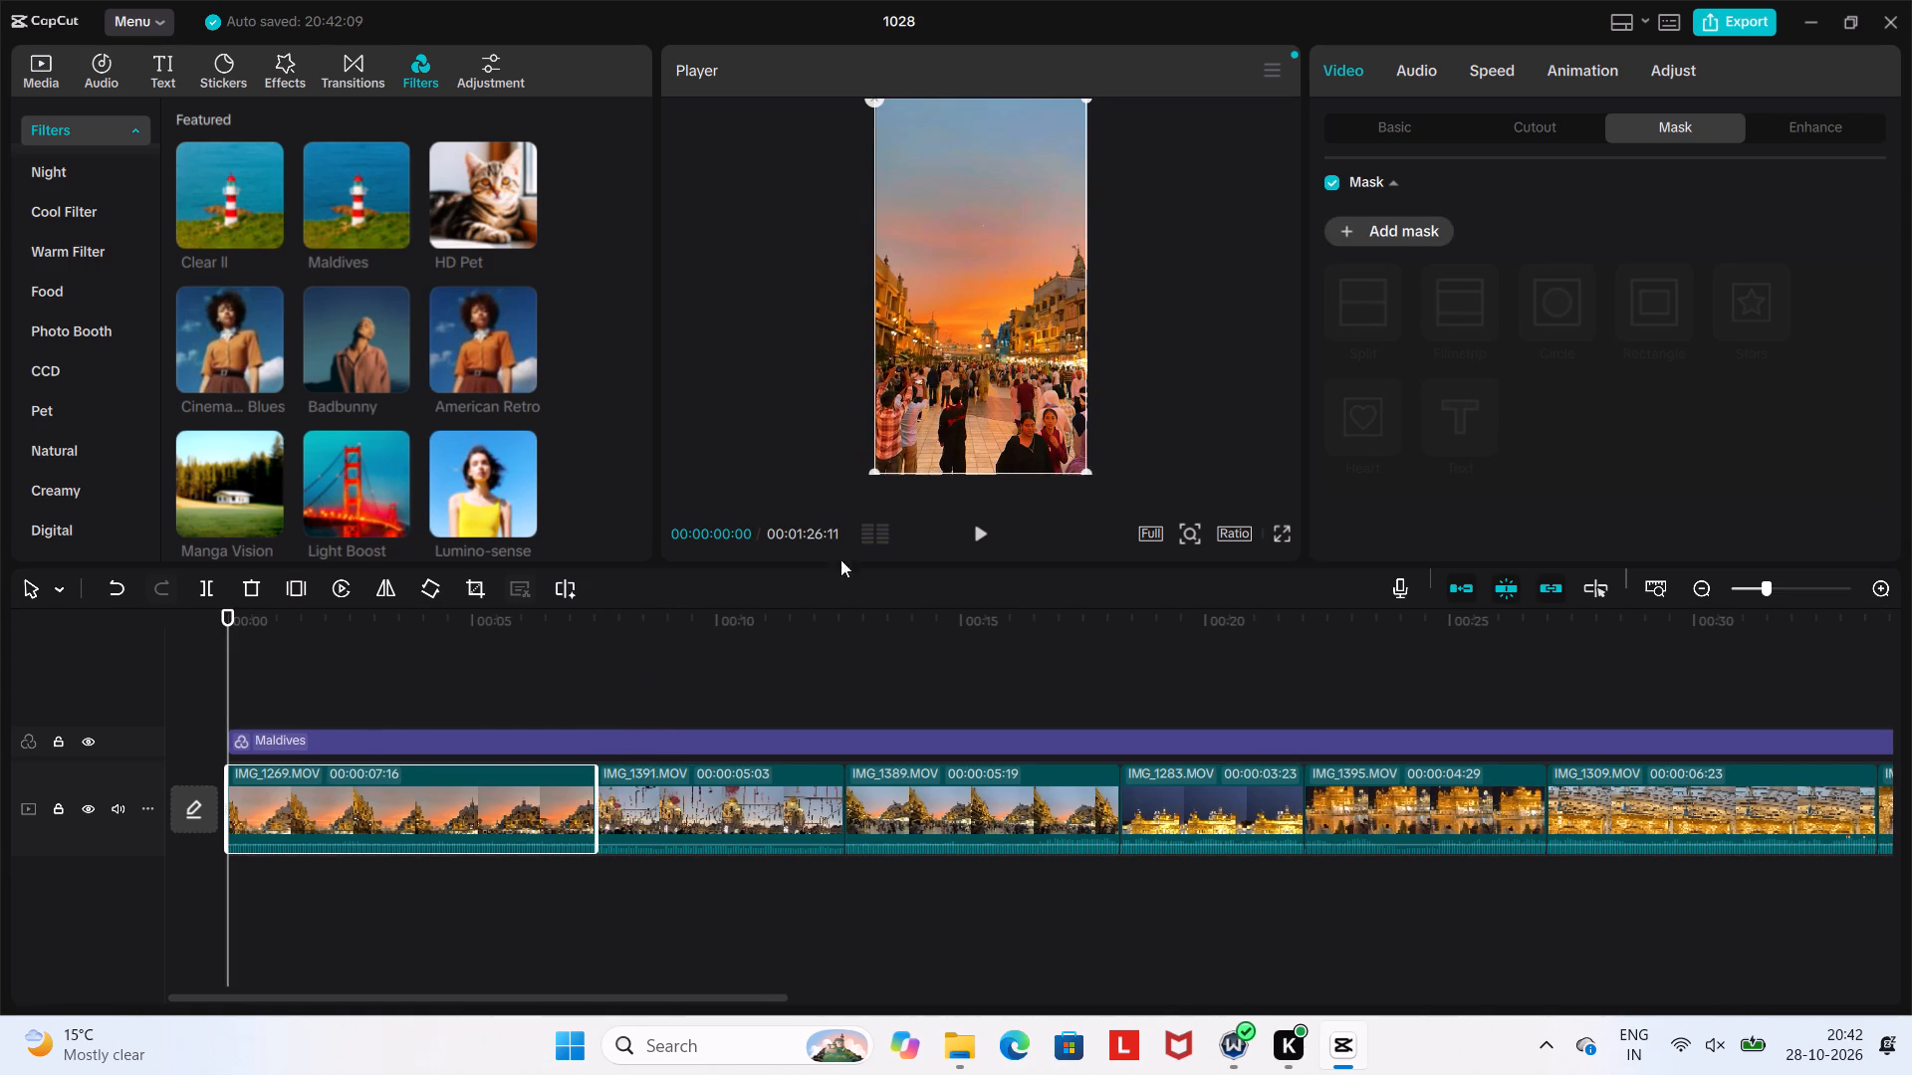
{"action": "left_click", "coordinate": [966, 537]}
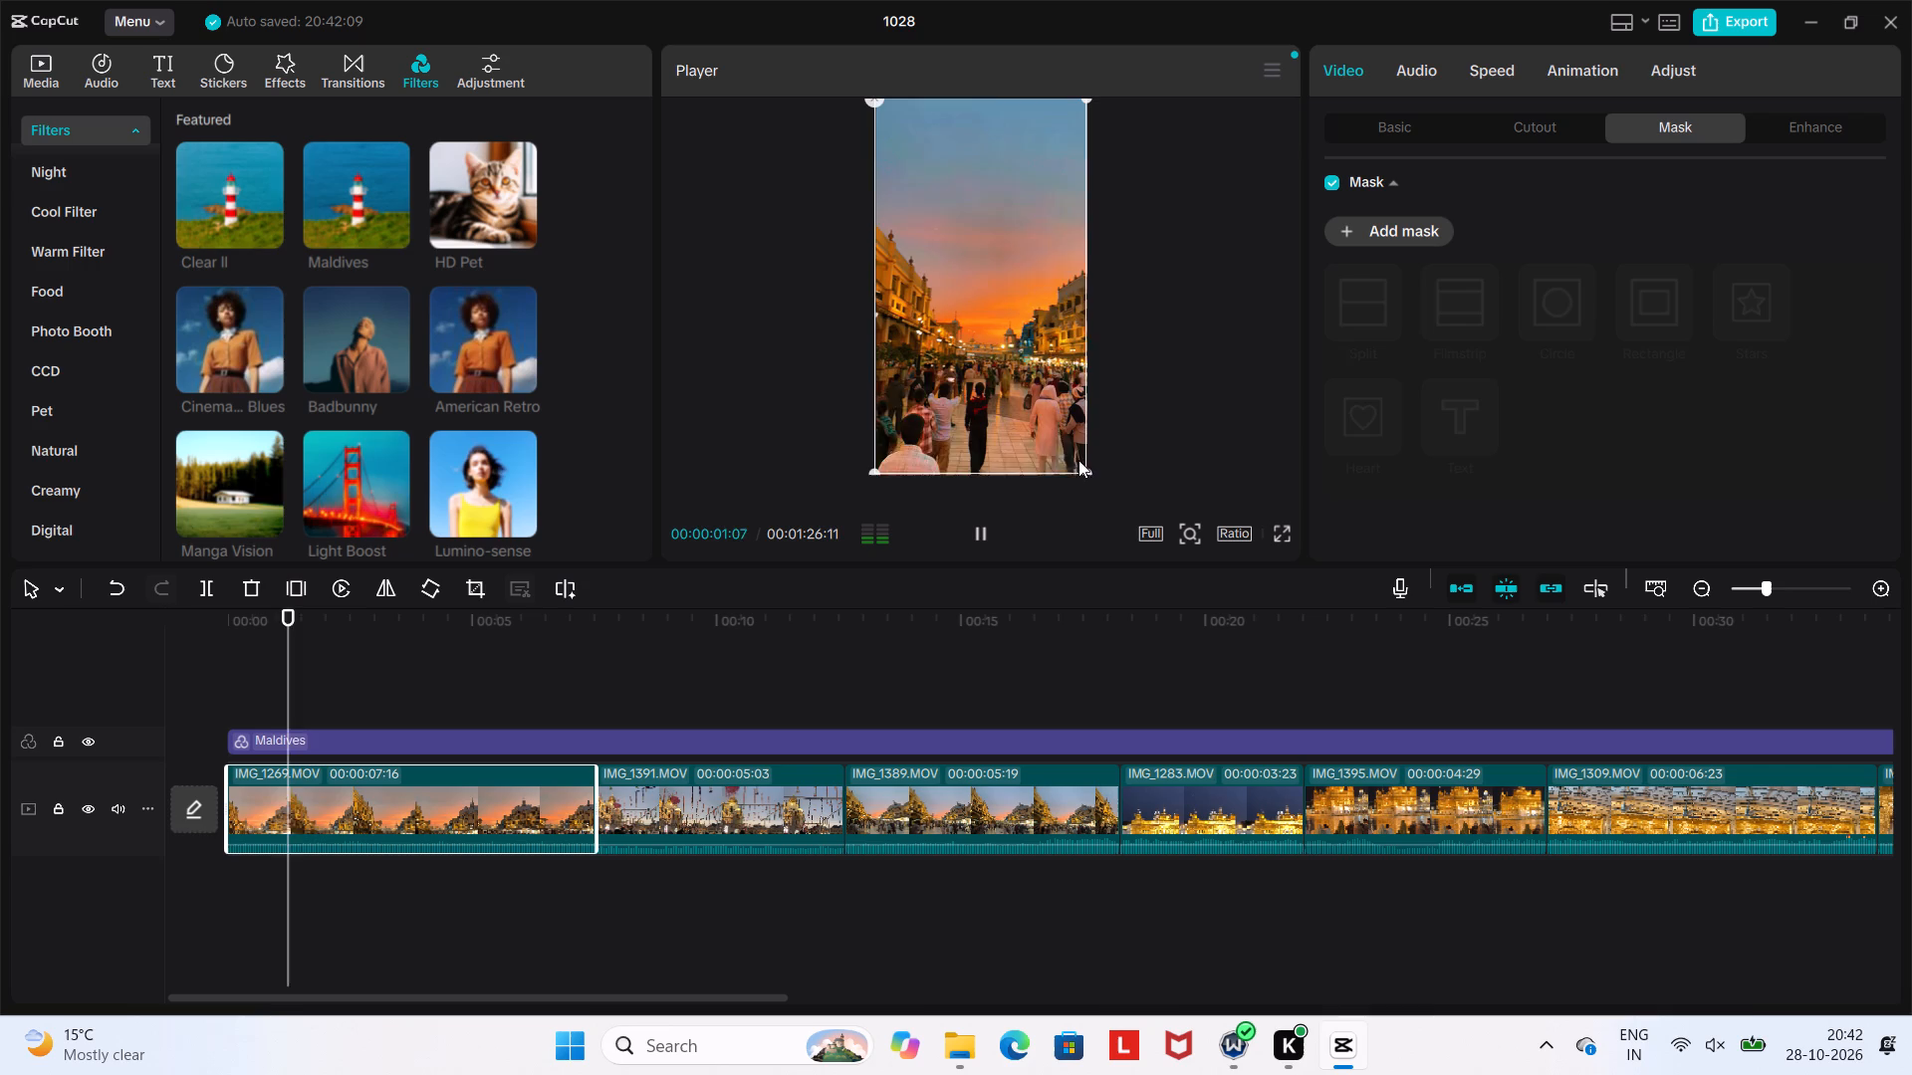
Enlarge the picture of the opening IMG_1269.MOV clip slightly so it fills the full frame width.
{"action": "left_click_drag", "start_coordinate": [1087, 479], "coordinate": [1099, 499]}
{"action": "left_click_drag", "start_coordinate": [1080, 472], "coordinate": [1094, 482]}
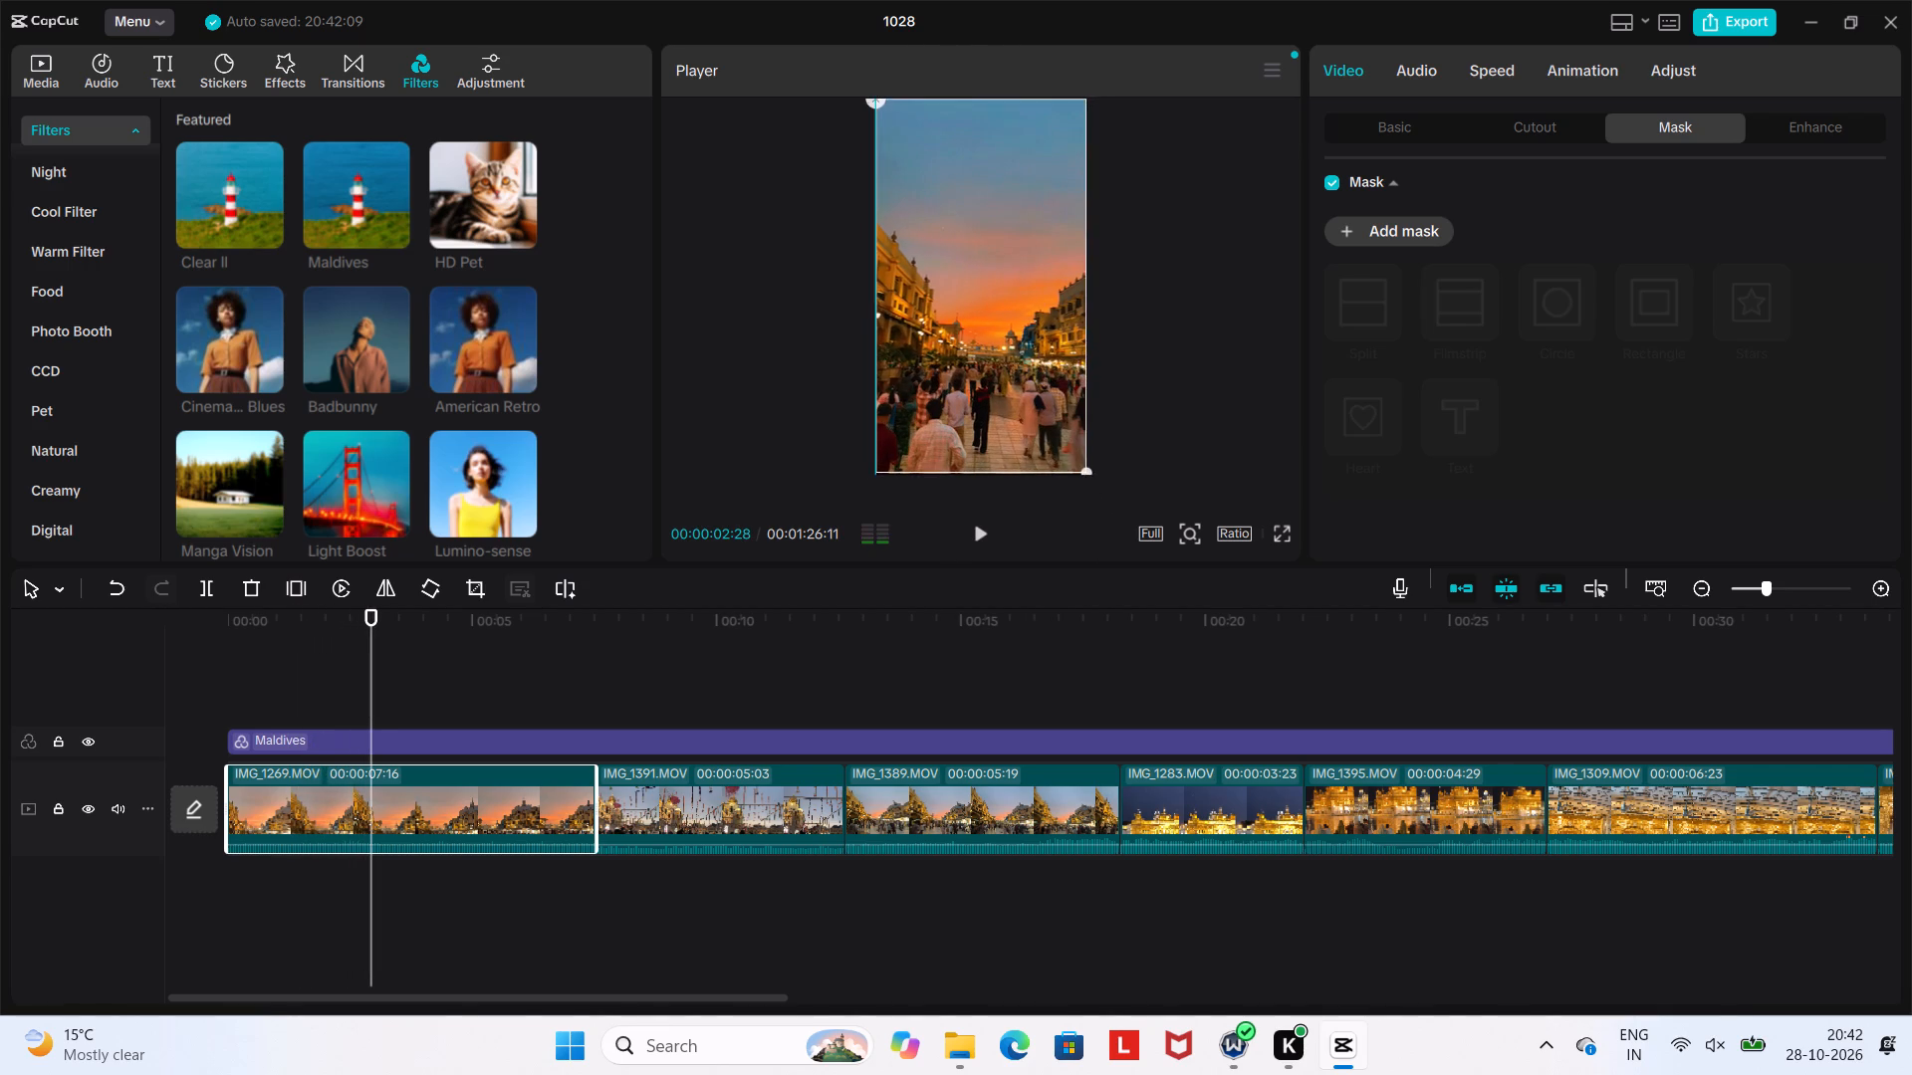
{"action": "left_click_drag", "start_coordinate": [1094, 482], "coordinate": [1100, 490]}
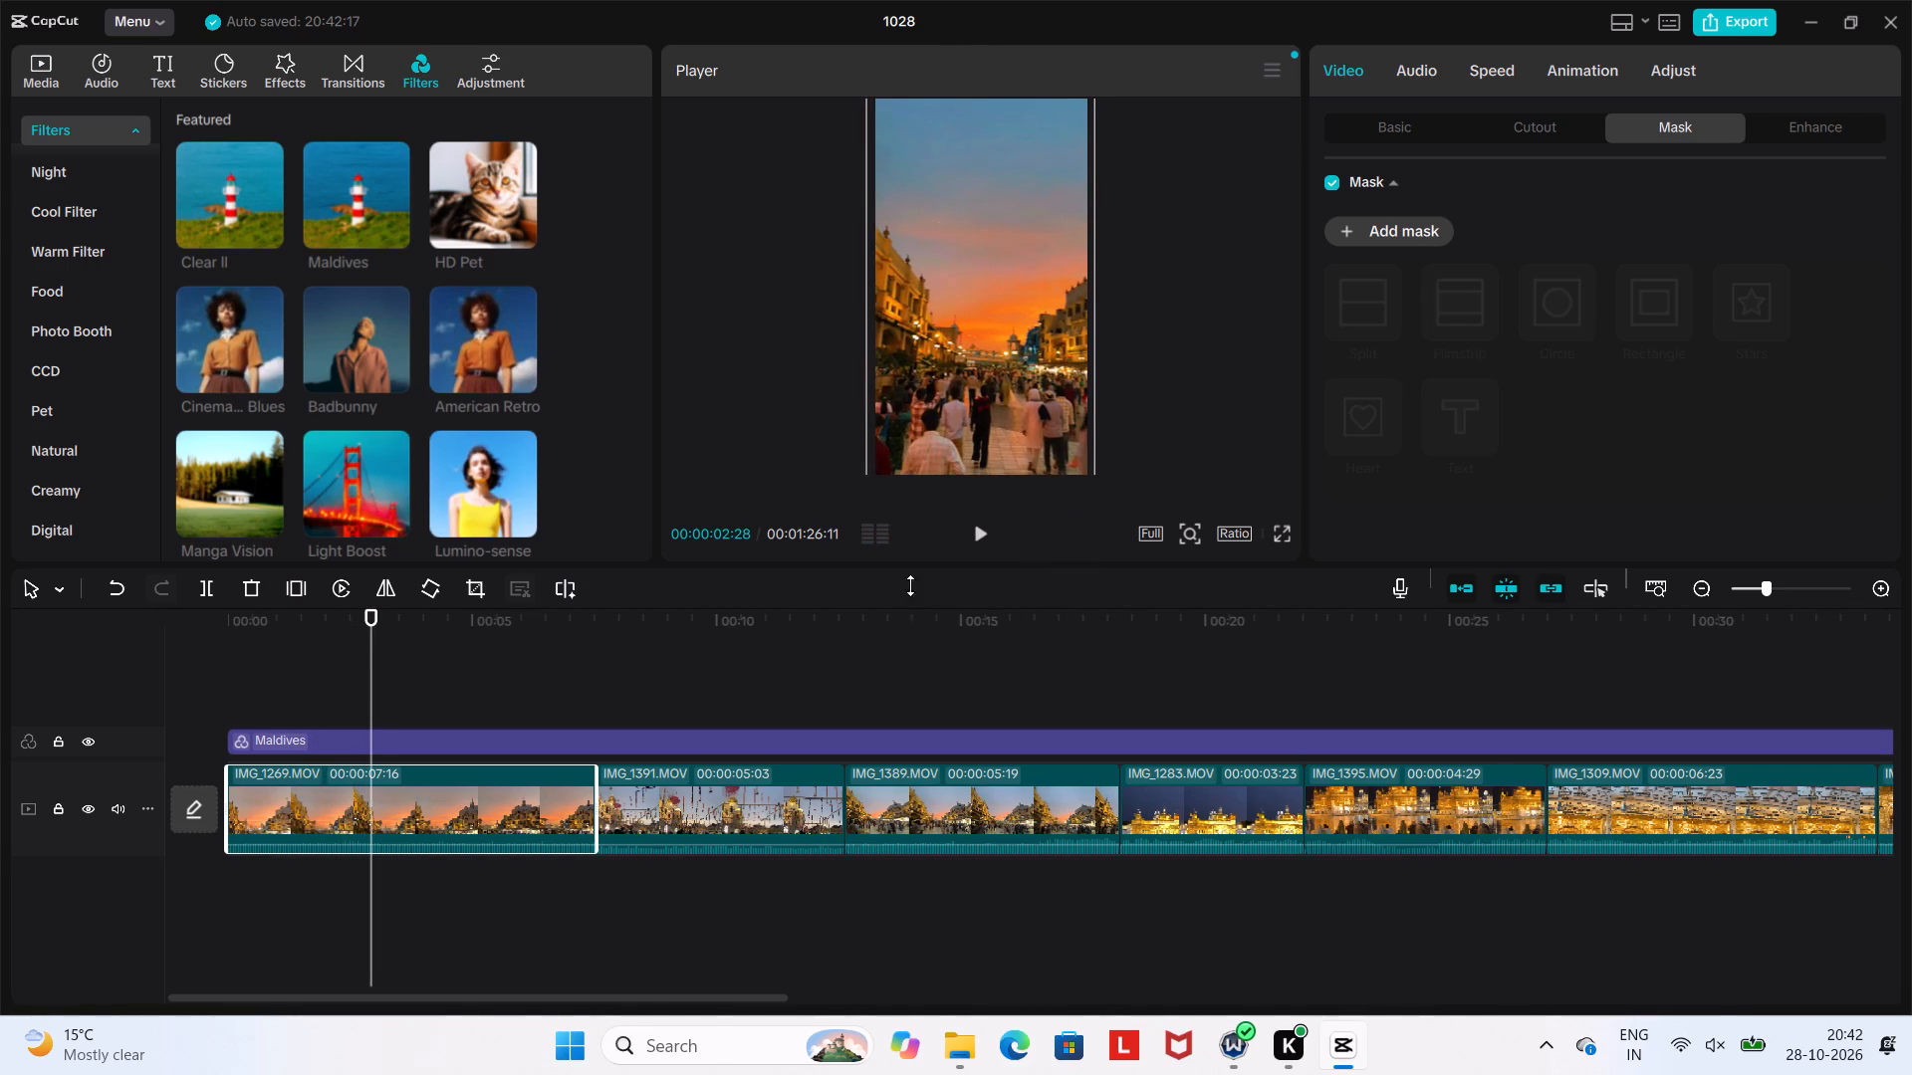
Play on to the IMG_1391.MOV clip and lower its split mask line to the bottom edge of the picture.
{"action": "left_click", "coordinate": [983, 543]}
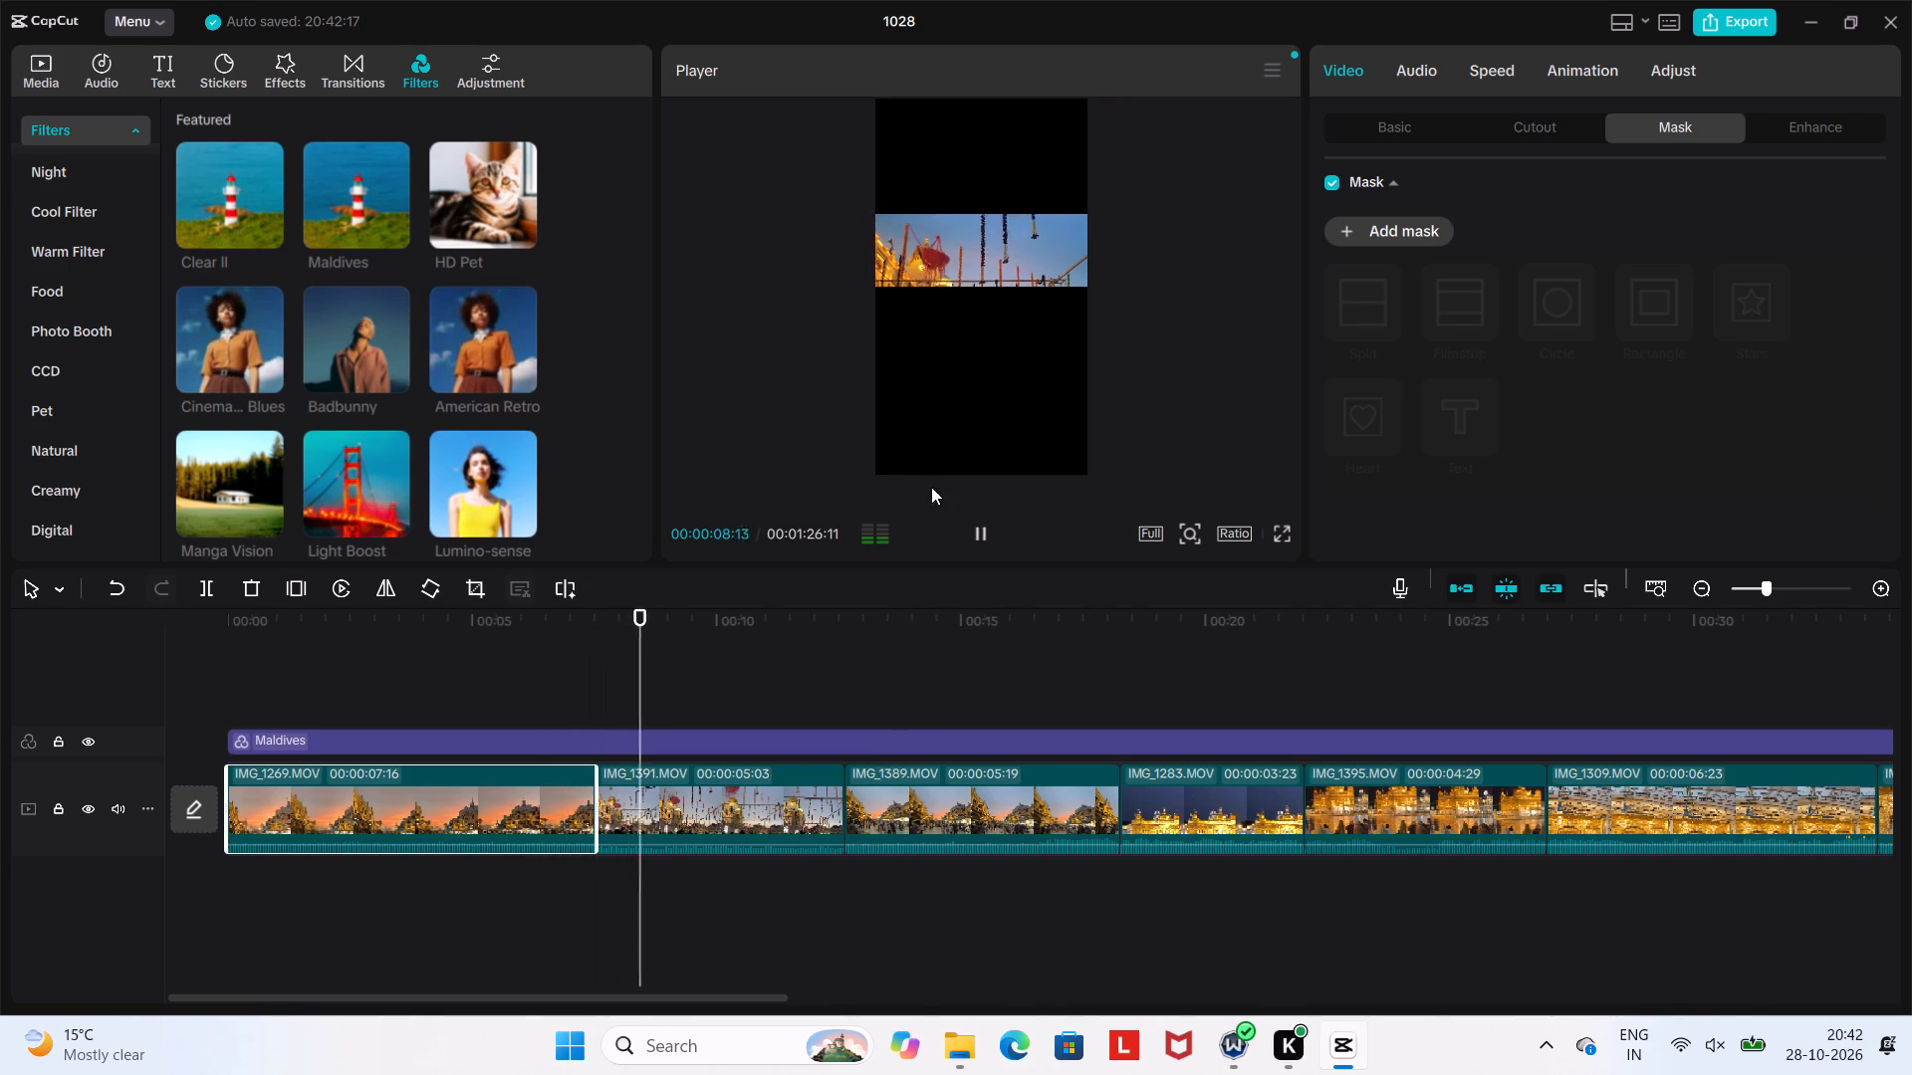
{"action": "left_click", "coordinate": [751, 858]}
{"action": "left_click", "coordinate": [773, 792]}
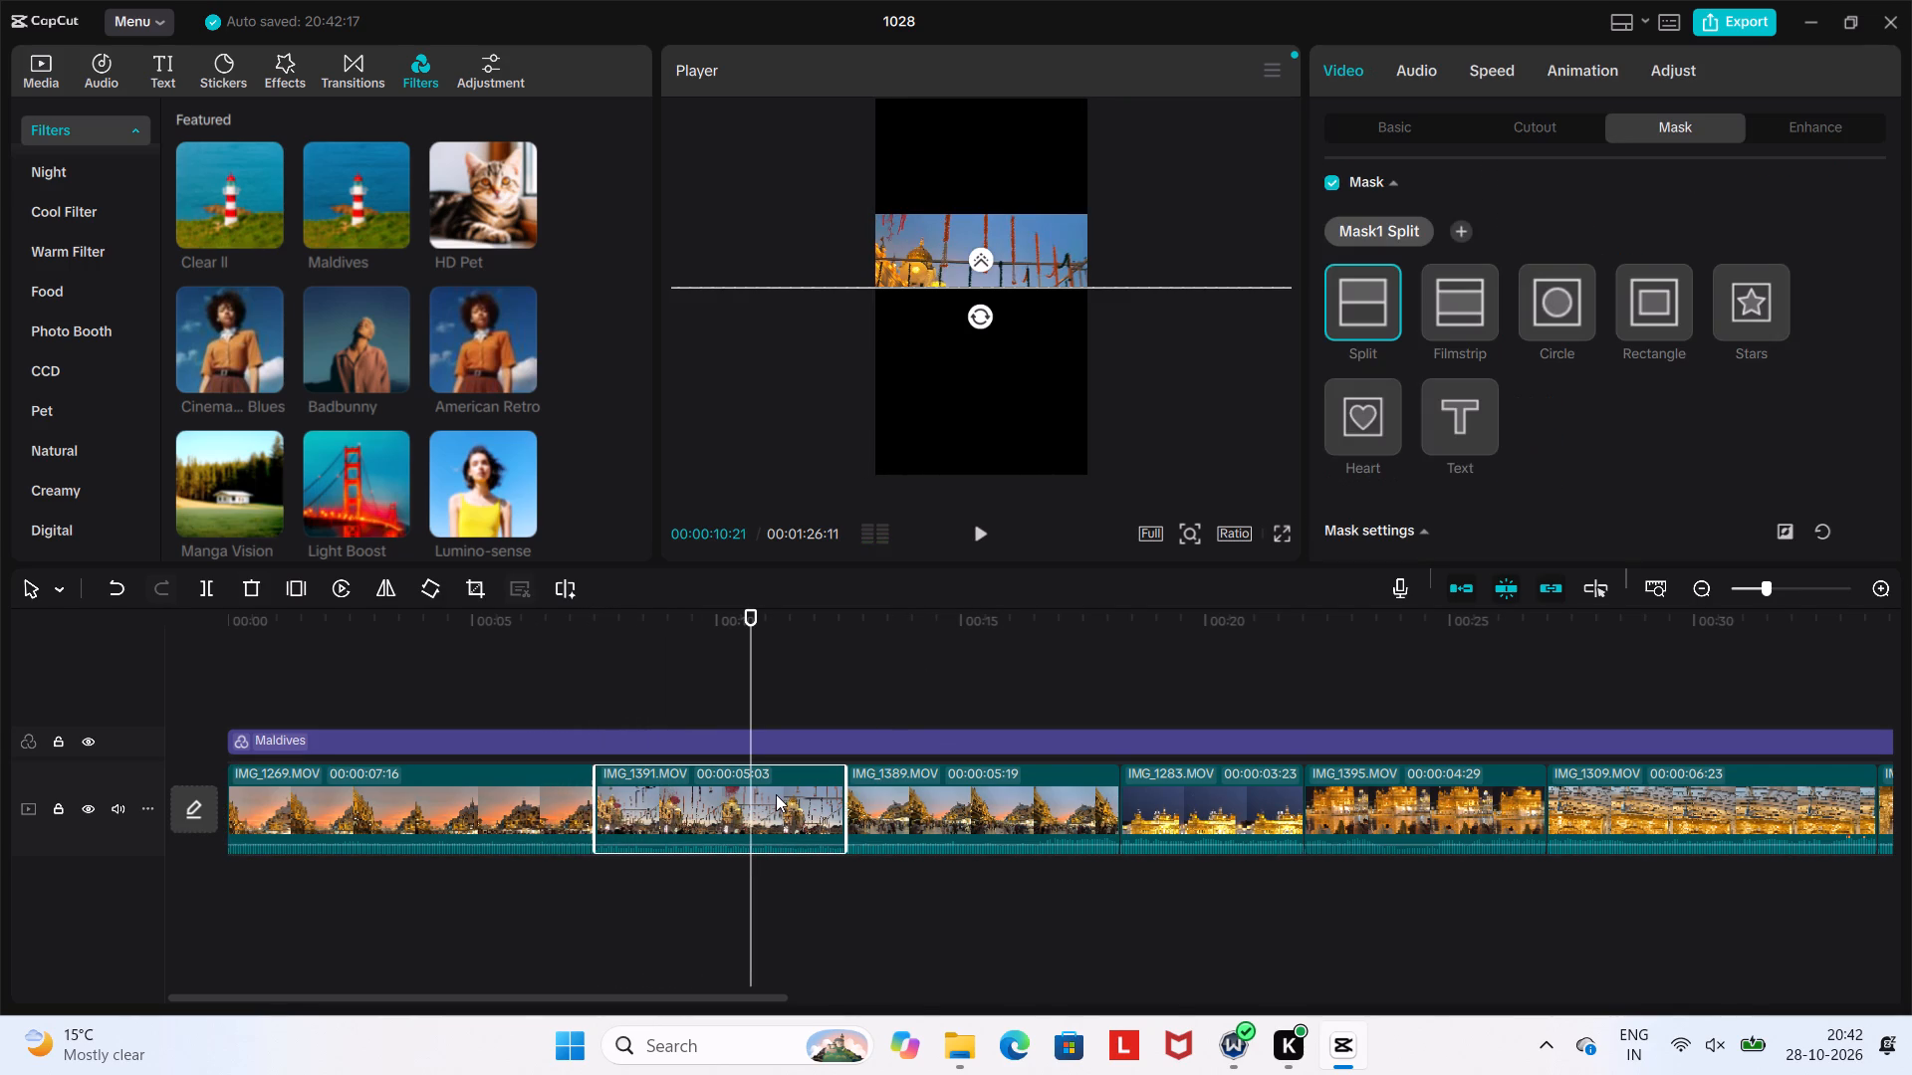
{"action": "left_click", "coordinate": [975, 262]}
{"action": "left_click_drag", "start_coordinate": [966, 292], "coordinate": [967, 332]}
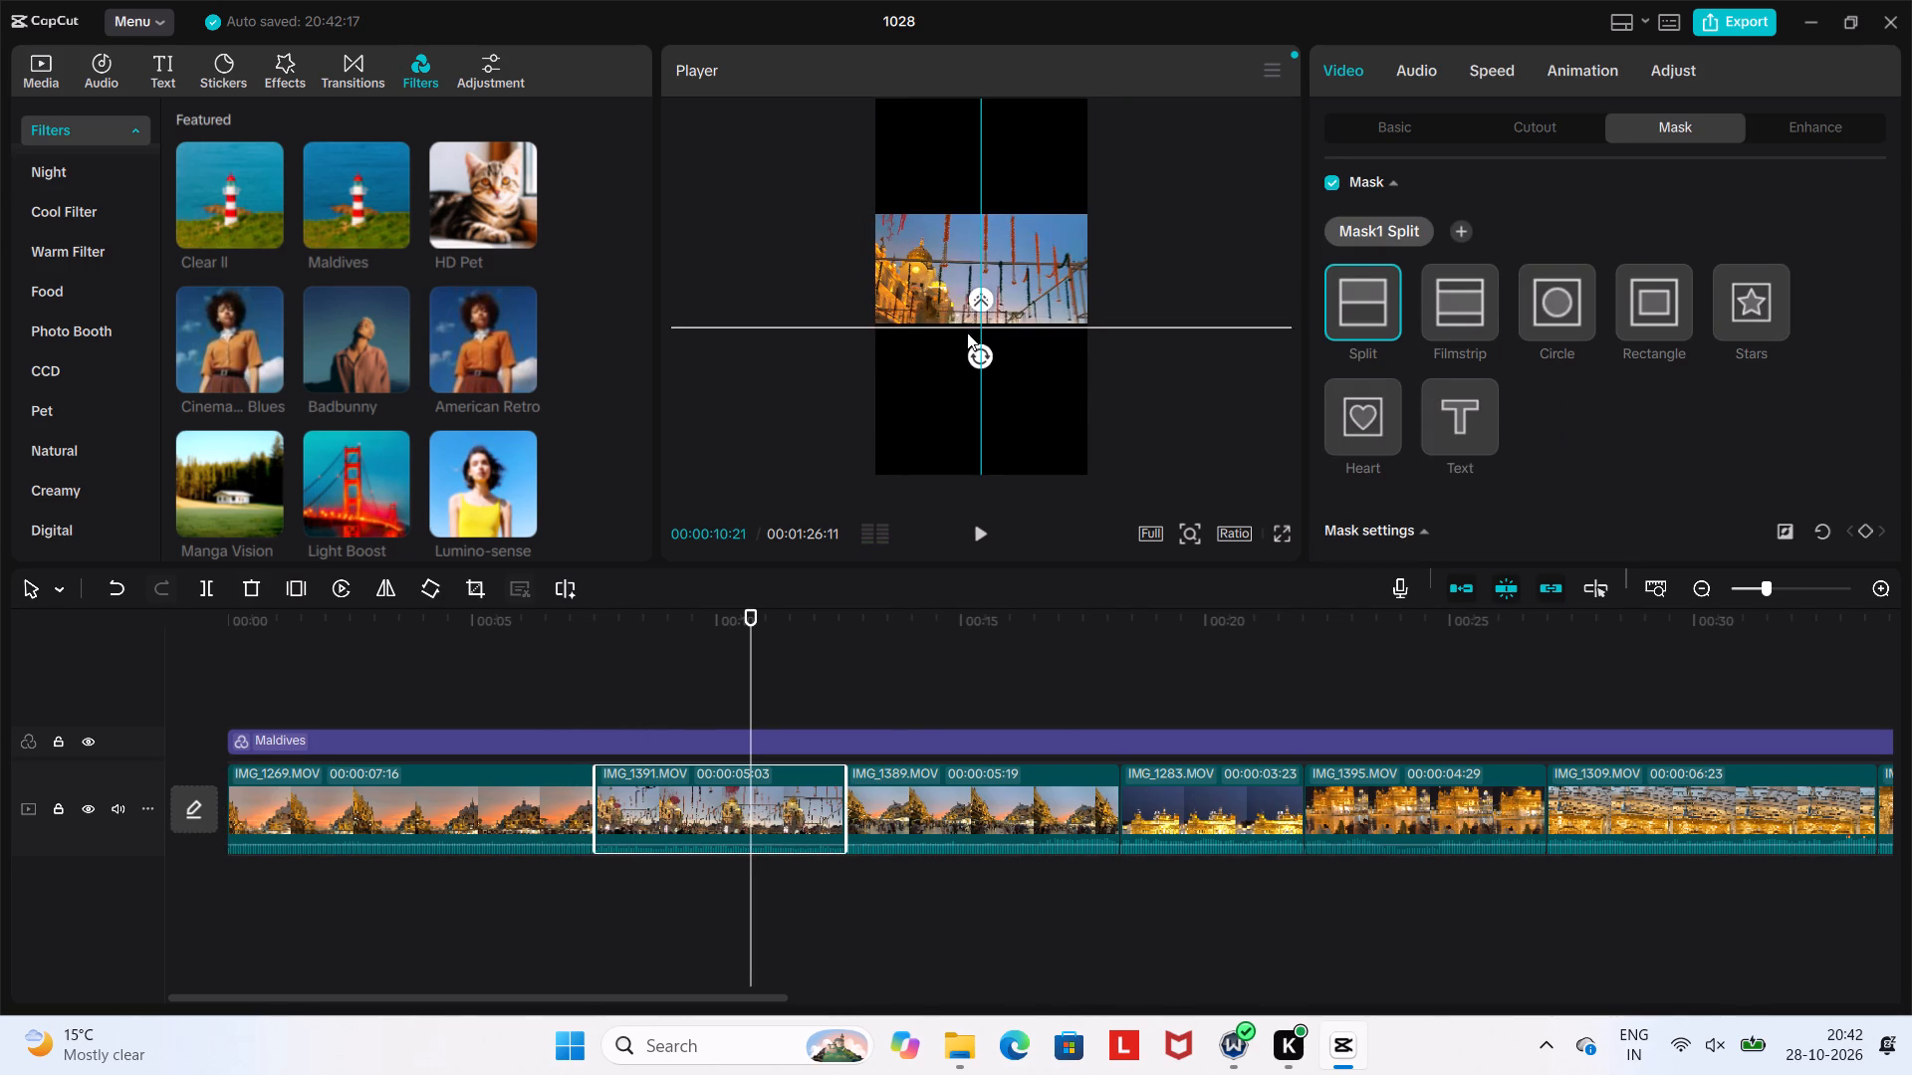
{"action": "left_click_drag", "start_coordinate": [967, 332], "coordinate": [1004, 573]}
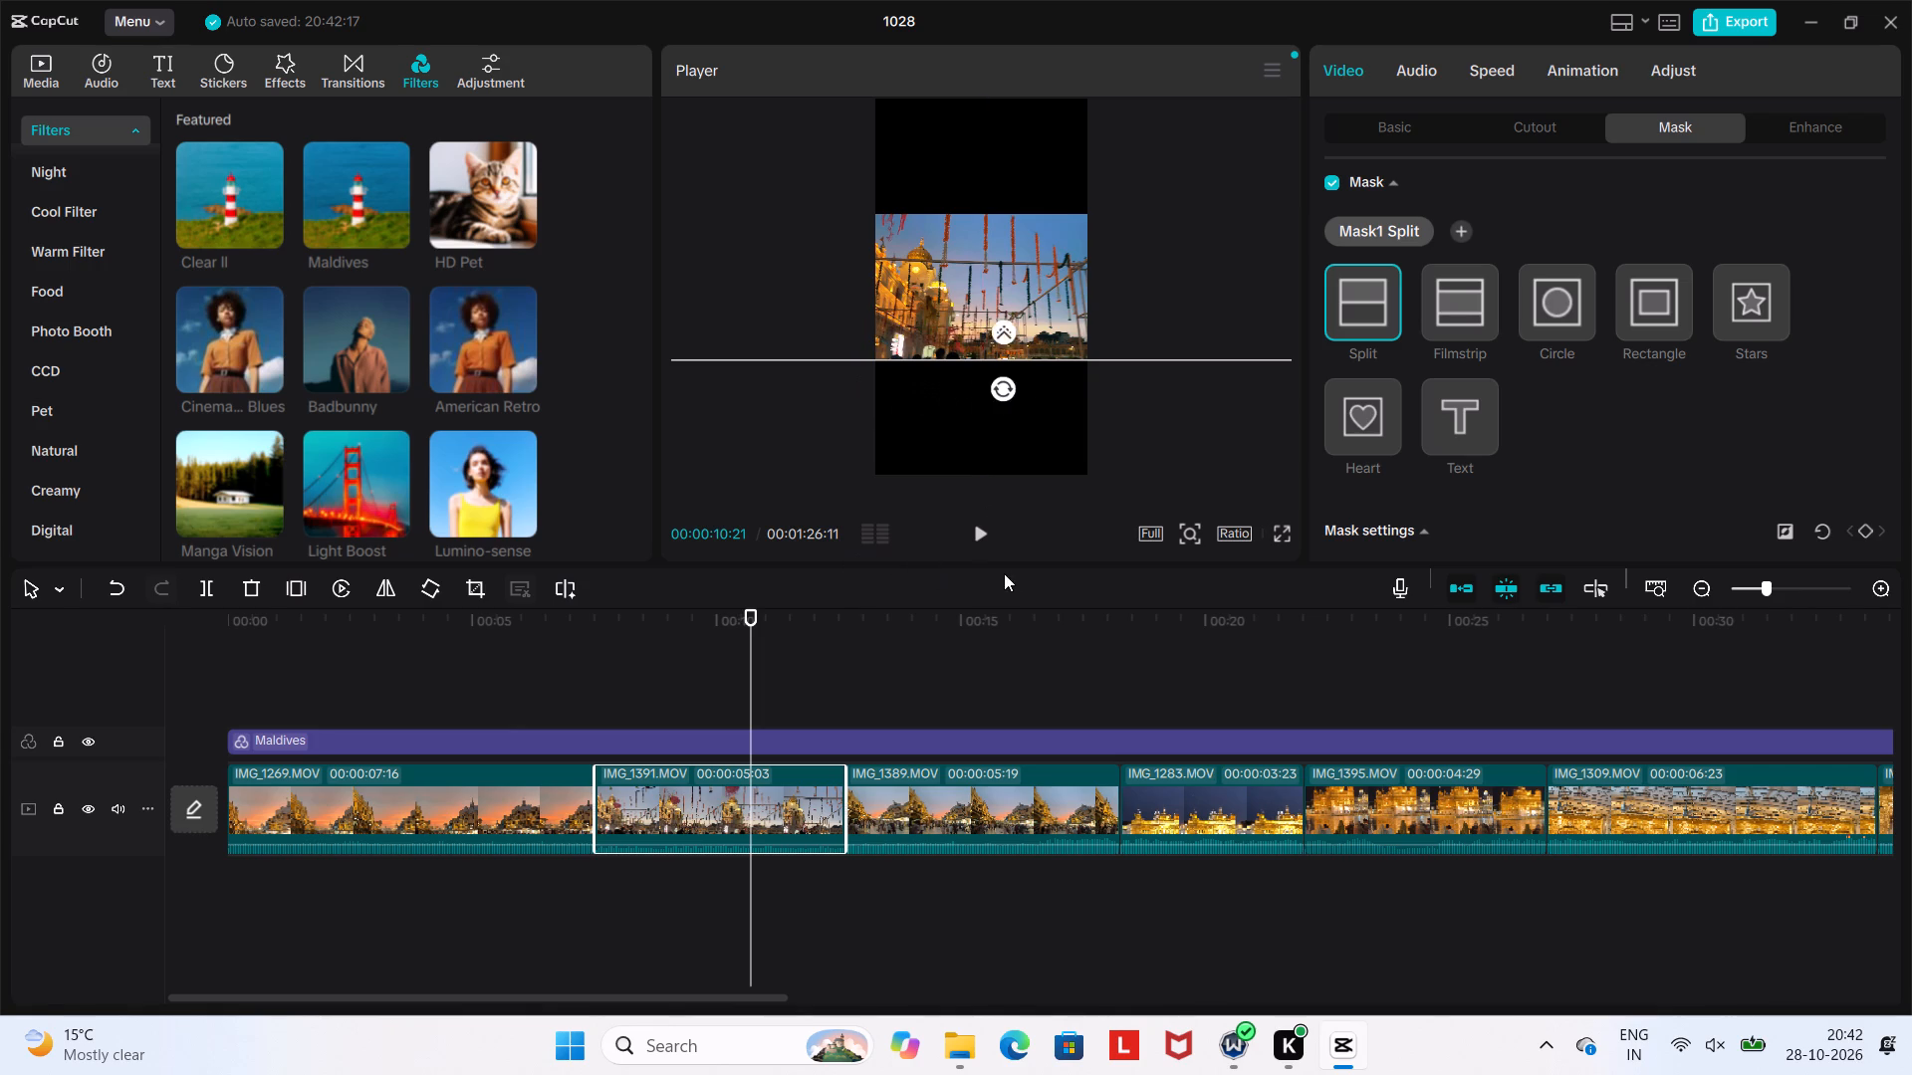
{"action": "left_click_drag", "start_coordinate": [1004, 573], "coordinate": [947, 586]}
{"action": "left_click", "coordinate": [1009, 238]}
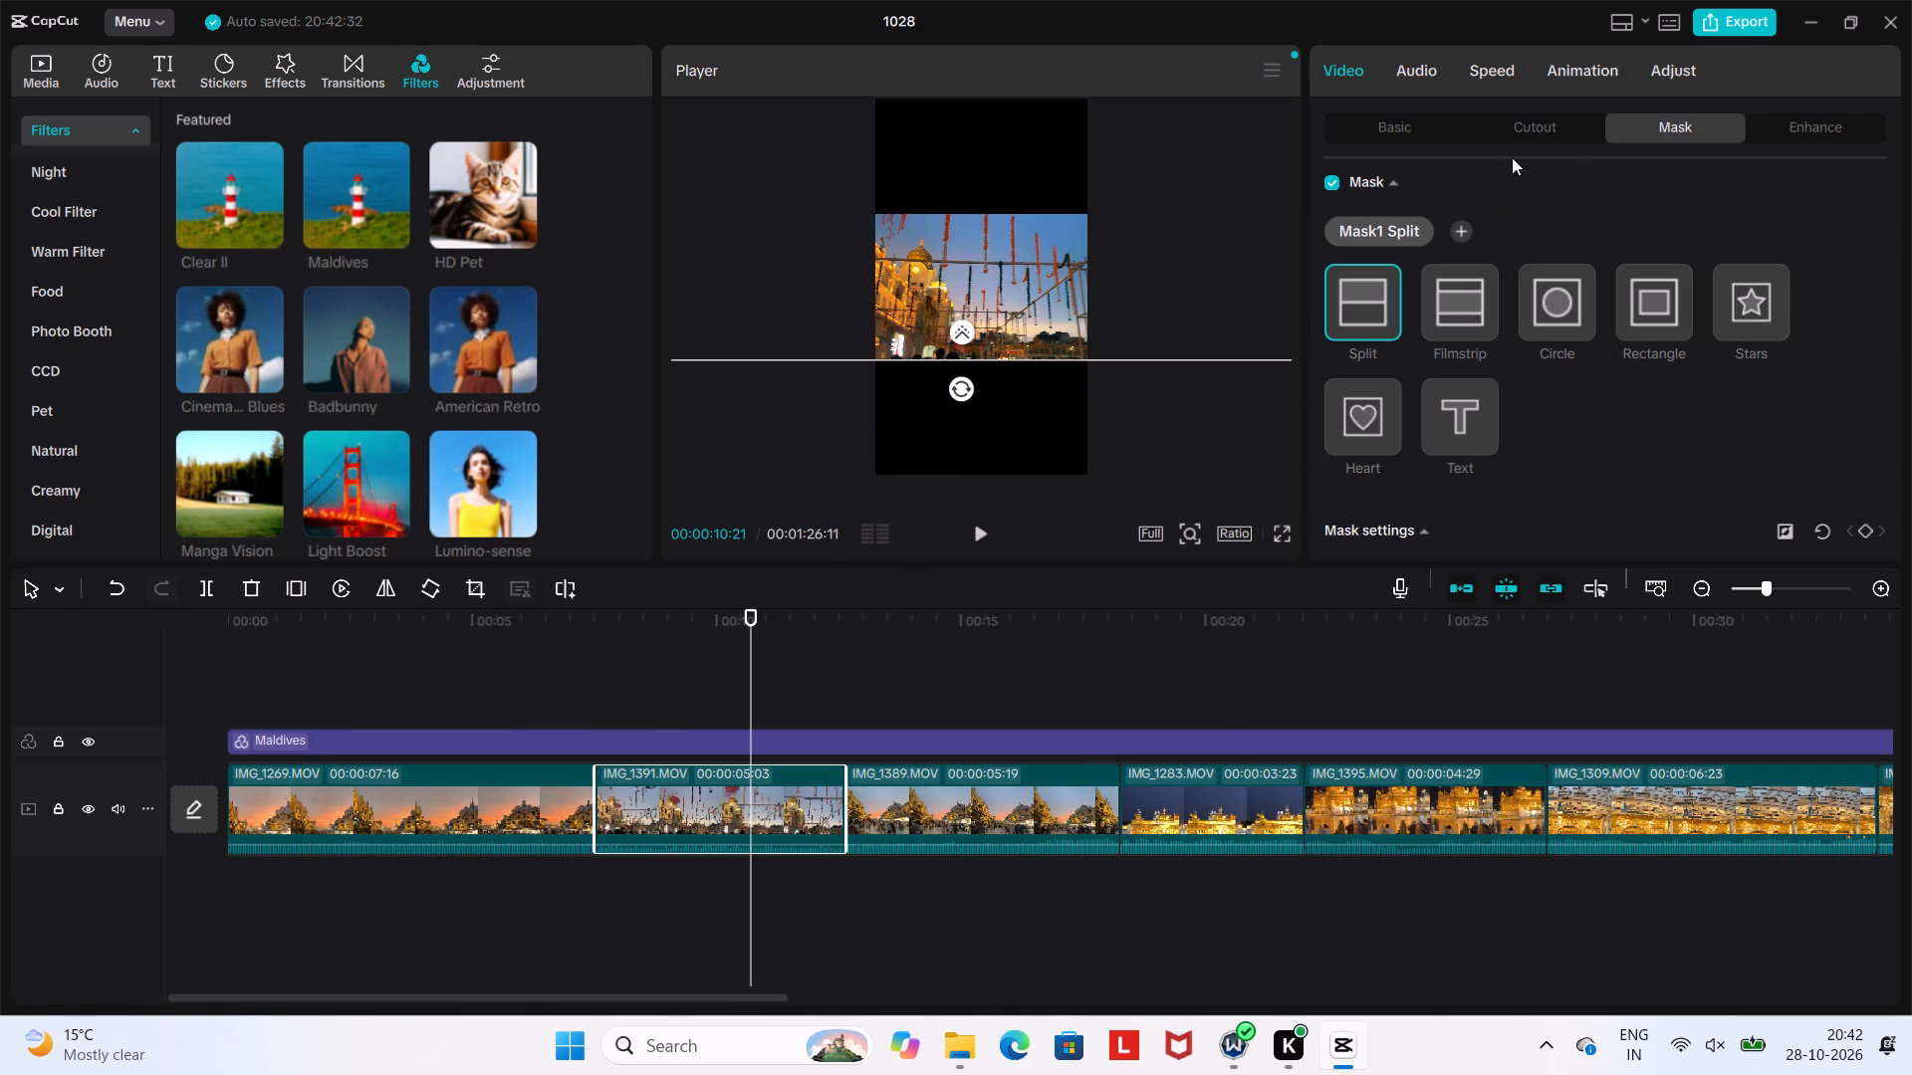
{"action": "left_click", "coordinate": [1500, 135]}
{"action": "left_click", "coordinate": [1603, 132]}
{"action": "left_click", "coordinate": [1642, 134]}
Shorten the end of the Maldives filter so it finishes level with the end of the closing IMG_1267.MOV clip.
{"action": "left_click", "coordinate": [504, 830]}
{"action": "left_click", "coordinate": [994, 534]}
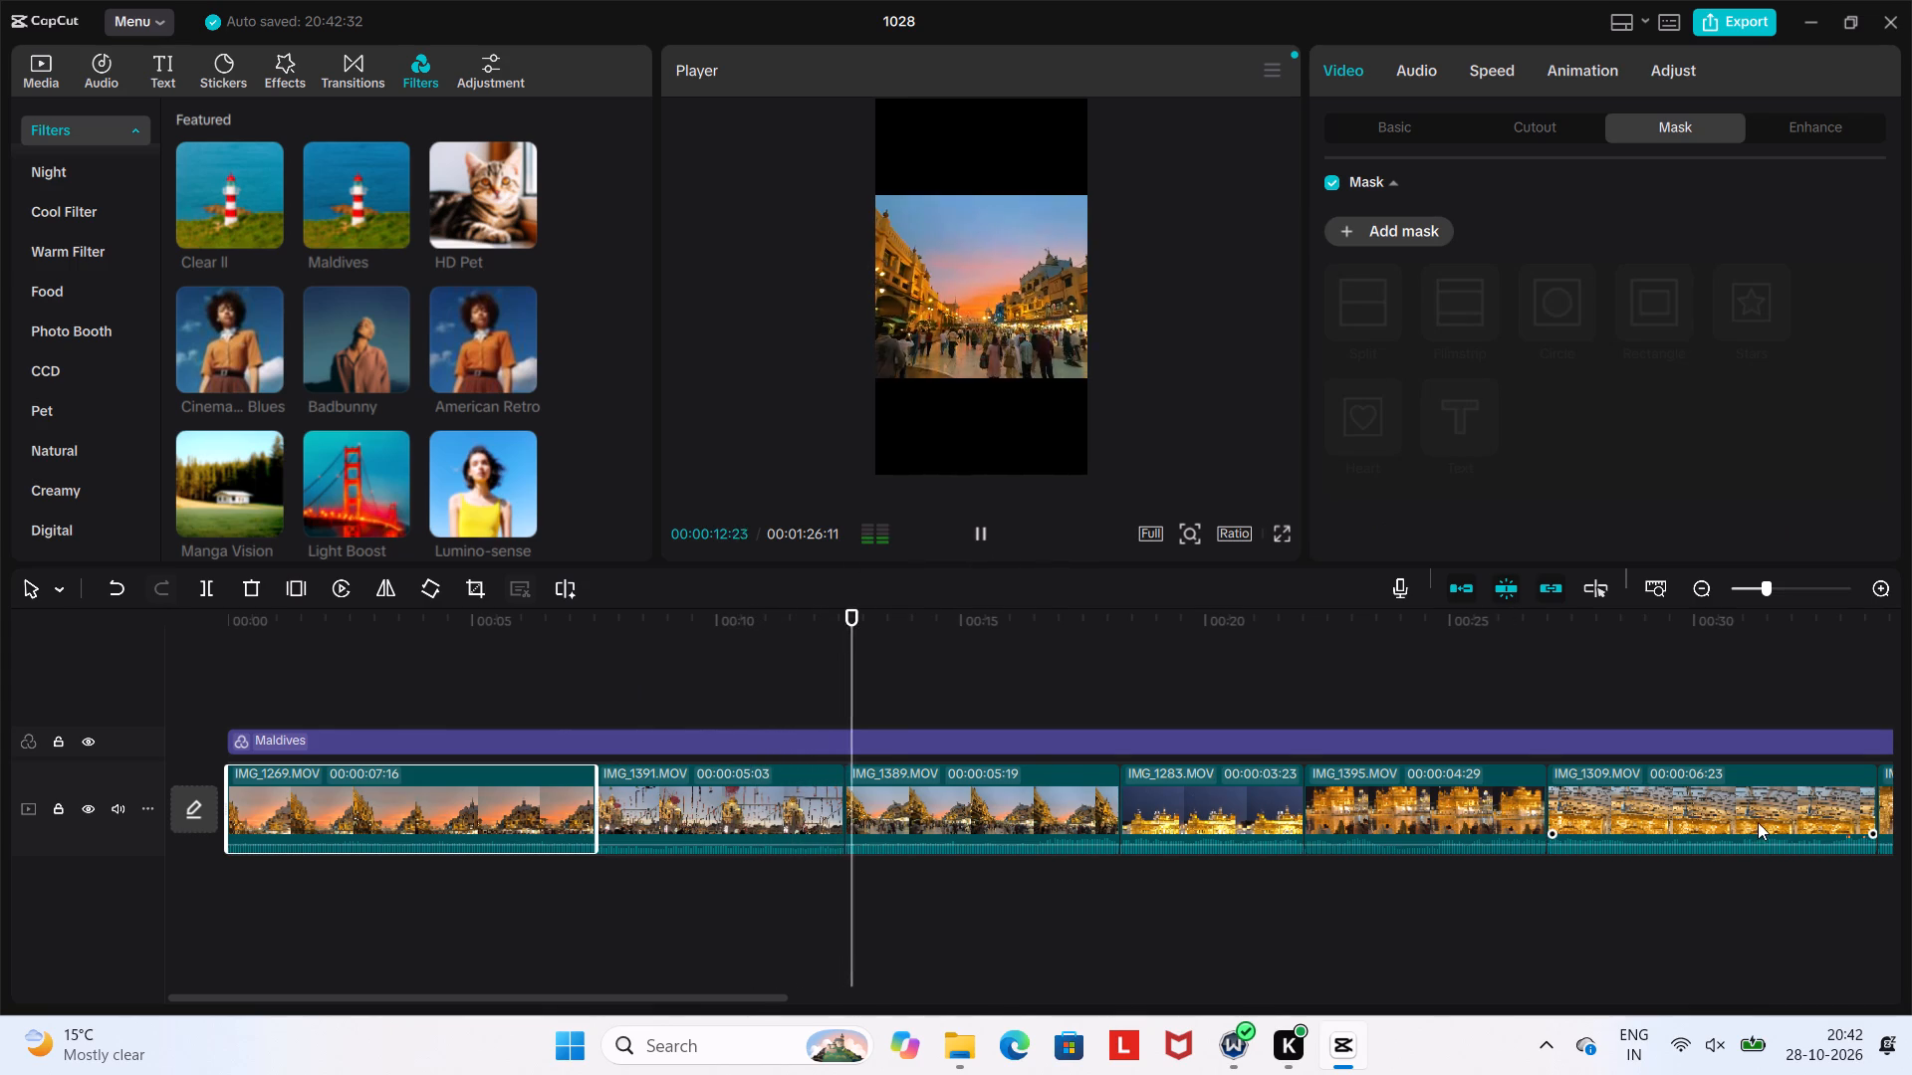
{"action": "left_click_drag", "start_coordinate": [916, 613], "coordinate": [1212, 616]}
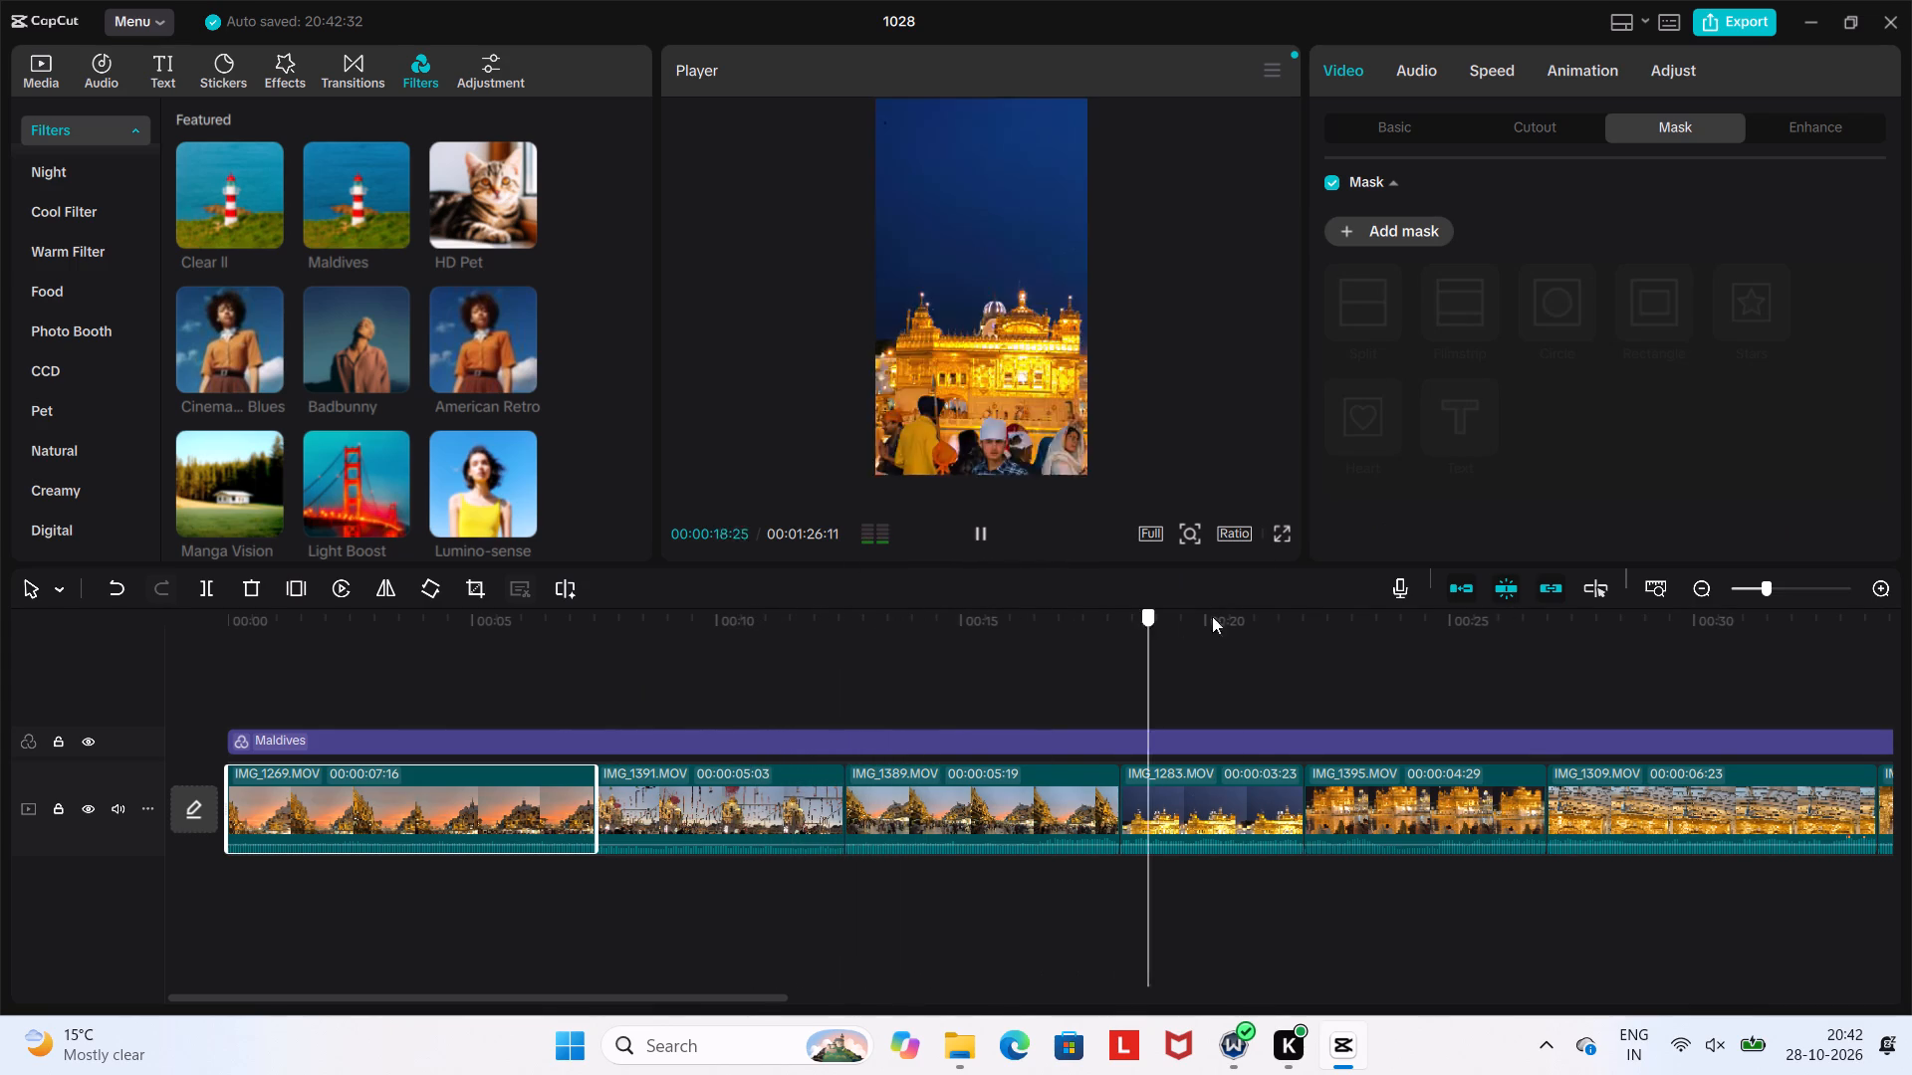
{"action": "left_click_drag", "start_coordinate": [1212, 616], "coordinate": [1911, 618]}
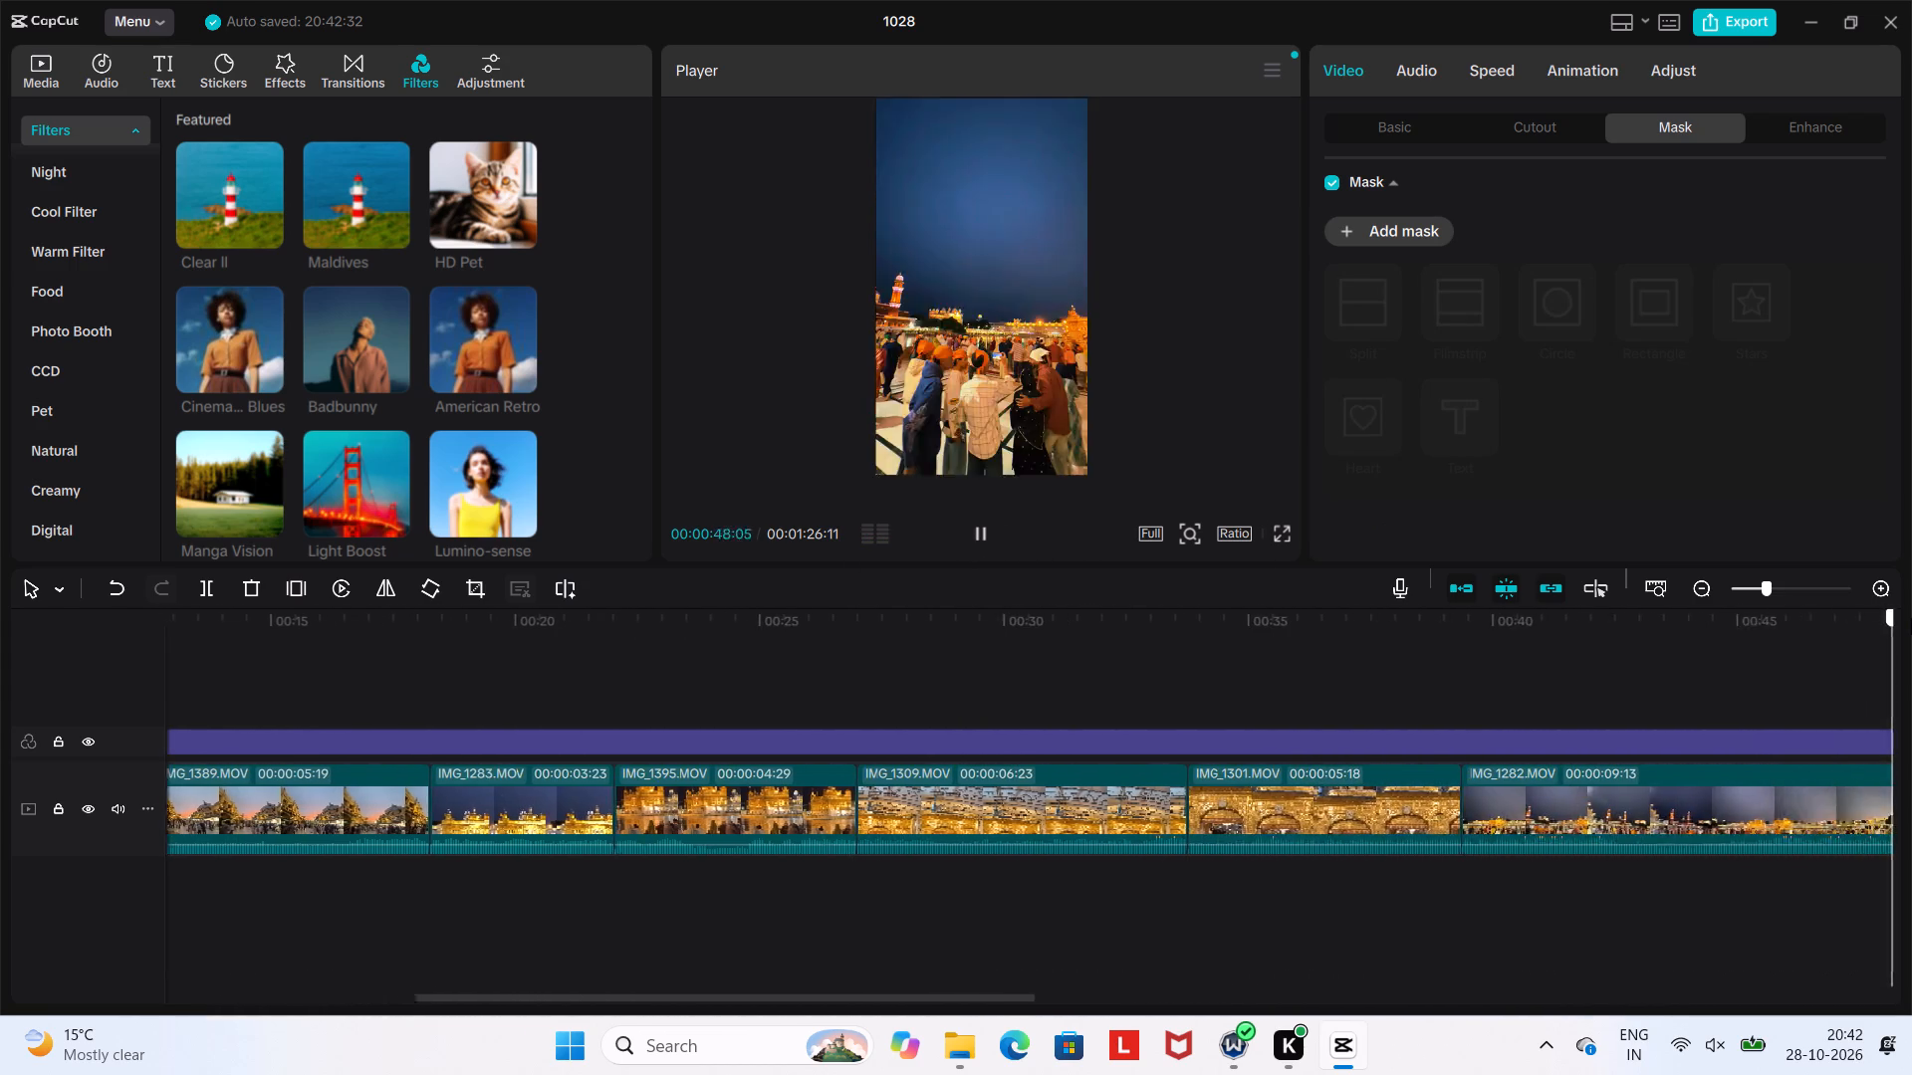
{"action": "left_click_drag", "start_coordinate": [1911, 618], "coordinate": [912, 756]}
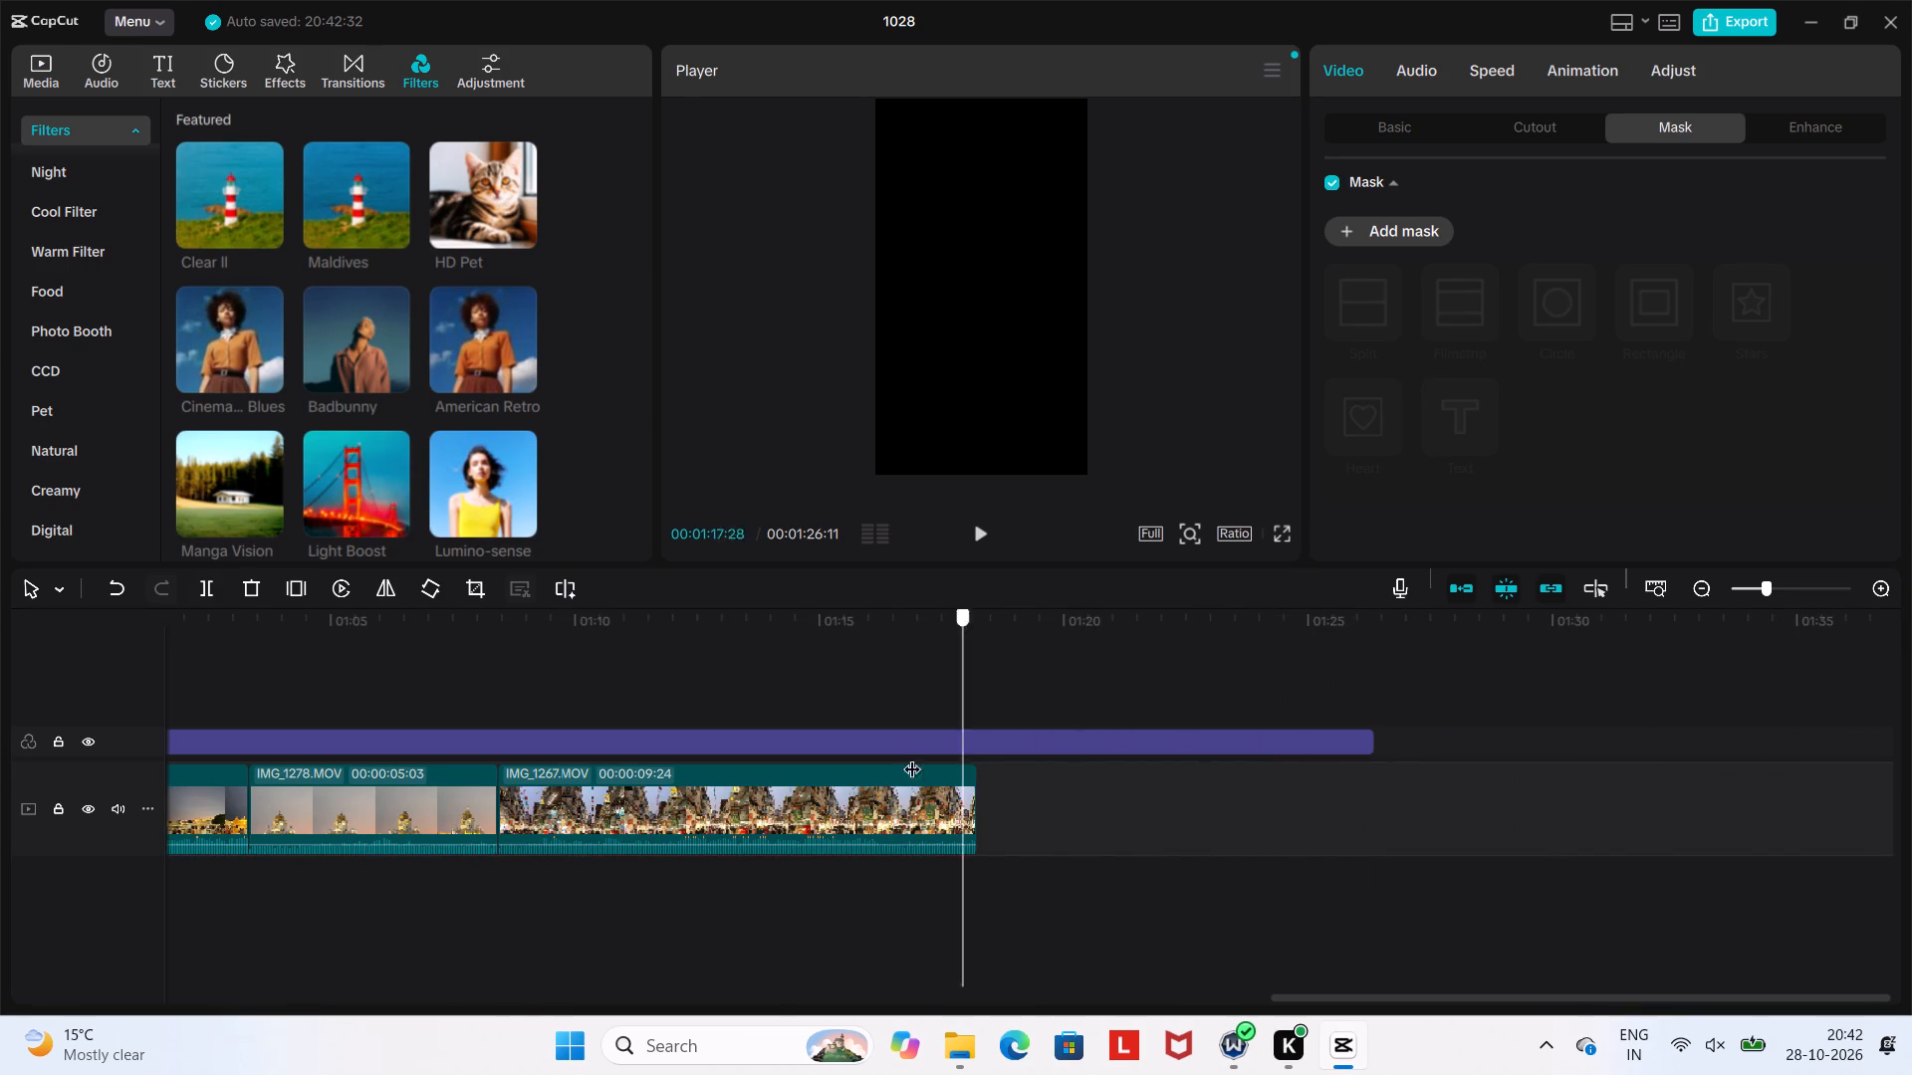
{"action": "left_click_drag", "start_coordinate": [912, 756], "coordinate": [851, 768]}
{"action": "left_click", "coordinate": [1370, 742]}
{"action": "left_click_drag", "start_coordinate": [1375, 748], "coordinate": [999, 788]}
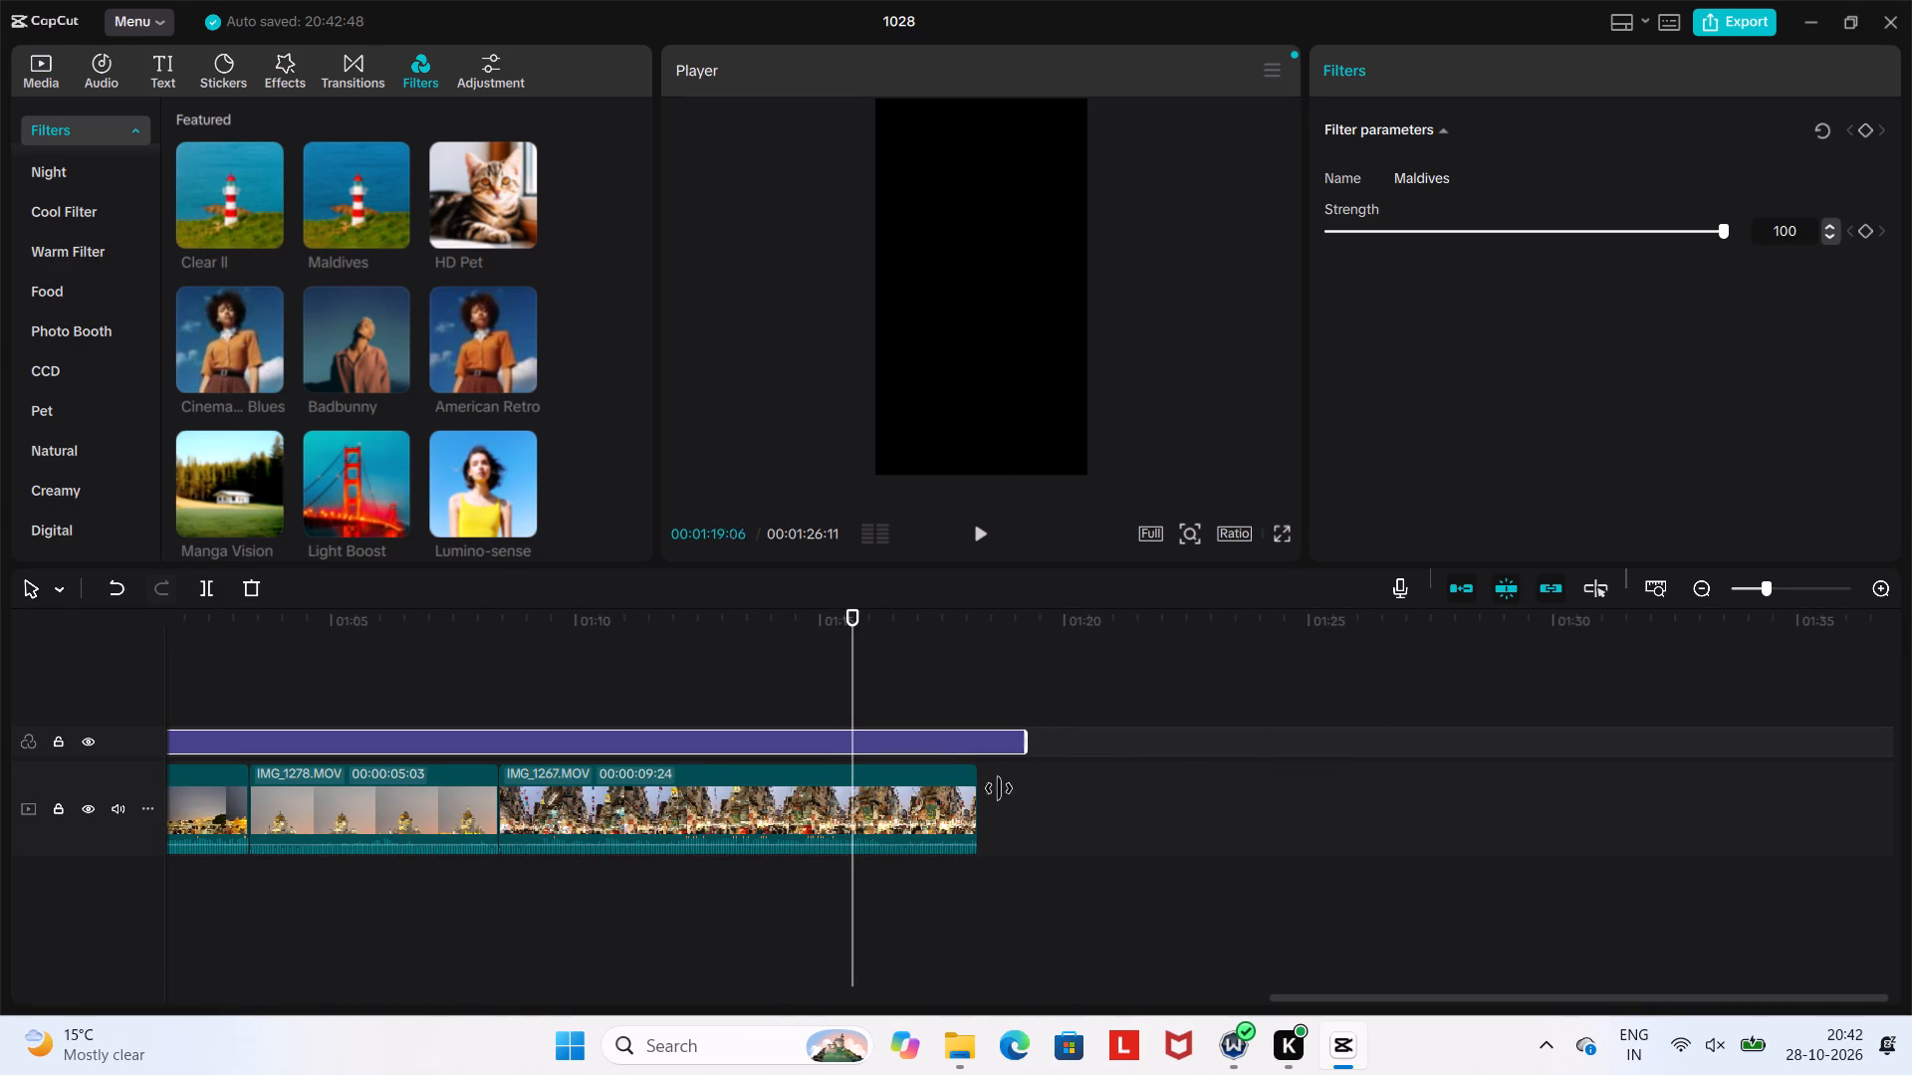
{"action": "left_click_drag", "start_coordinate": [999, 788], "coordinate": [970, 793]}
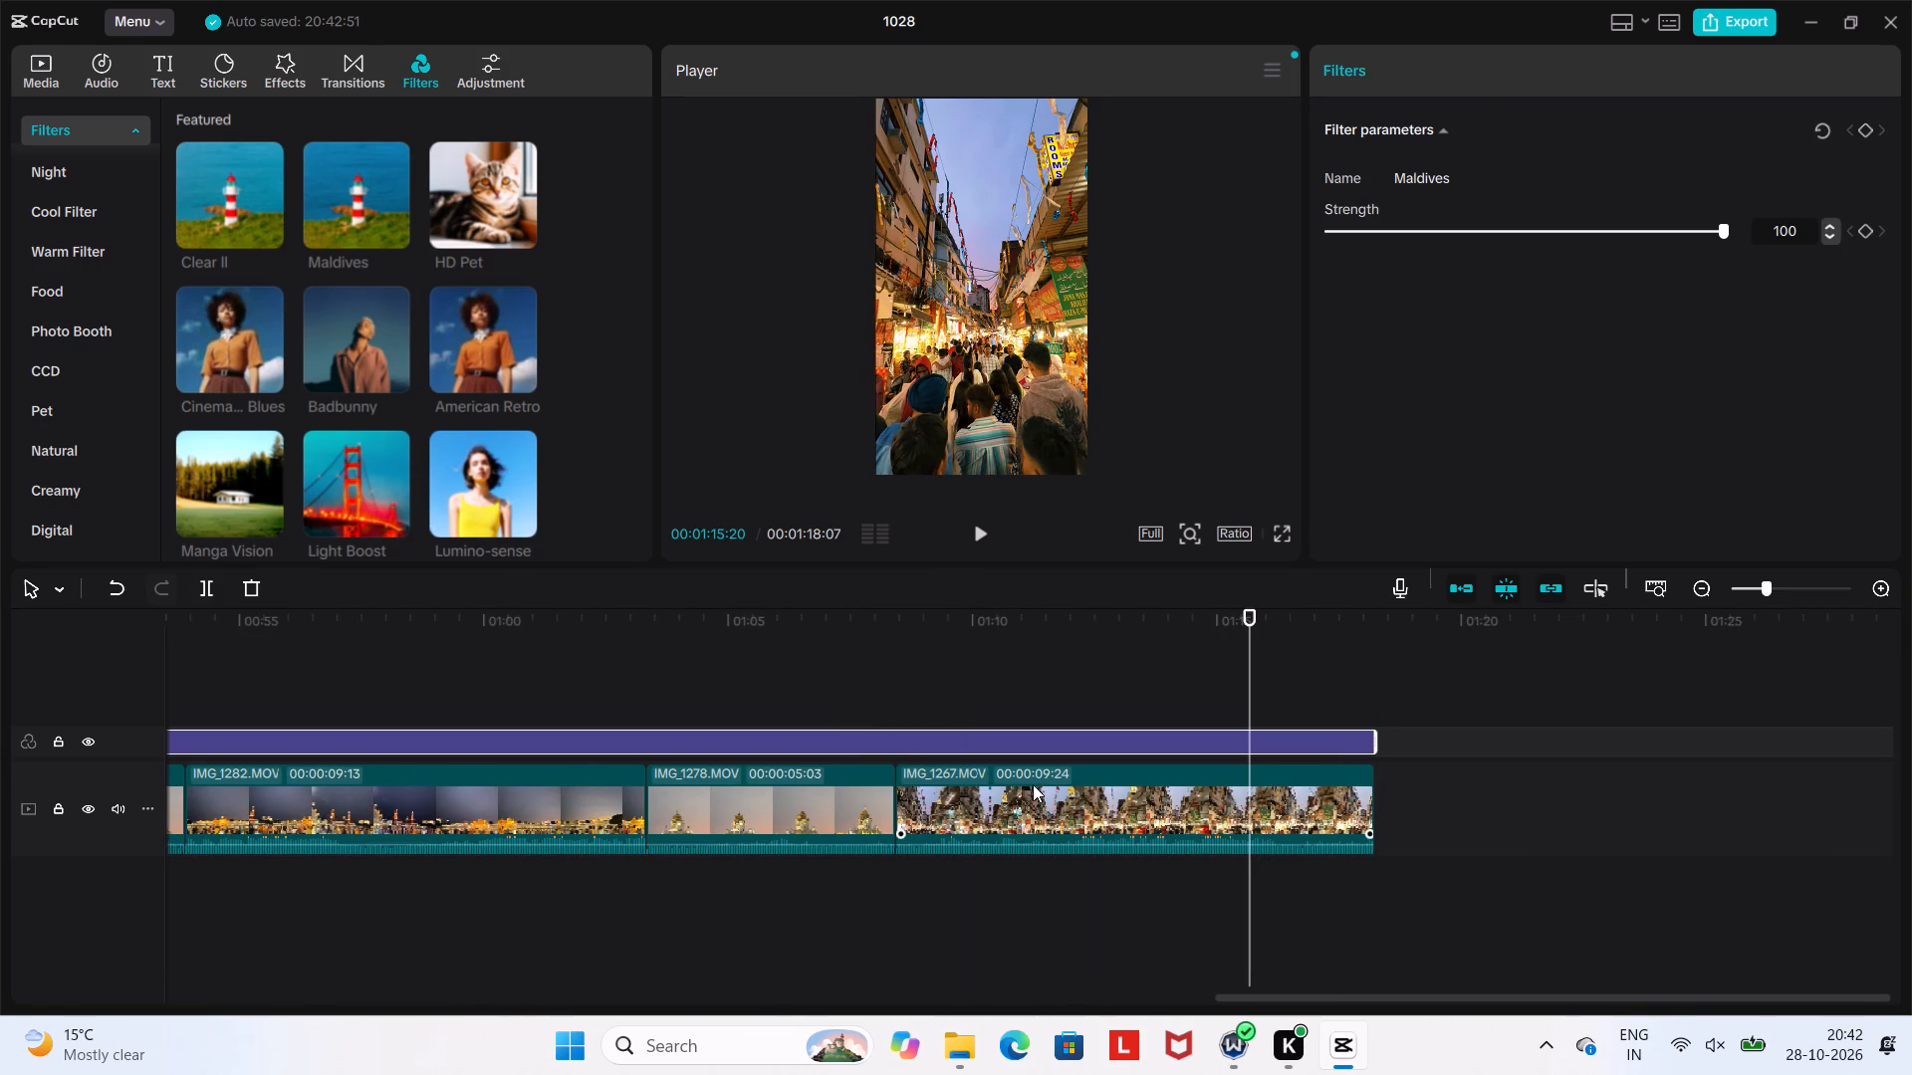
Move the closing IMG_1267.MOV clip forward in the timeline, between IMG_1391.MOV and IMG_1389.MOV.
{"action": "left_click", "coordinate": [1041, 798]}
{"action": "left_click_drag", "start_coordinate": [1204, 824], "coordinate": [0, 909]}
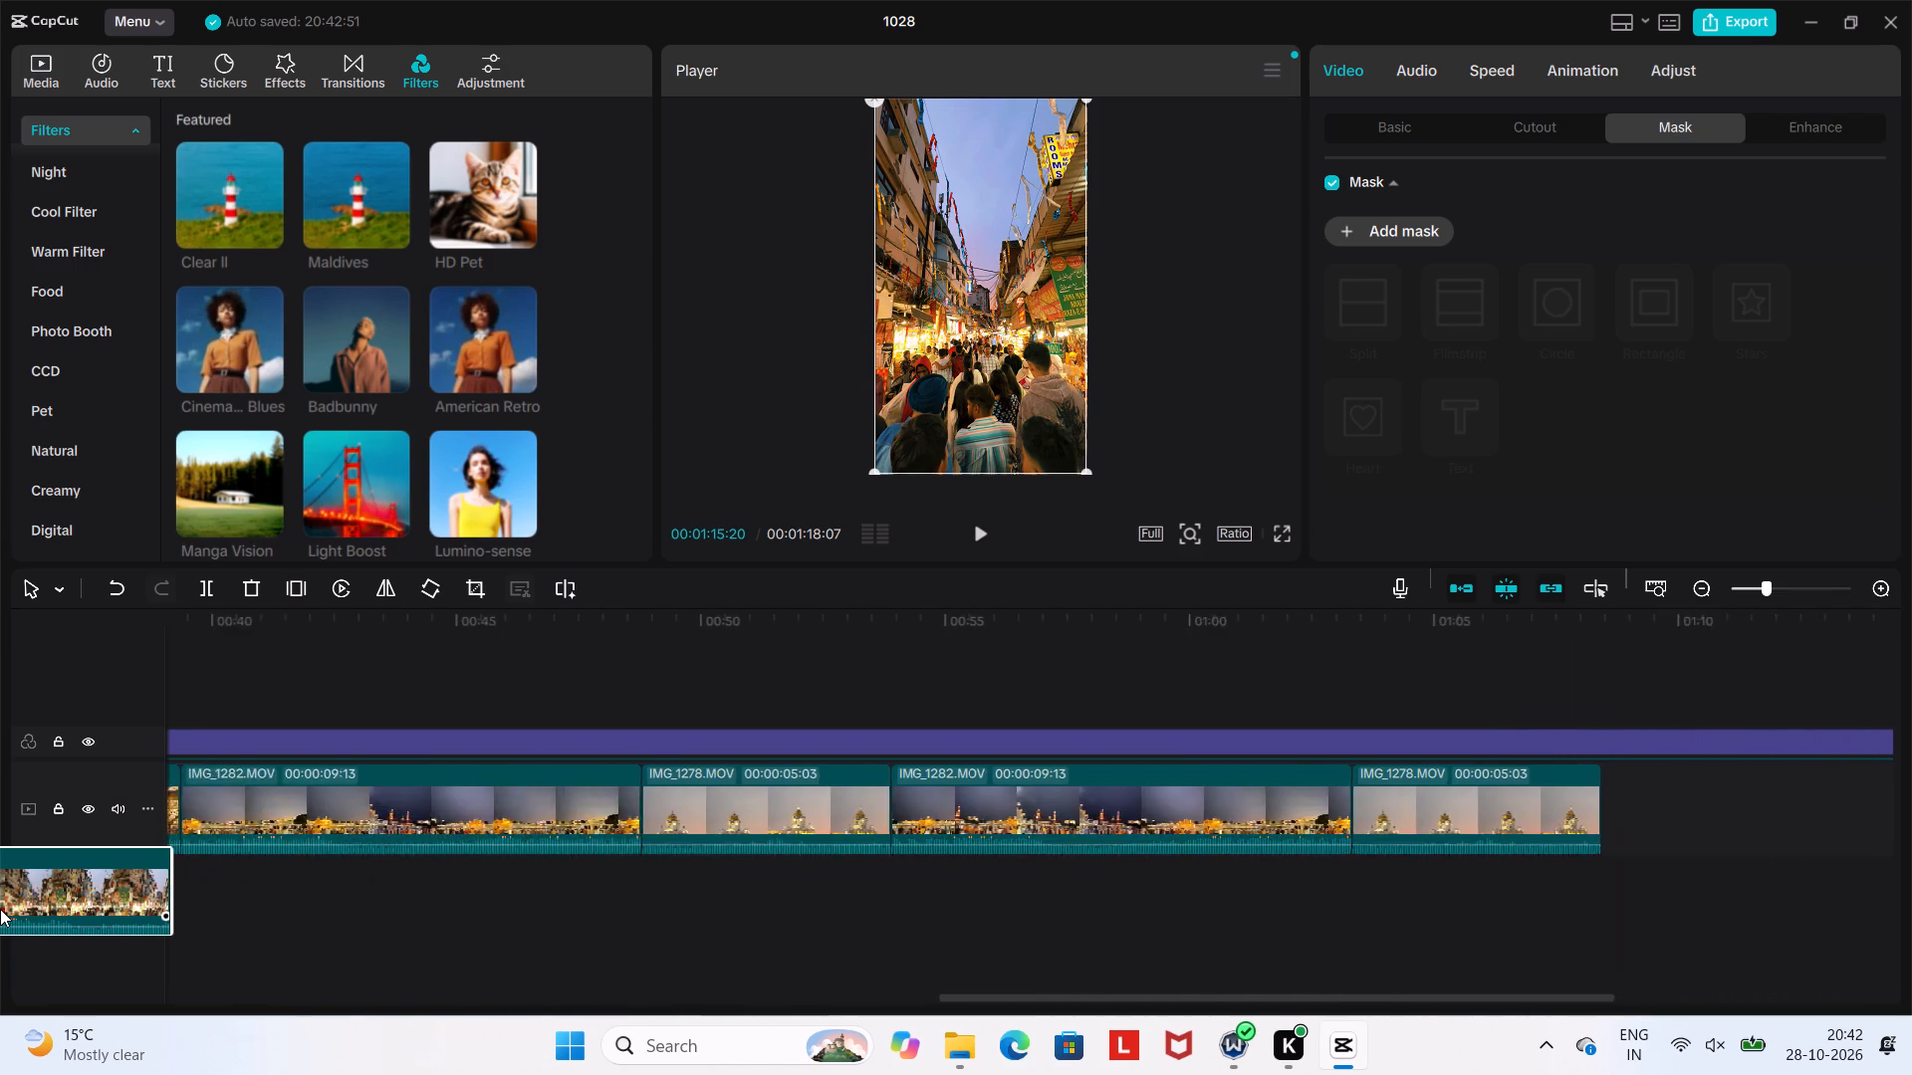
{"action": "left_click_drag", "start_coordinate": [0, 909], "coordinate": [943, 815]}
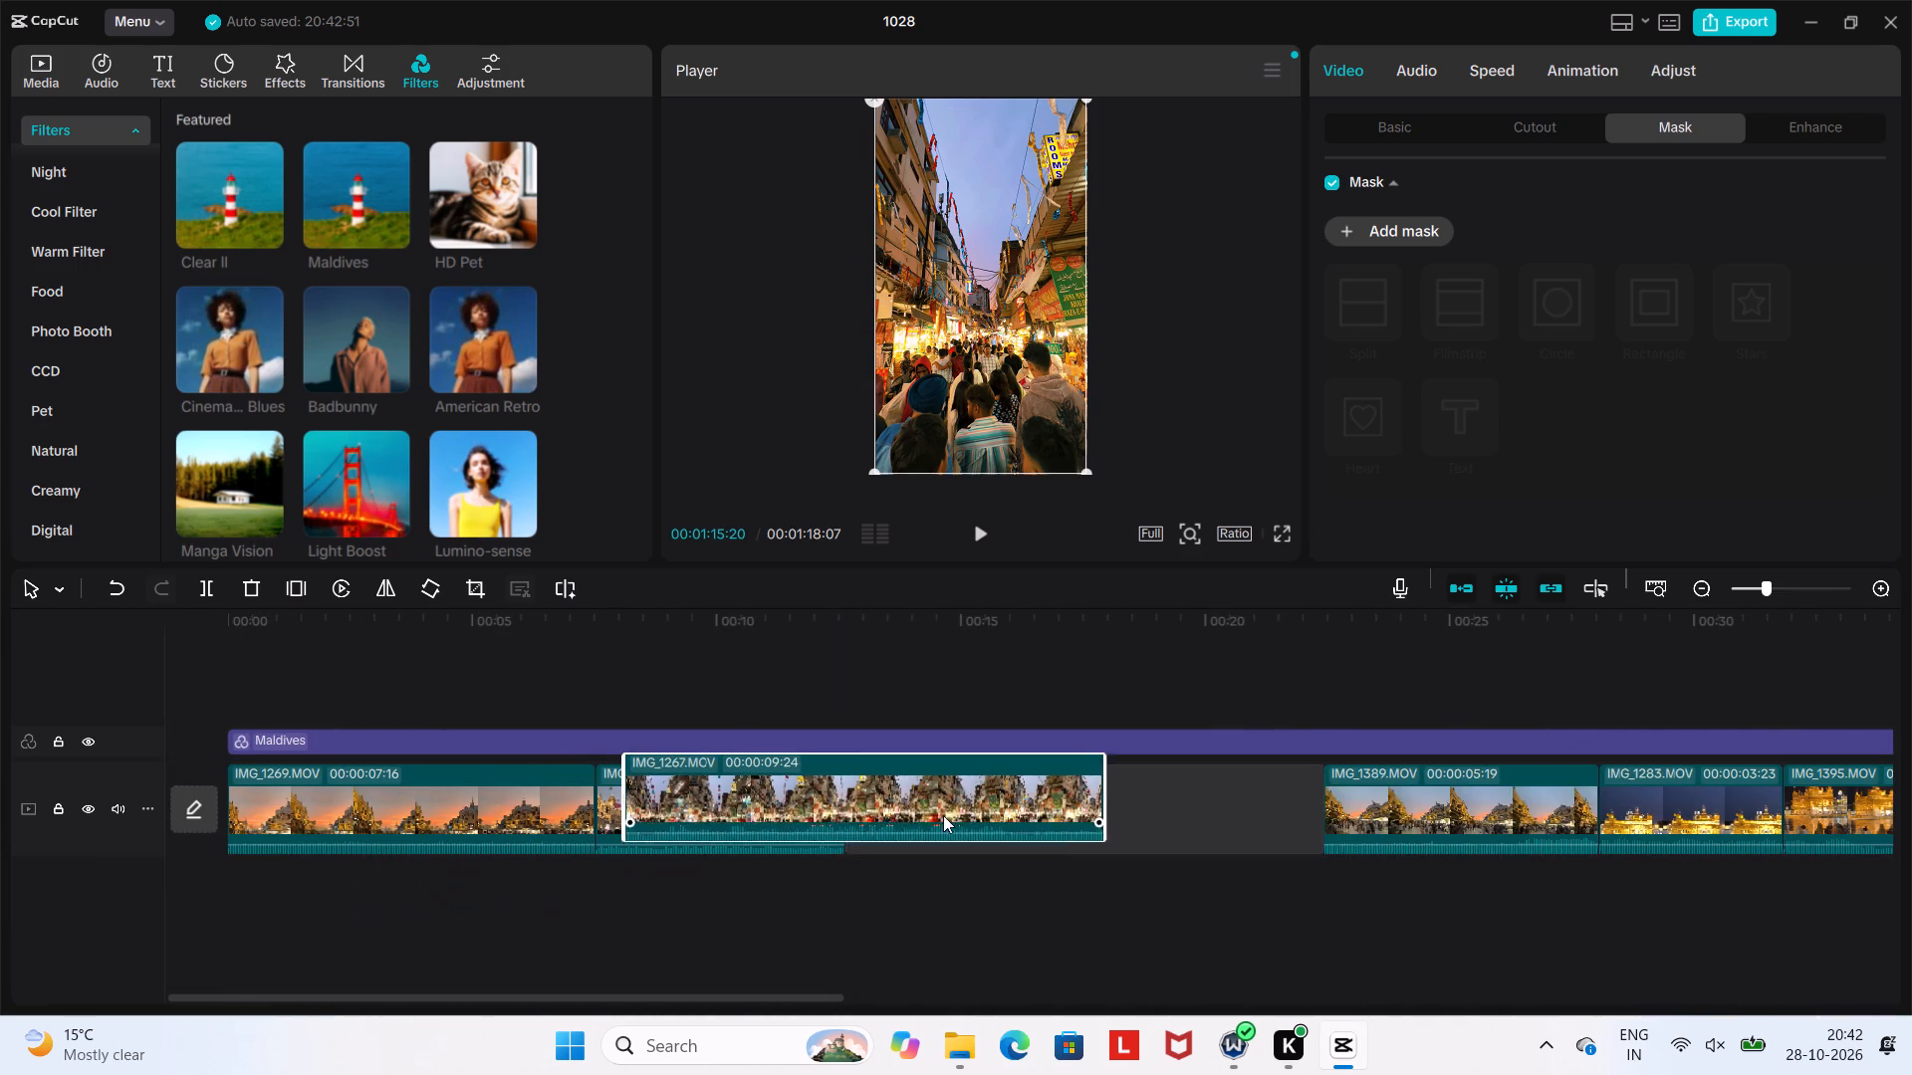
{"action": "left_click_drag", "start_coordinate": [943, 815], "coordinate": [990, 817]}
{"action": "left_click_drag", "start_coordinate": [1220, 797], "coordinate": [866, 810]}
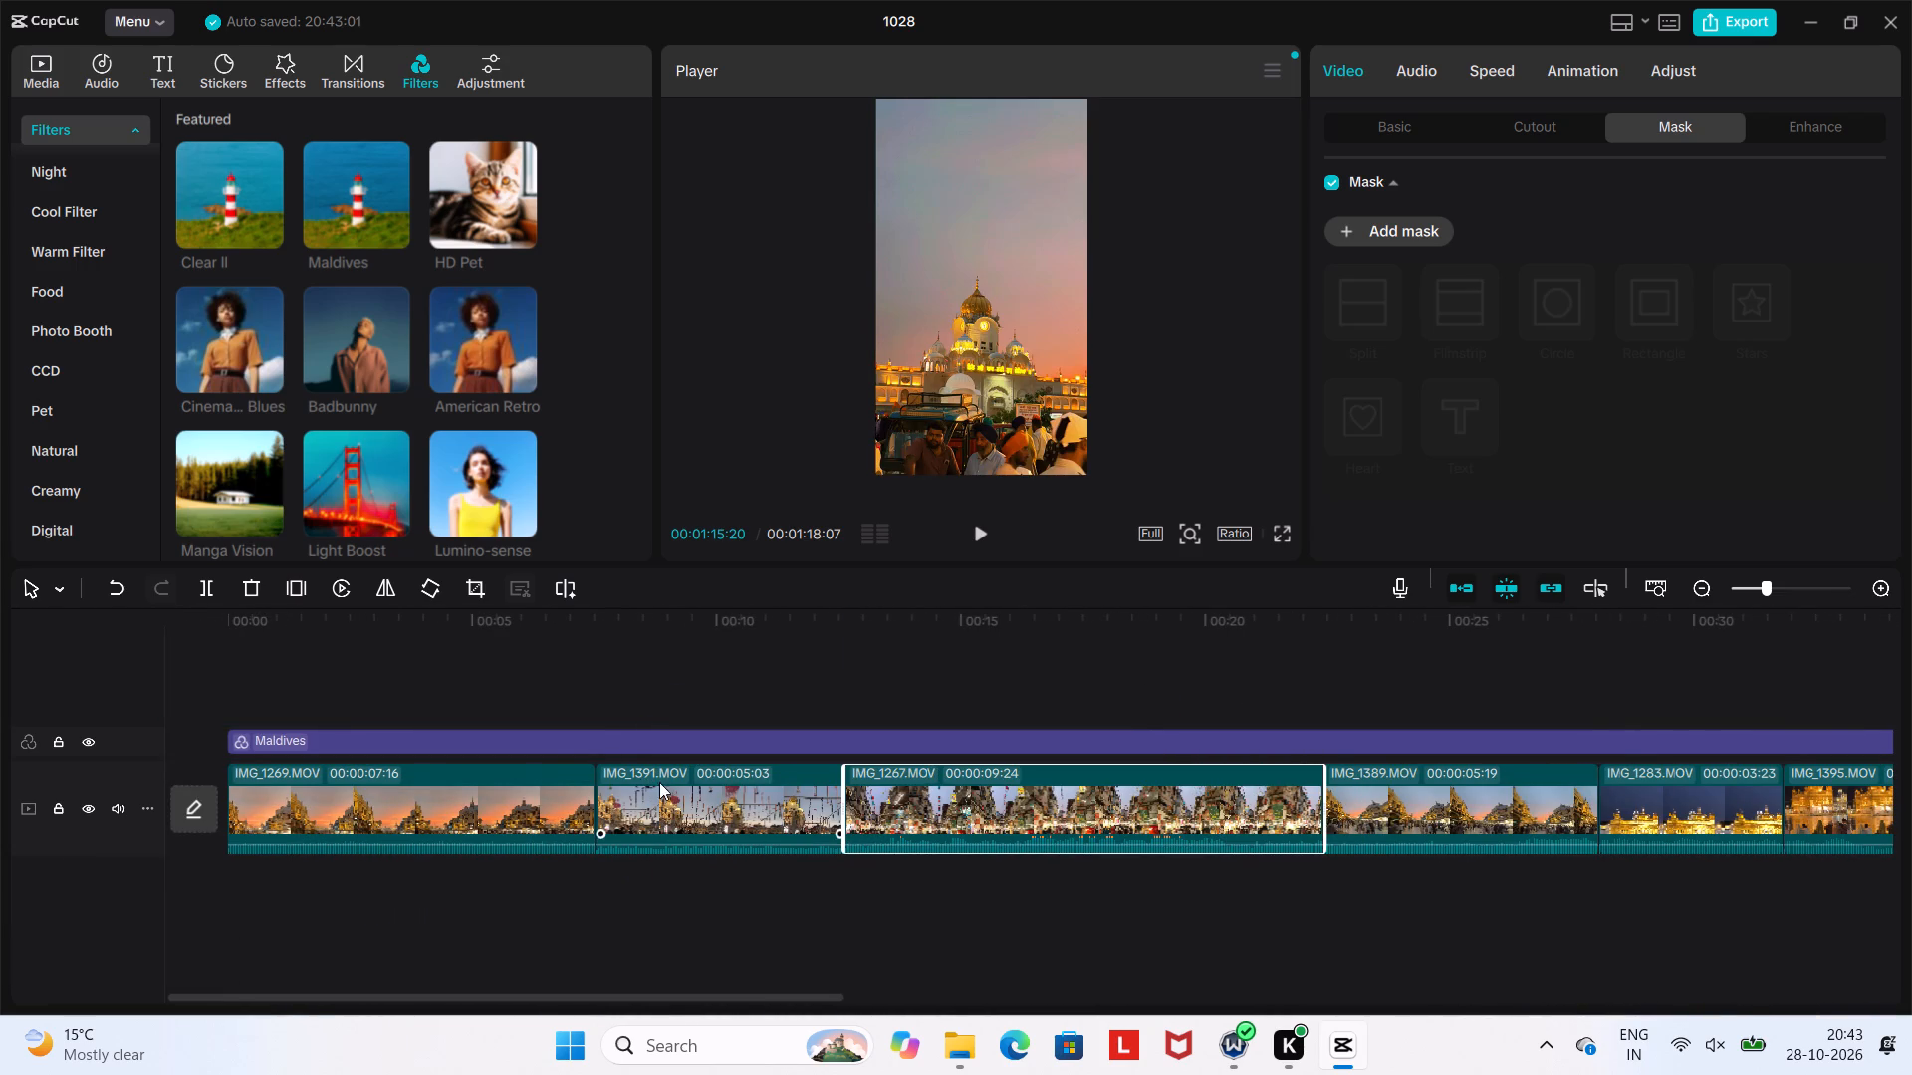
Play the opening clips from IMG_1269.MOV through IMG_1391.MOV into IMG_1267.MOV to check the new order.
{"action": "left_click", "coordinate": [340, 763]}
{"action": "left_click", "coordinate": [470, 802]}
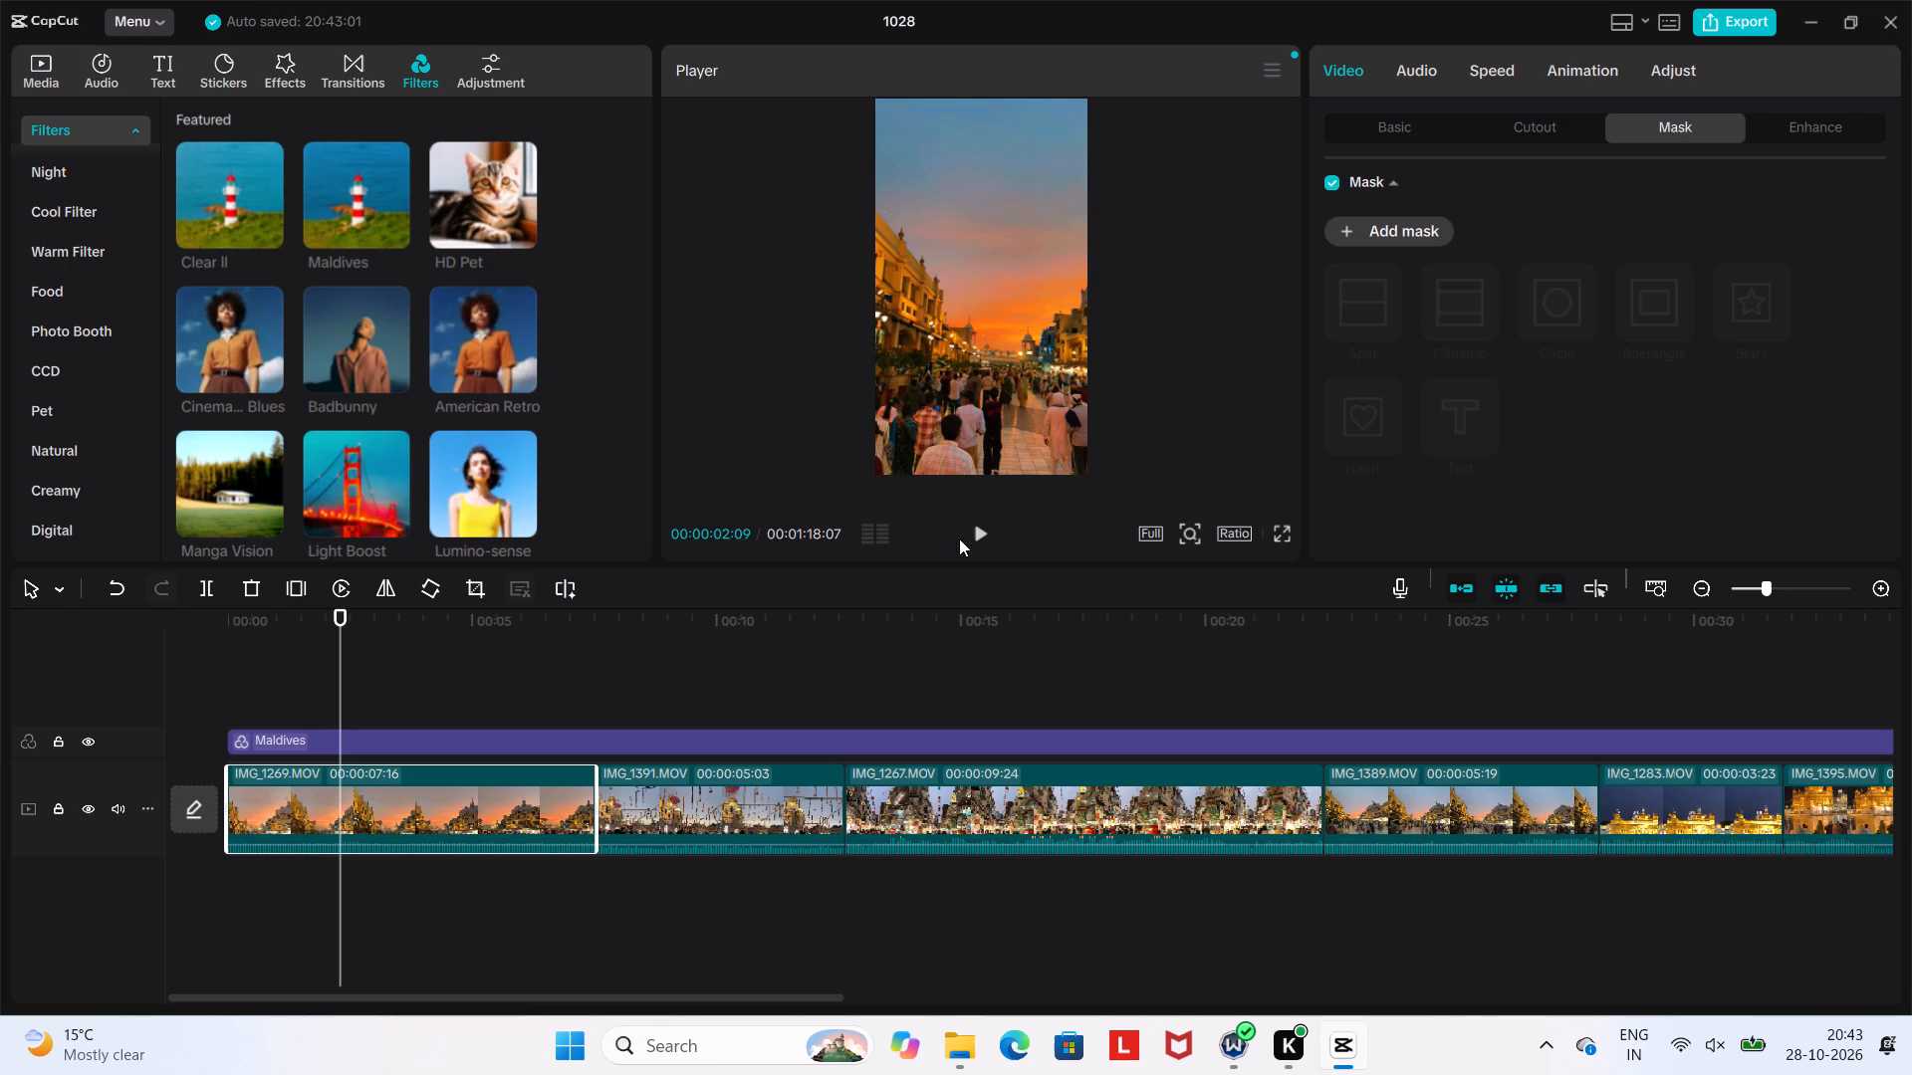
{"action": "left_click", "coordinate": [984, 533]}
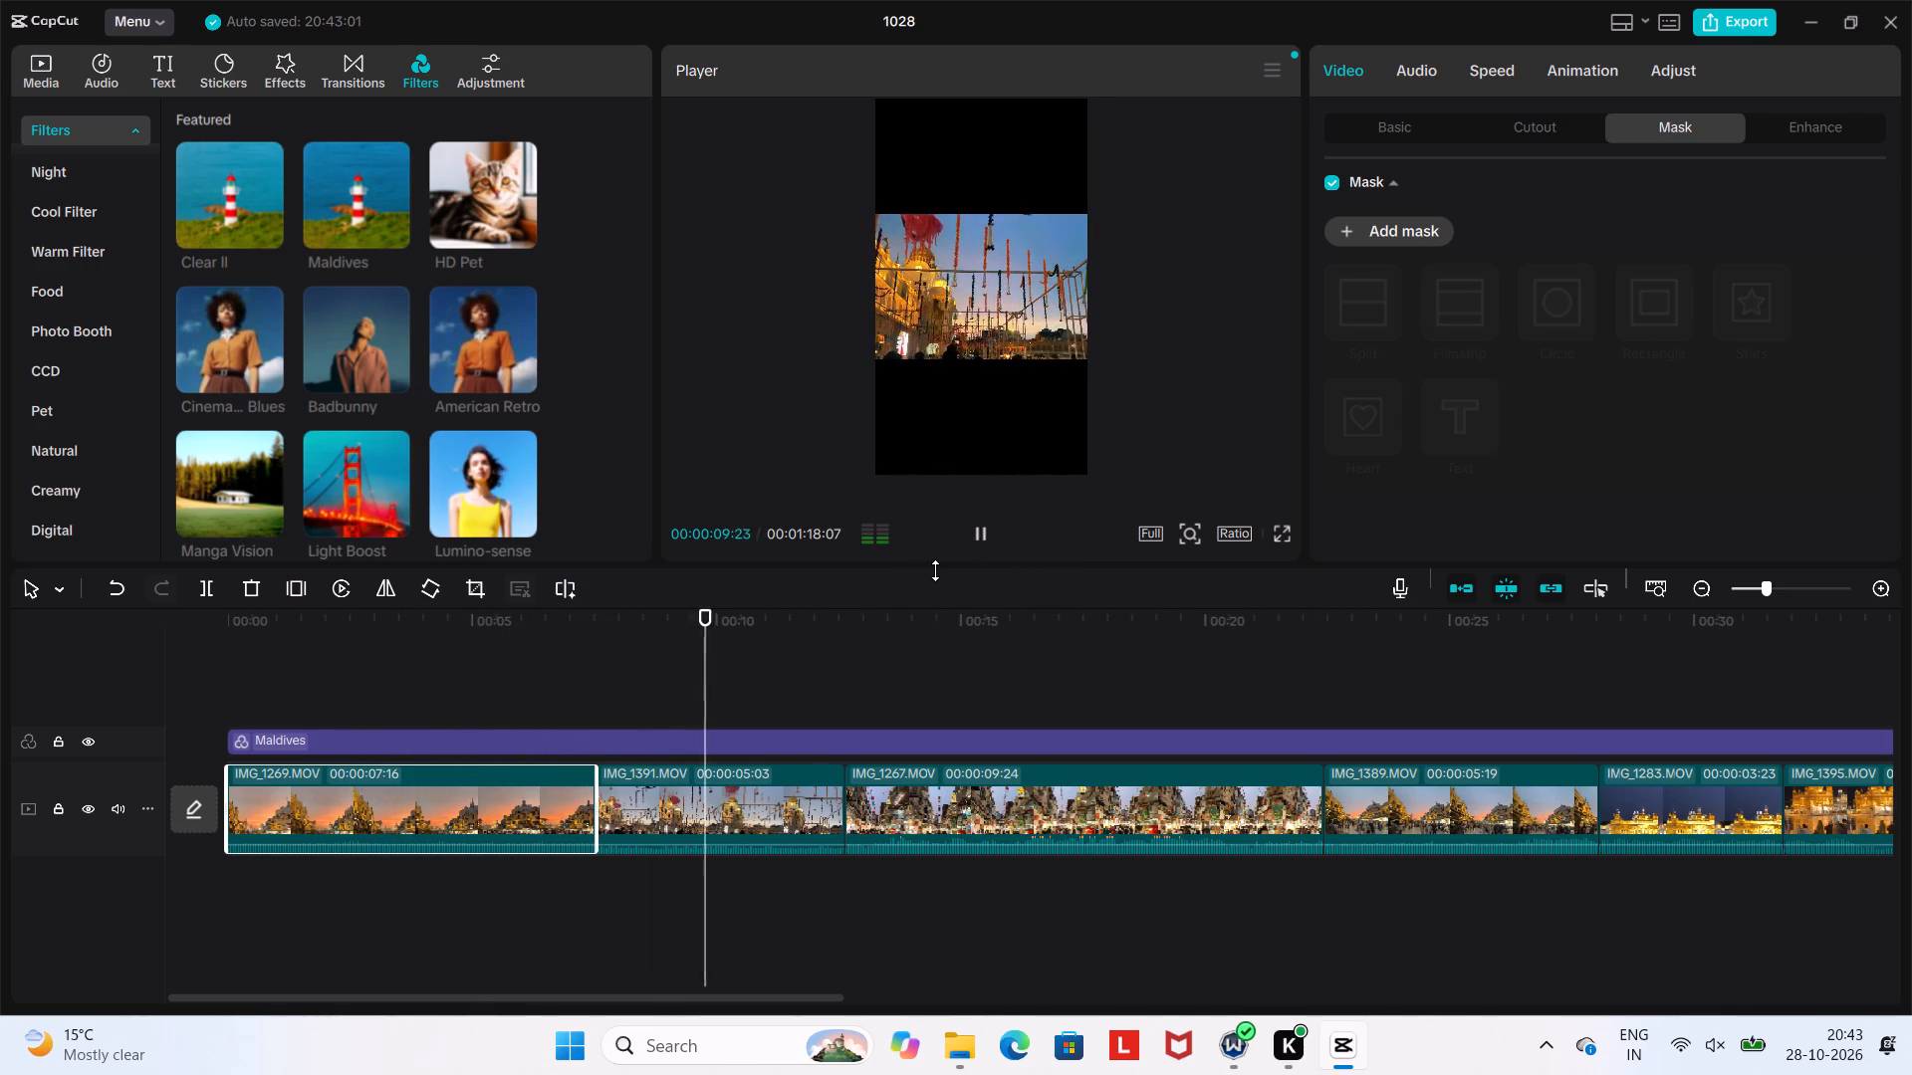
{"action": "left_click", "coordinate": [978, 531]}
{"action": "left_click", "coordinate": [1657, 809]}
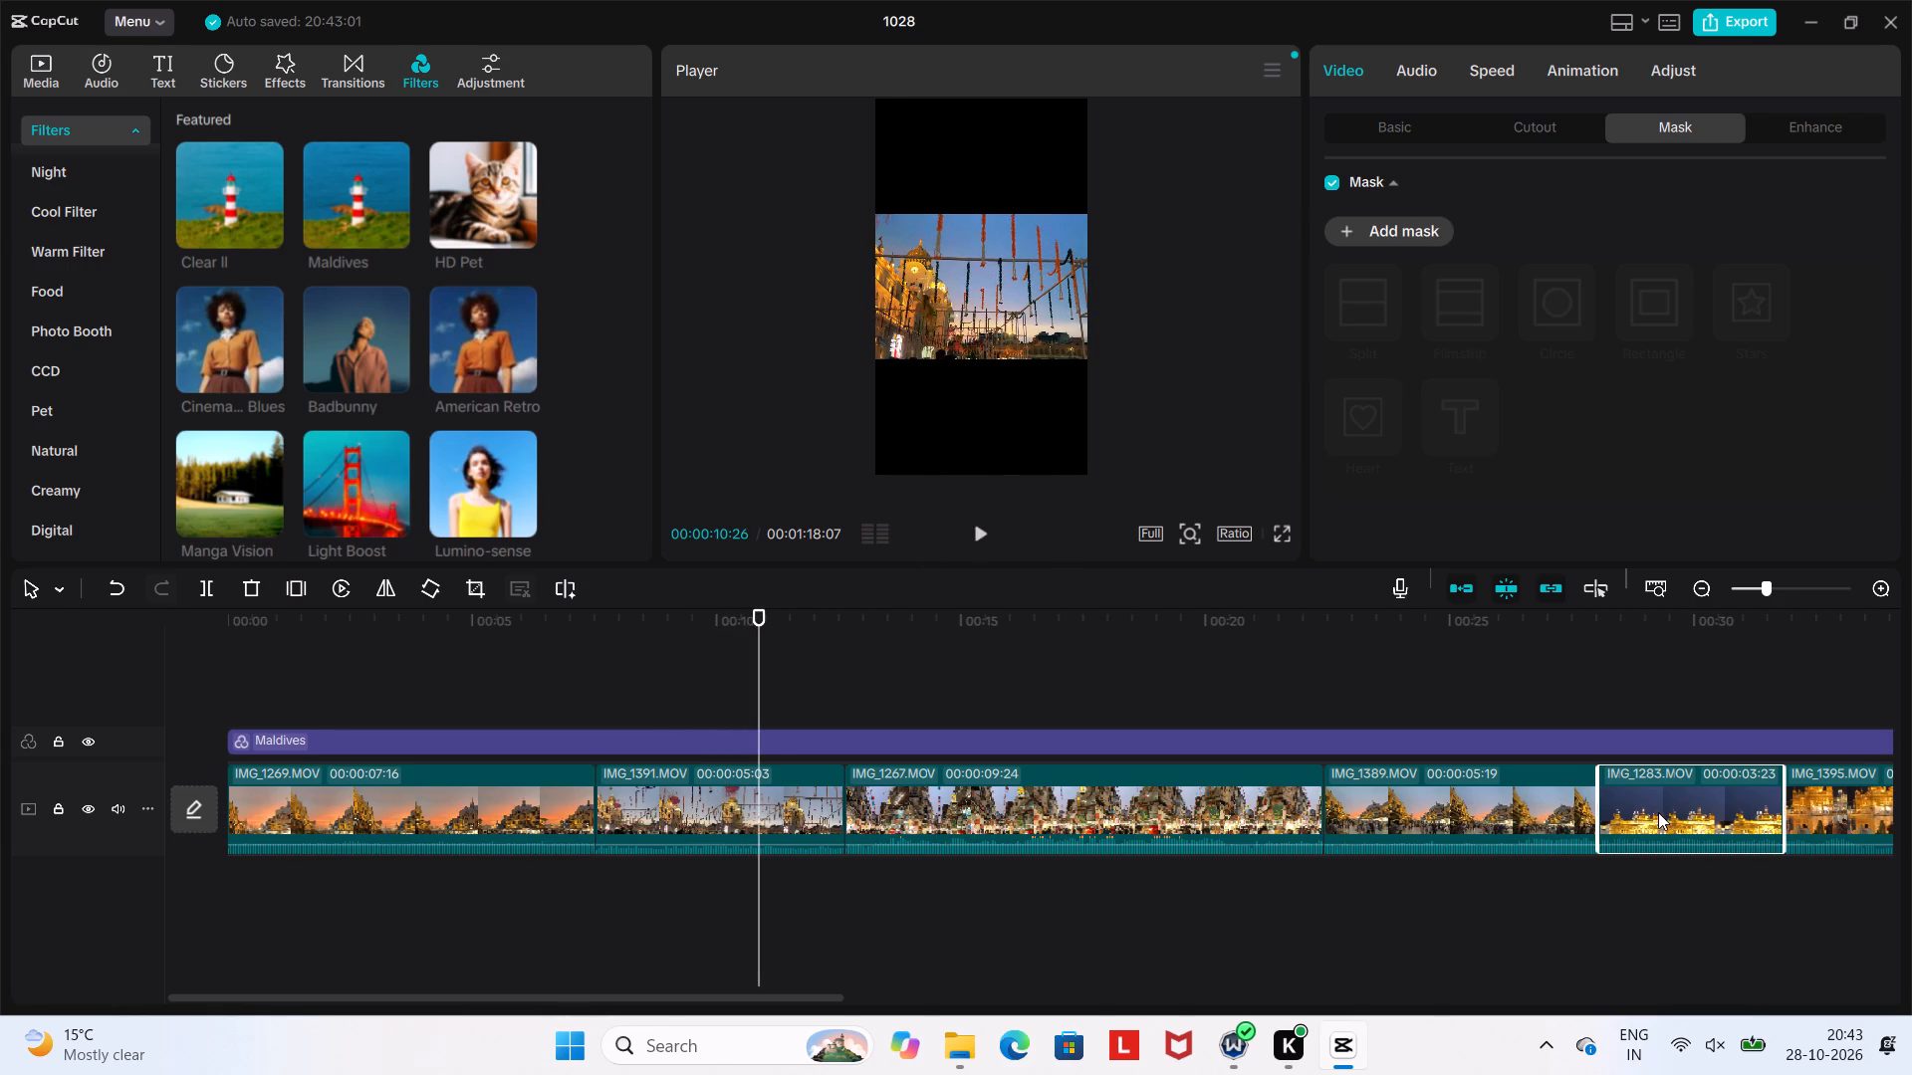
{"action": "left_click", "coordinate": [1729, 815]}
{"action": "left_click", "coordinate": [999, 543]}
{"action": "left_click", "coordinate": [982, 542]}
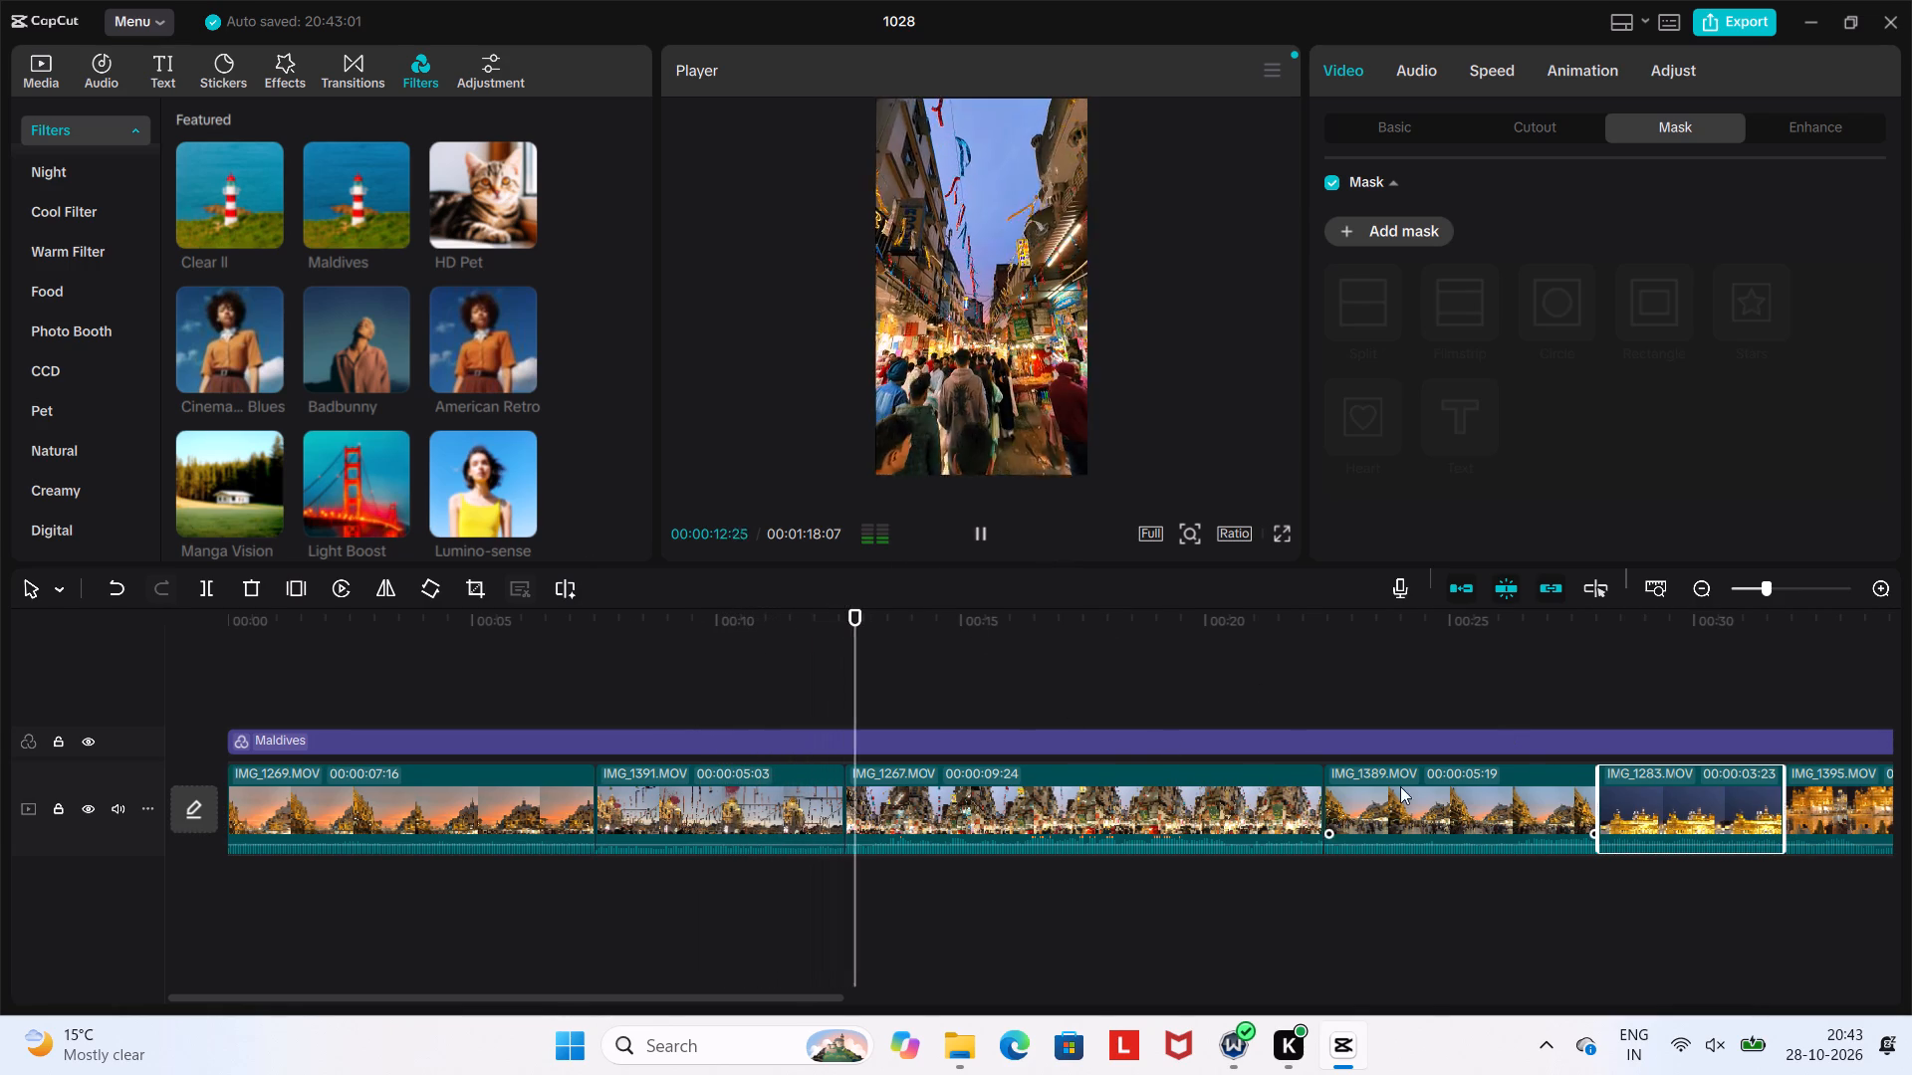
Preview IMG_1283.MOV and move the clip ahead of IMG_1389.MOV, directly after IMG_1267.MOV.
{"action": "left_click", "coordinate": [967, 789]}
{"action": "left_click", "coordinate": [1627, 804]}
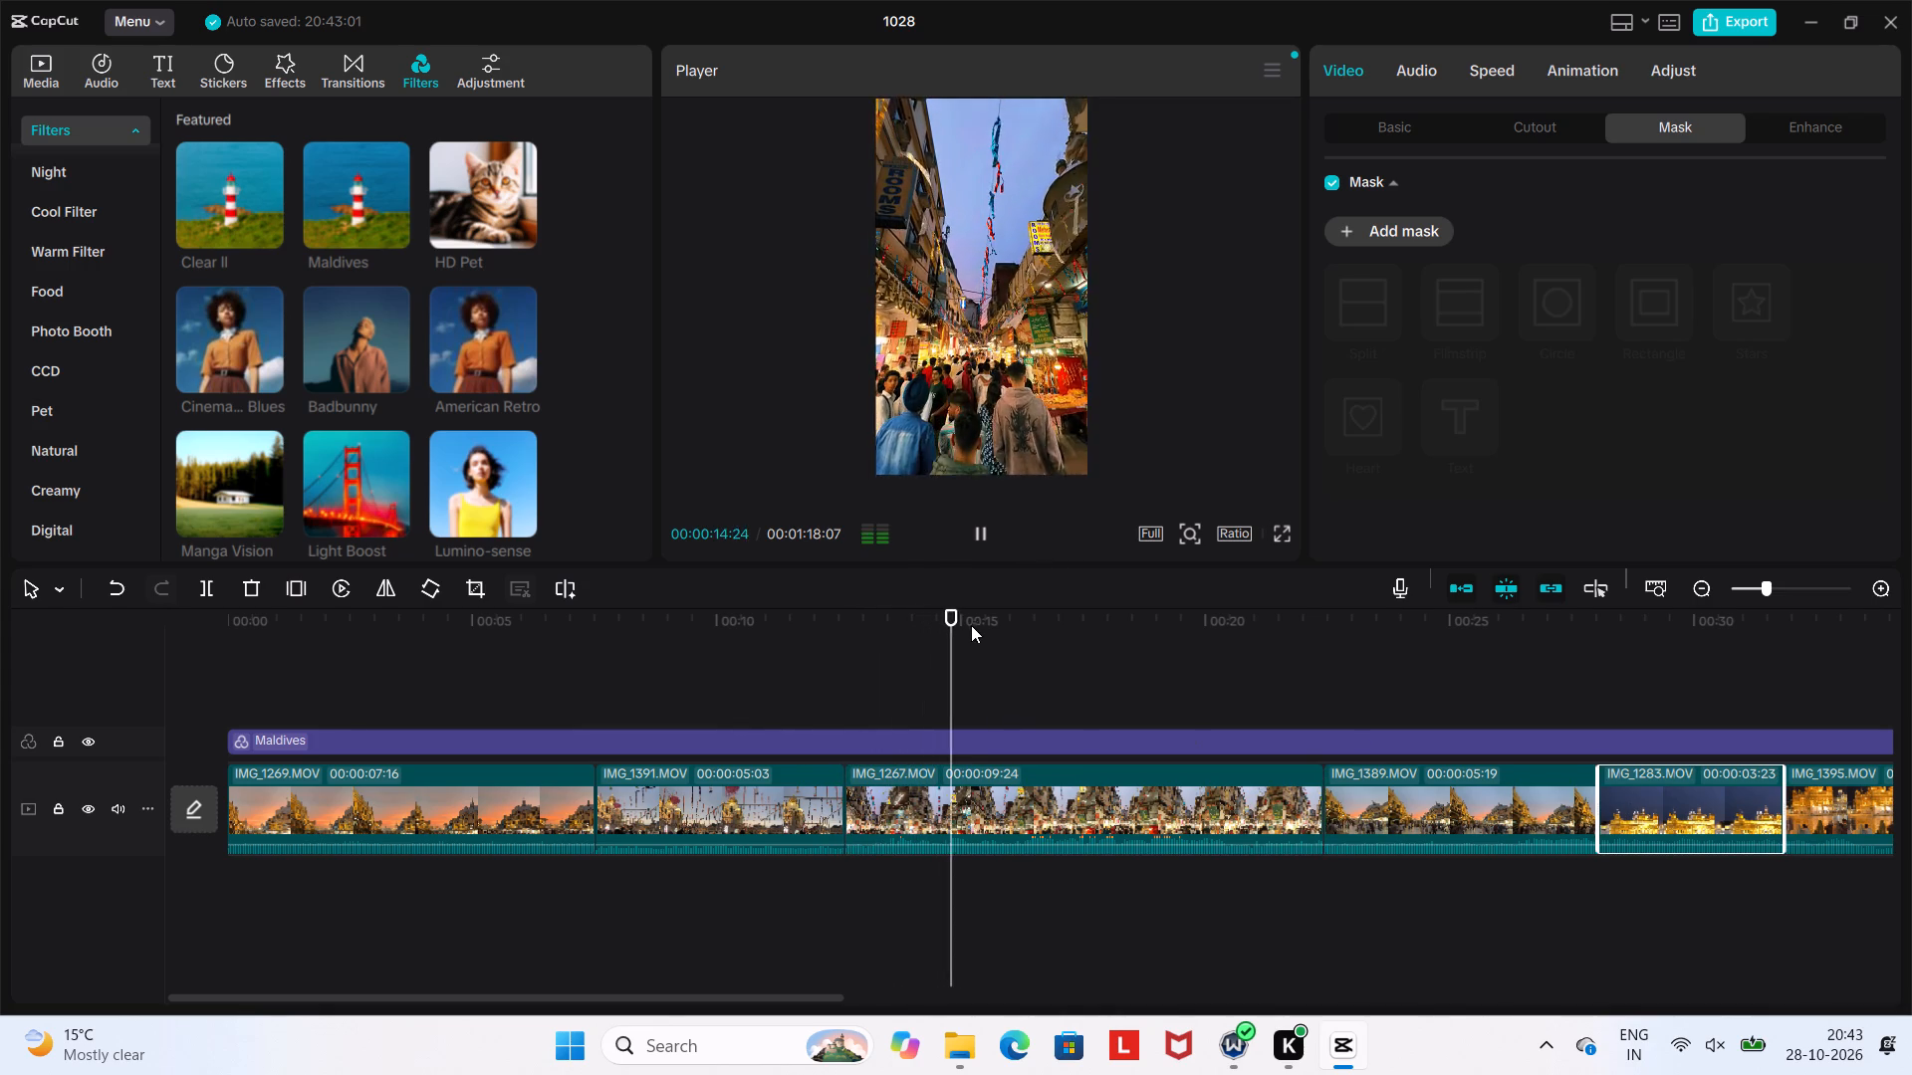
{"action": "left_click_drag", "start_coordinate": [964, 620], "coordinate": [1729, 645]}
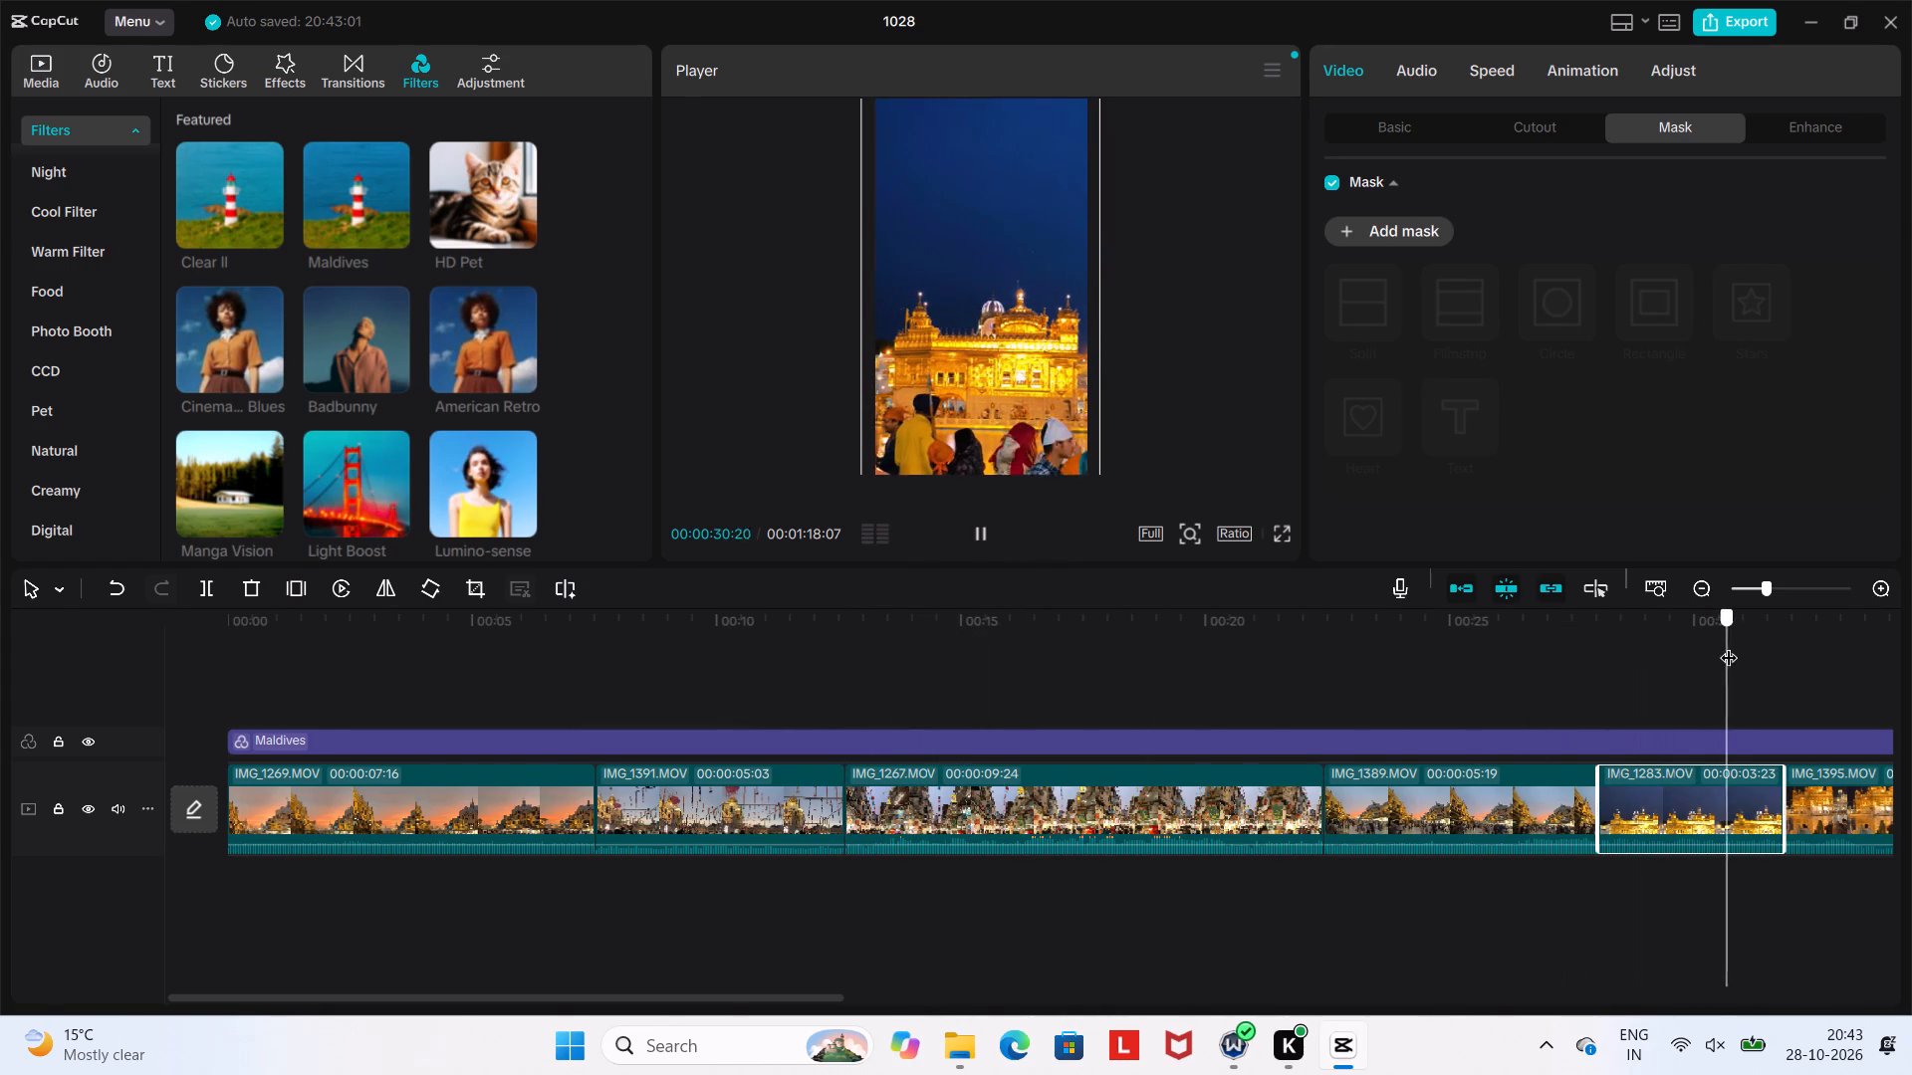
{"action": "left_click_drag", "start_coordinate": [1729, 645], "coordinate": [1752, 650]}
{"action": "left_click_drag", "start_coordinate": [1724, 789], "coordinate": [1085, 772]}
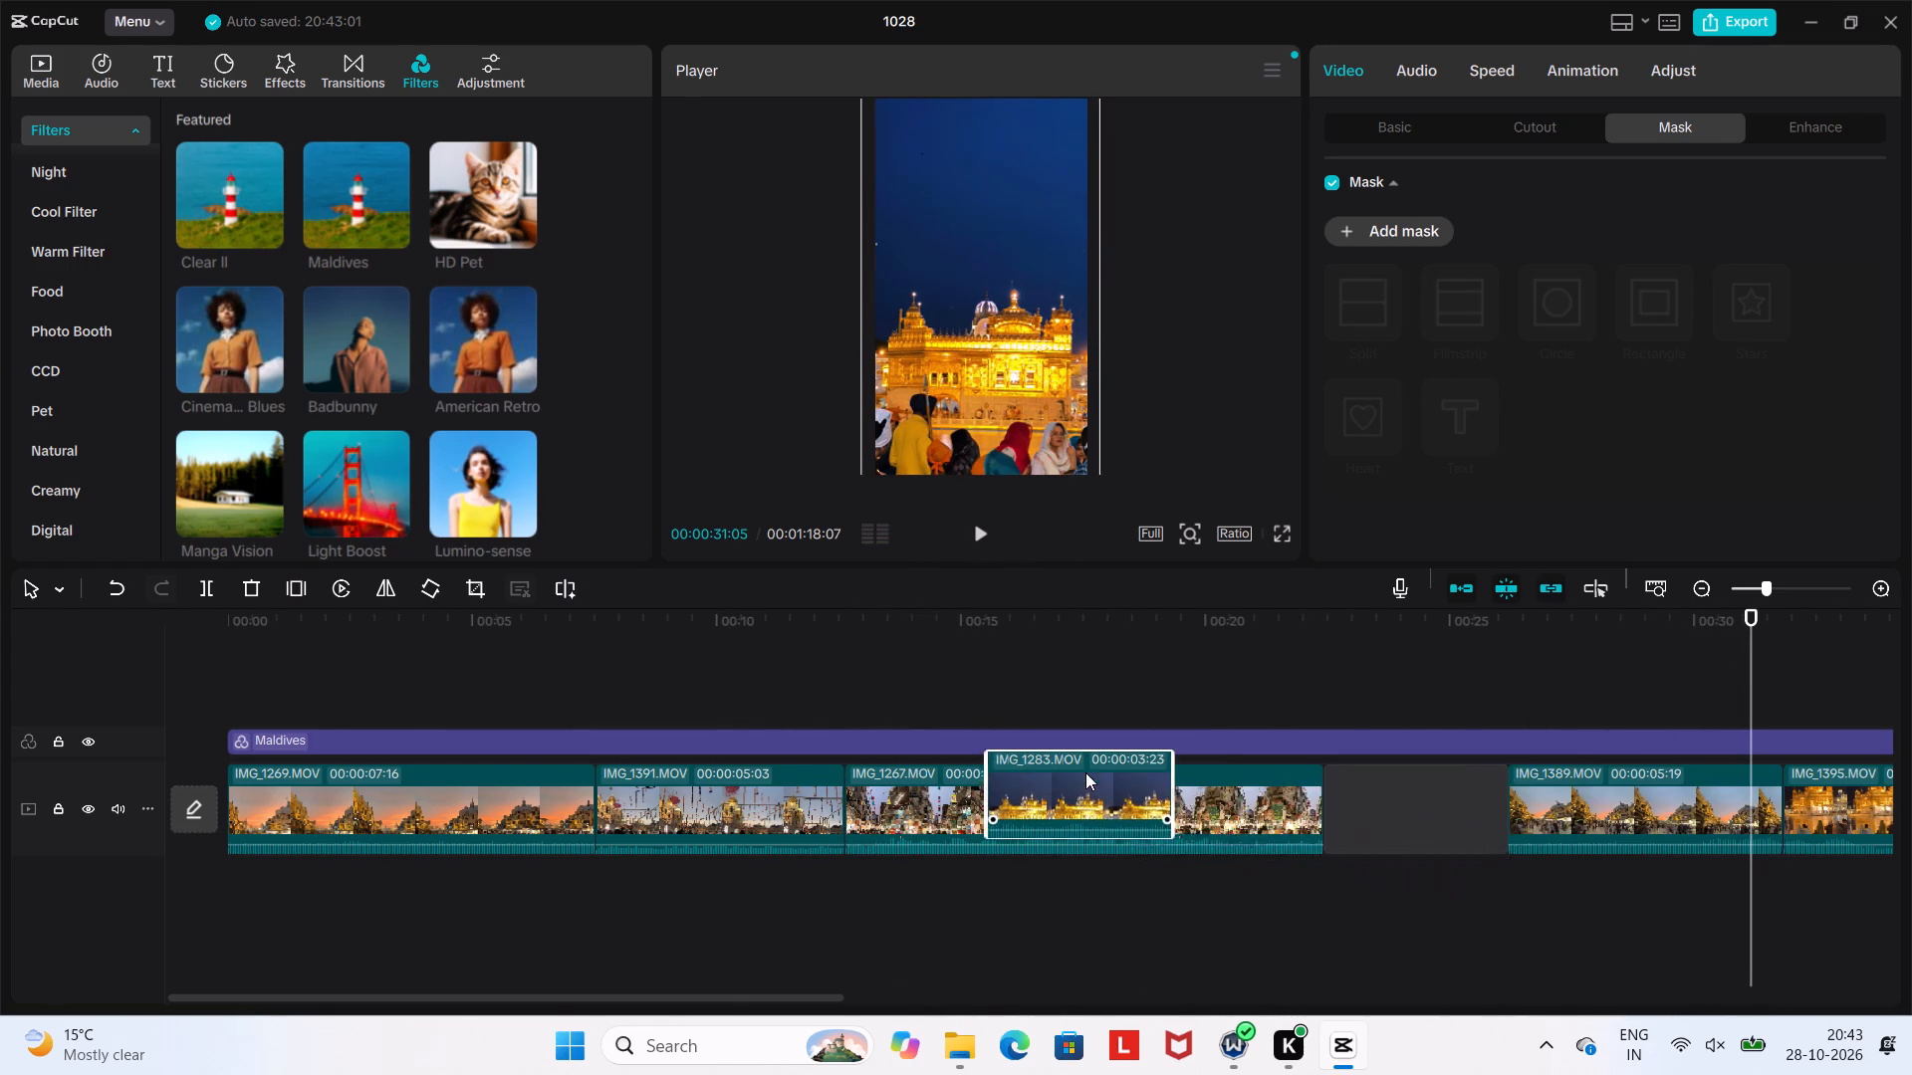
{"action": "left_click_drag", "start_coordinate": [1085, 772], "coordinate": [993, 780]}
Move the IMG_1267.MOV clip to the start of the timeline, ahead of IMG_1269.MOV.
{"action": "left_click", "coordinate": [1171, 825]}
{"action": "left_click_drag", "start_coordinate": [1242, 820], "coordinate": [295, 786]}
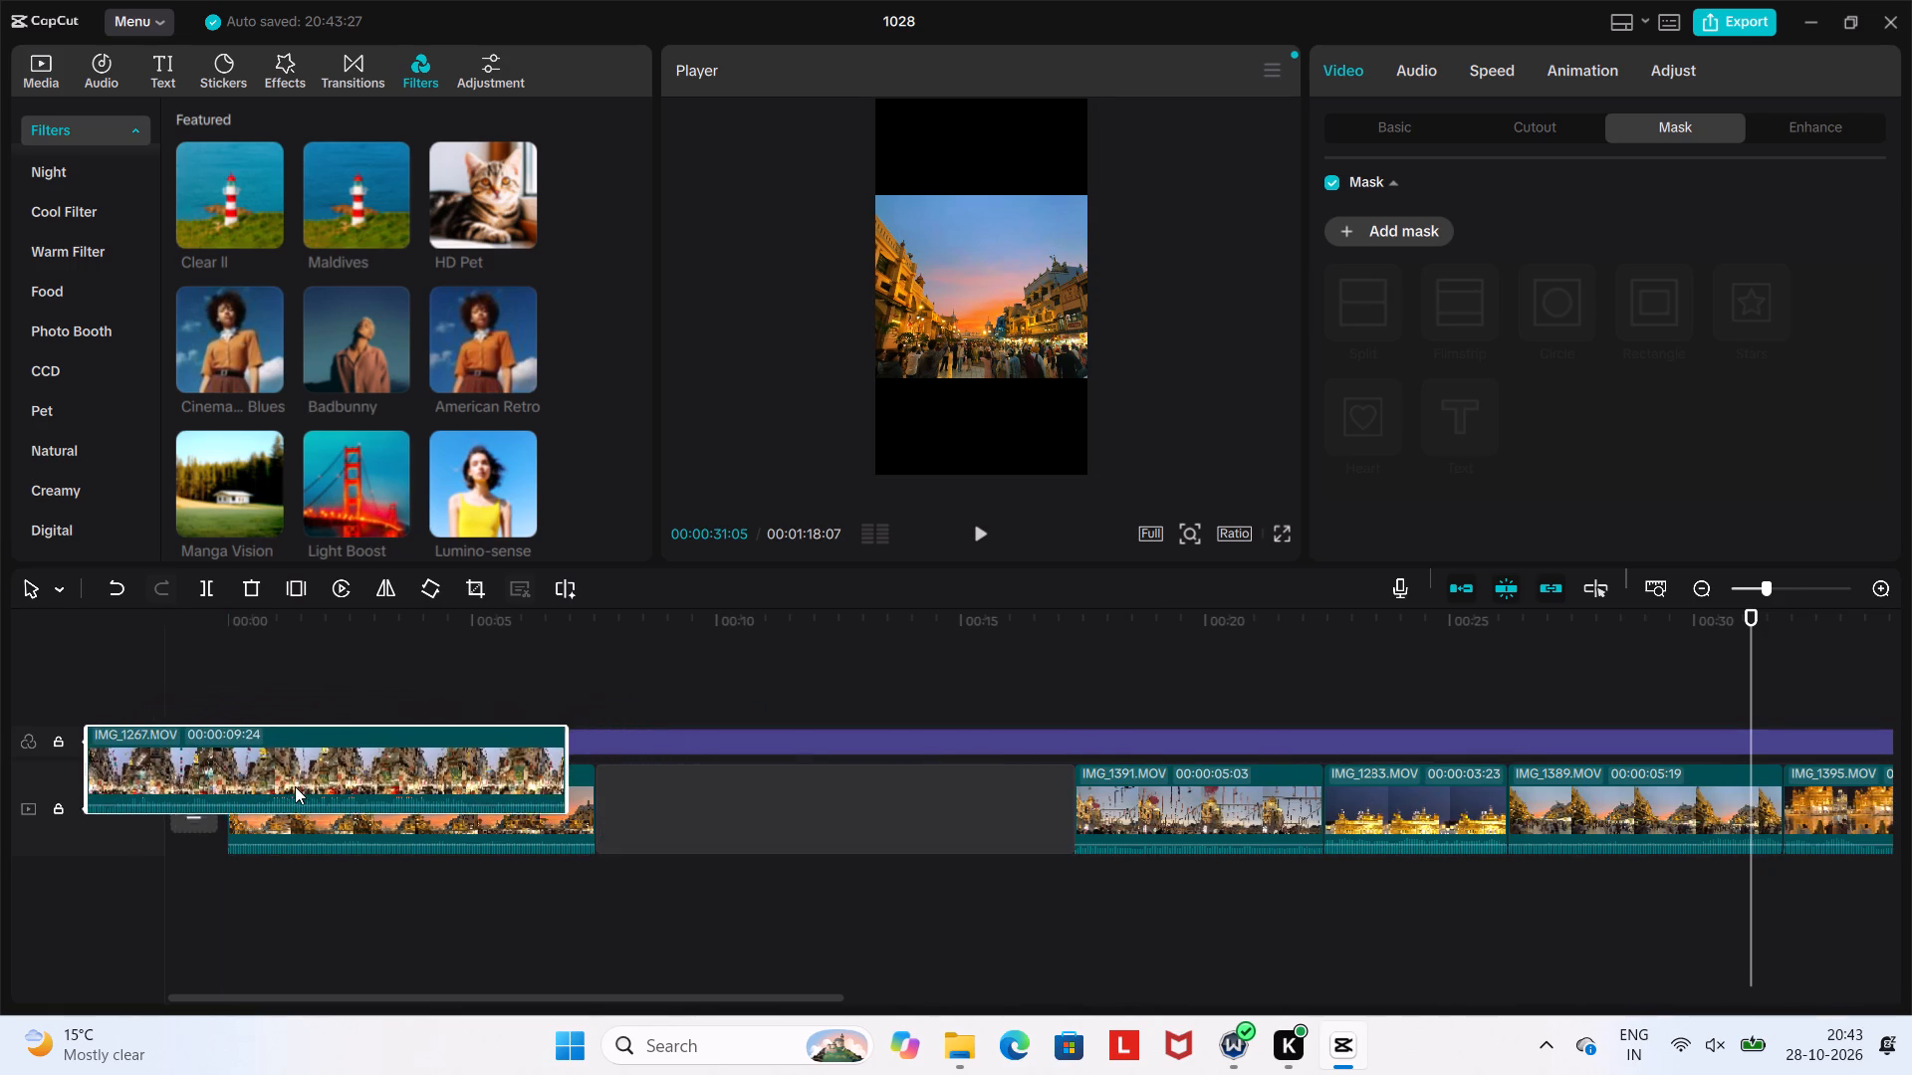
{"action": "left_click_drag", "start_coordinate": [295, 786], "coordinate": [424, 851]}
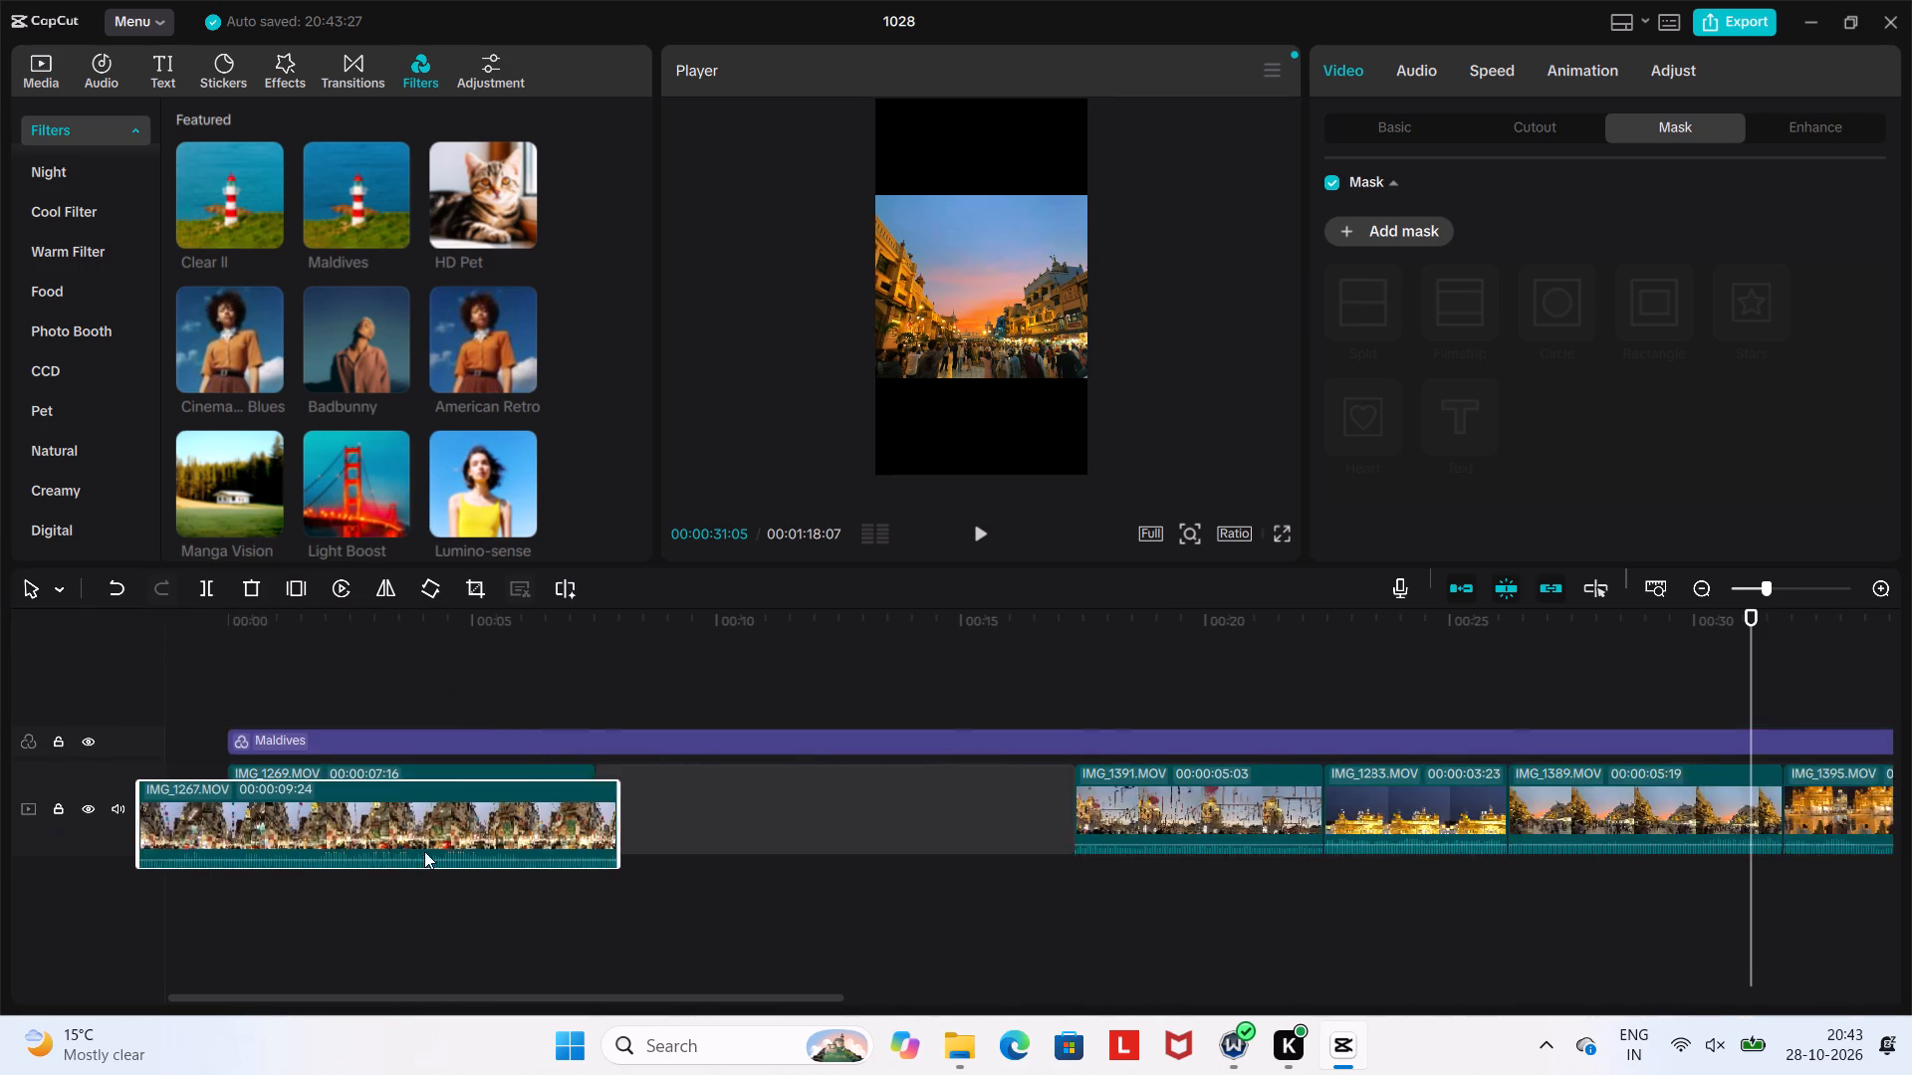
{"action": "left_click_drag", "start_coordinate": [424, 851], "coordinate": [48, 769]}
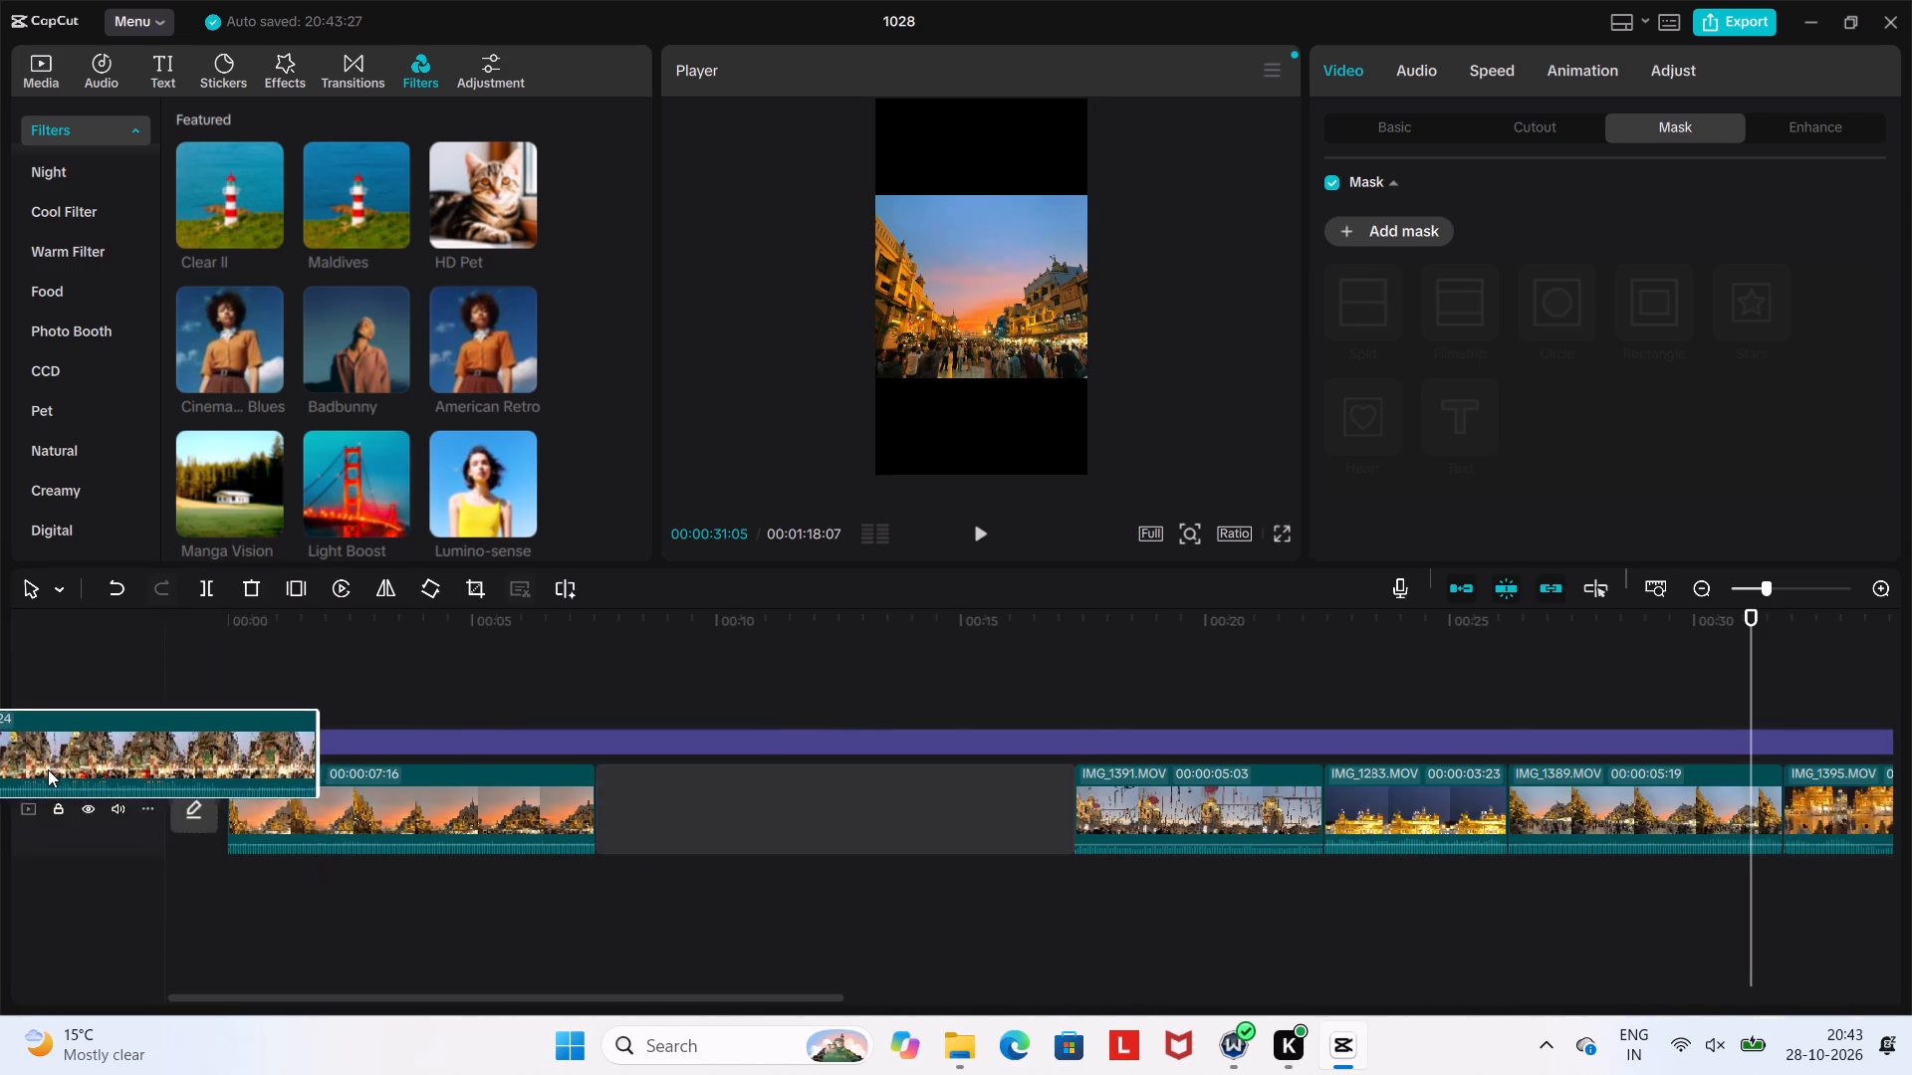
{"action": "left_click_drag", "start_coordinate": [48, 769], "coordinate": [667, 848]}
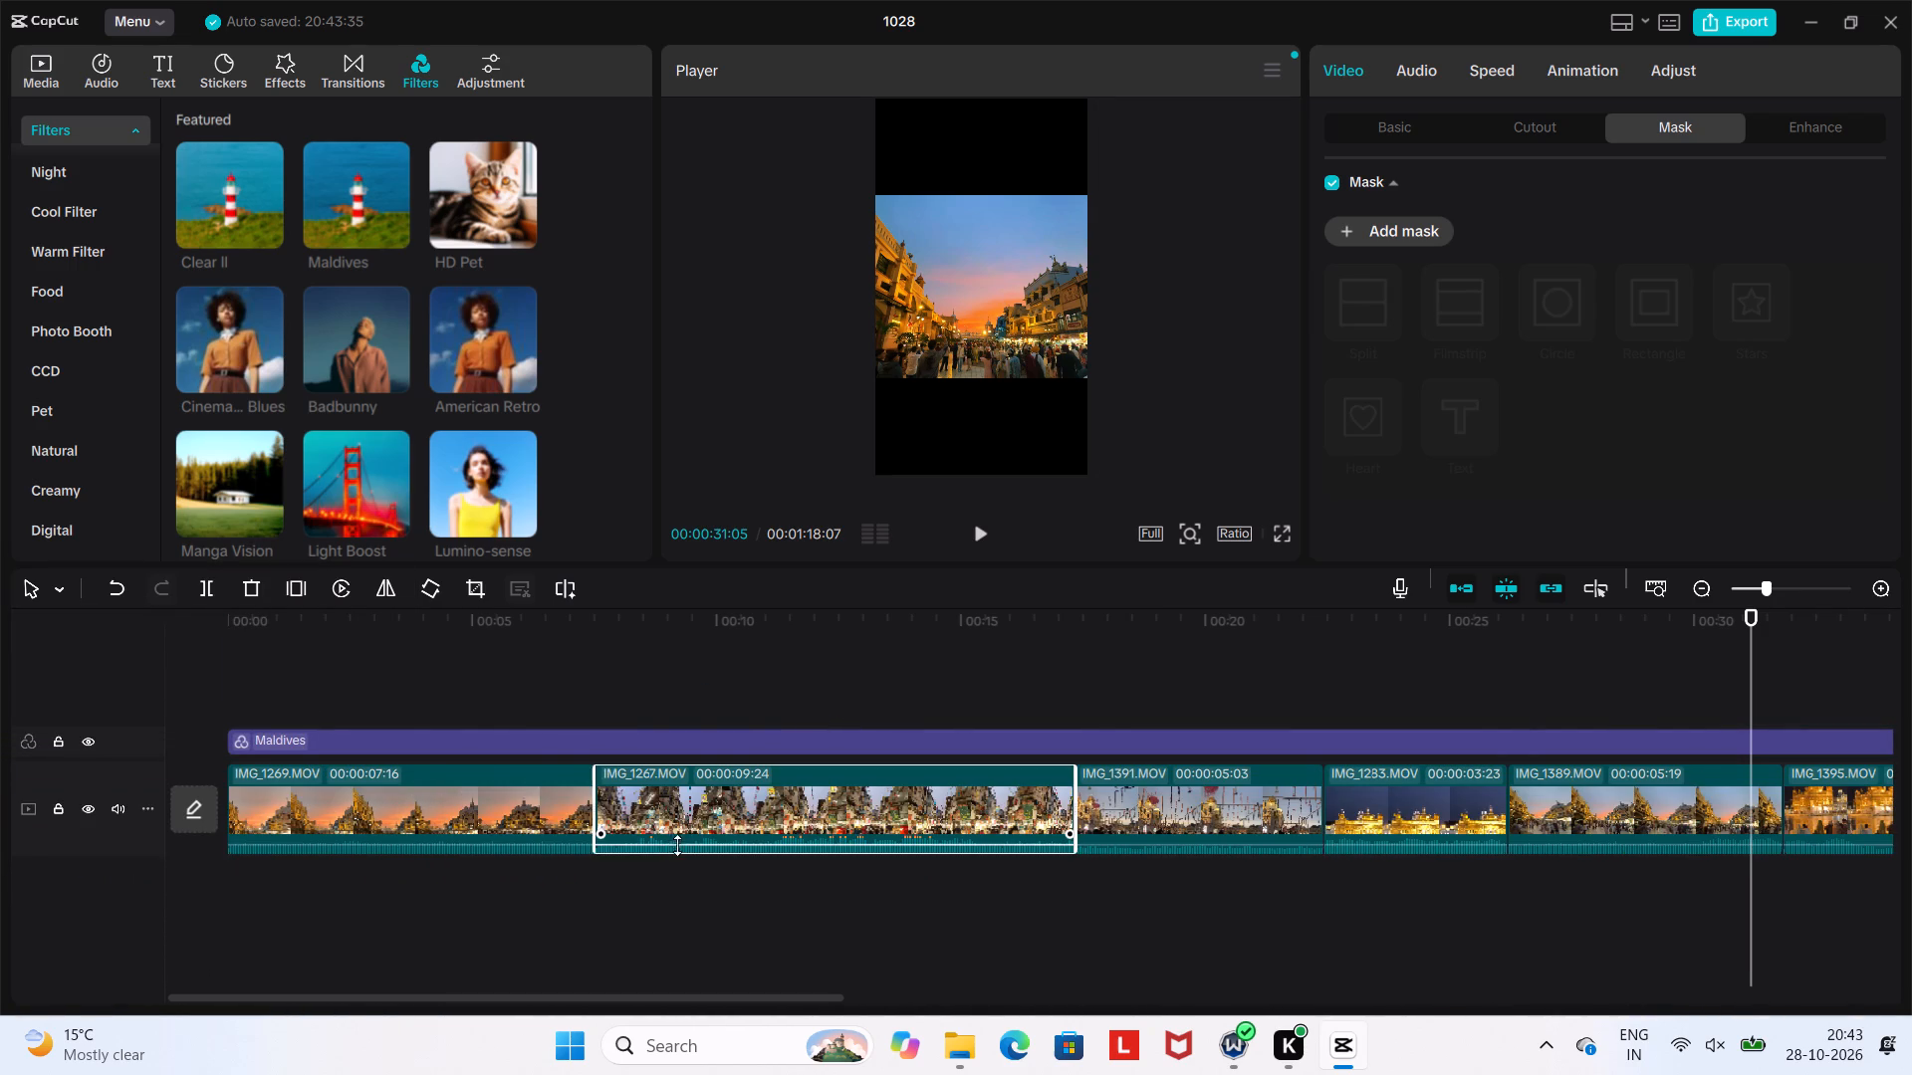
{"action": "left_click_drag", "start_coordinate": [700, 827], "coordinate": [366, 804]}
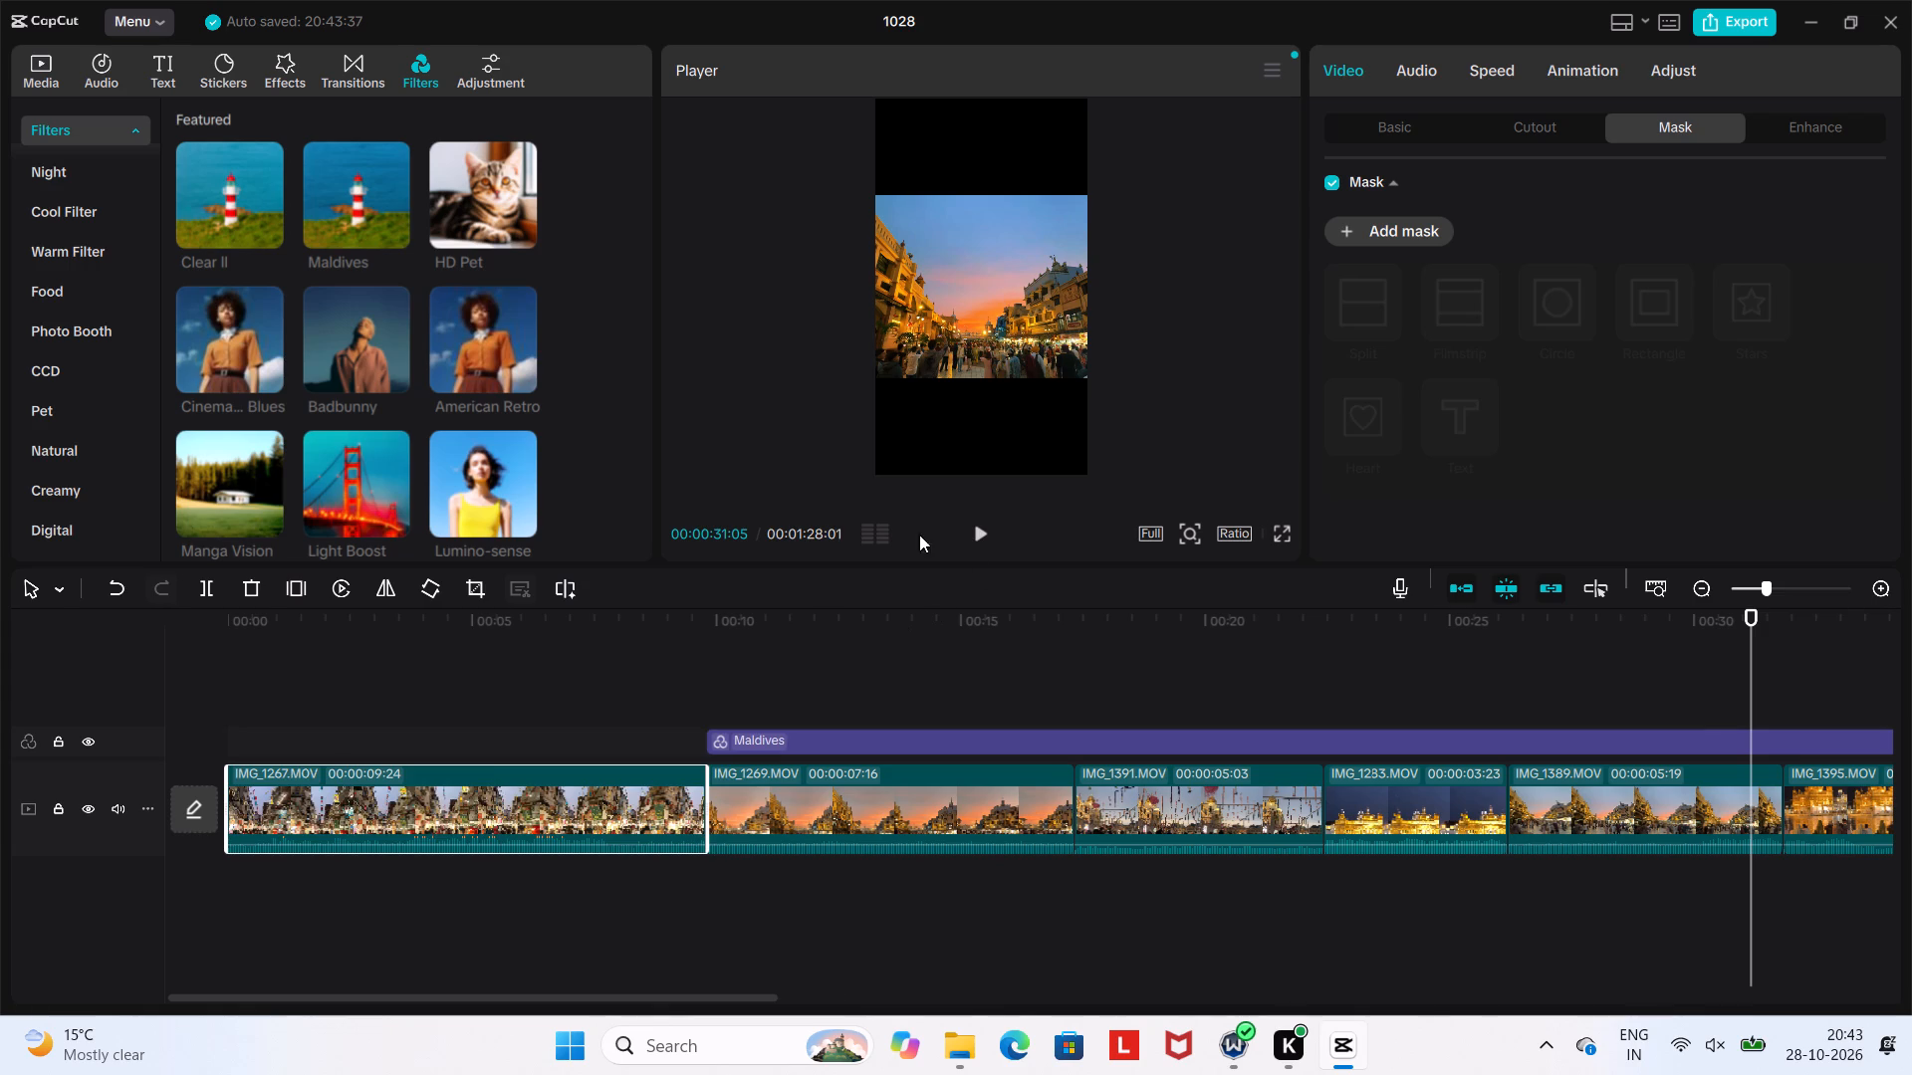
Extend the start of the Maldives filter back to the beginning of the timeline, over the opening IMG_1267.MOV clip.
{"action": "left_click", "coordinate": [288, 785]}
{"action": "left_click_drag", "start_coordinate": [690, 727], "coordinate": [699, 730]}
{"action": "left_click", "coordinate": [729, 737]}
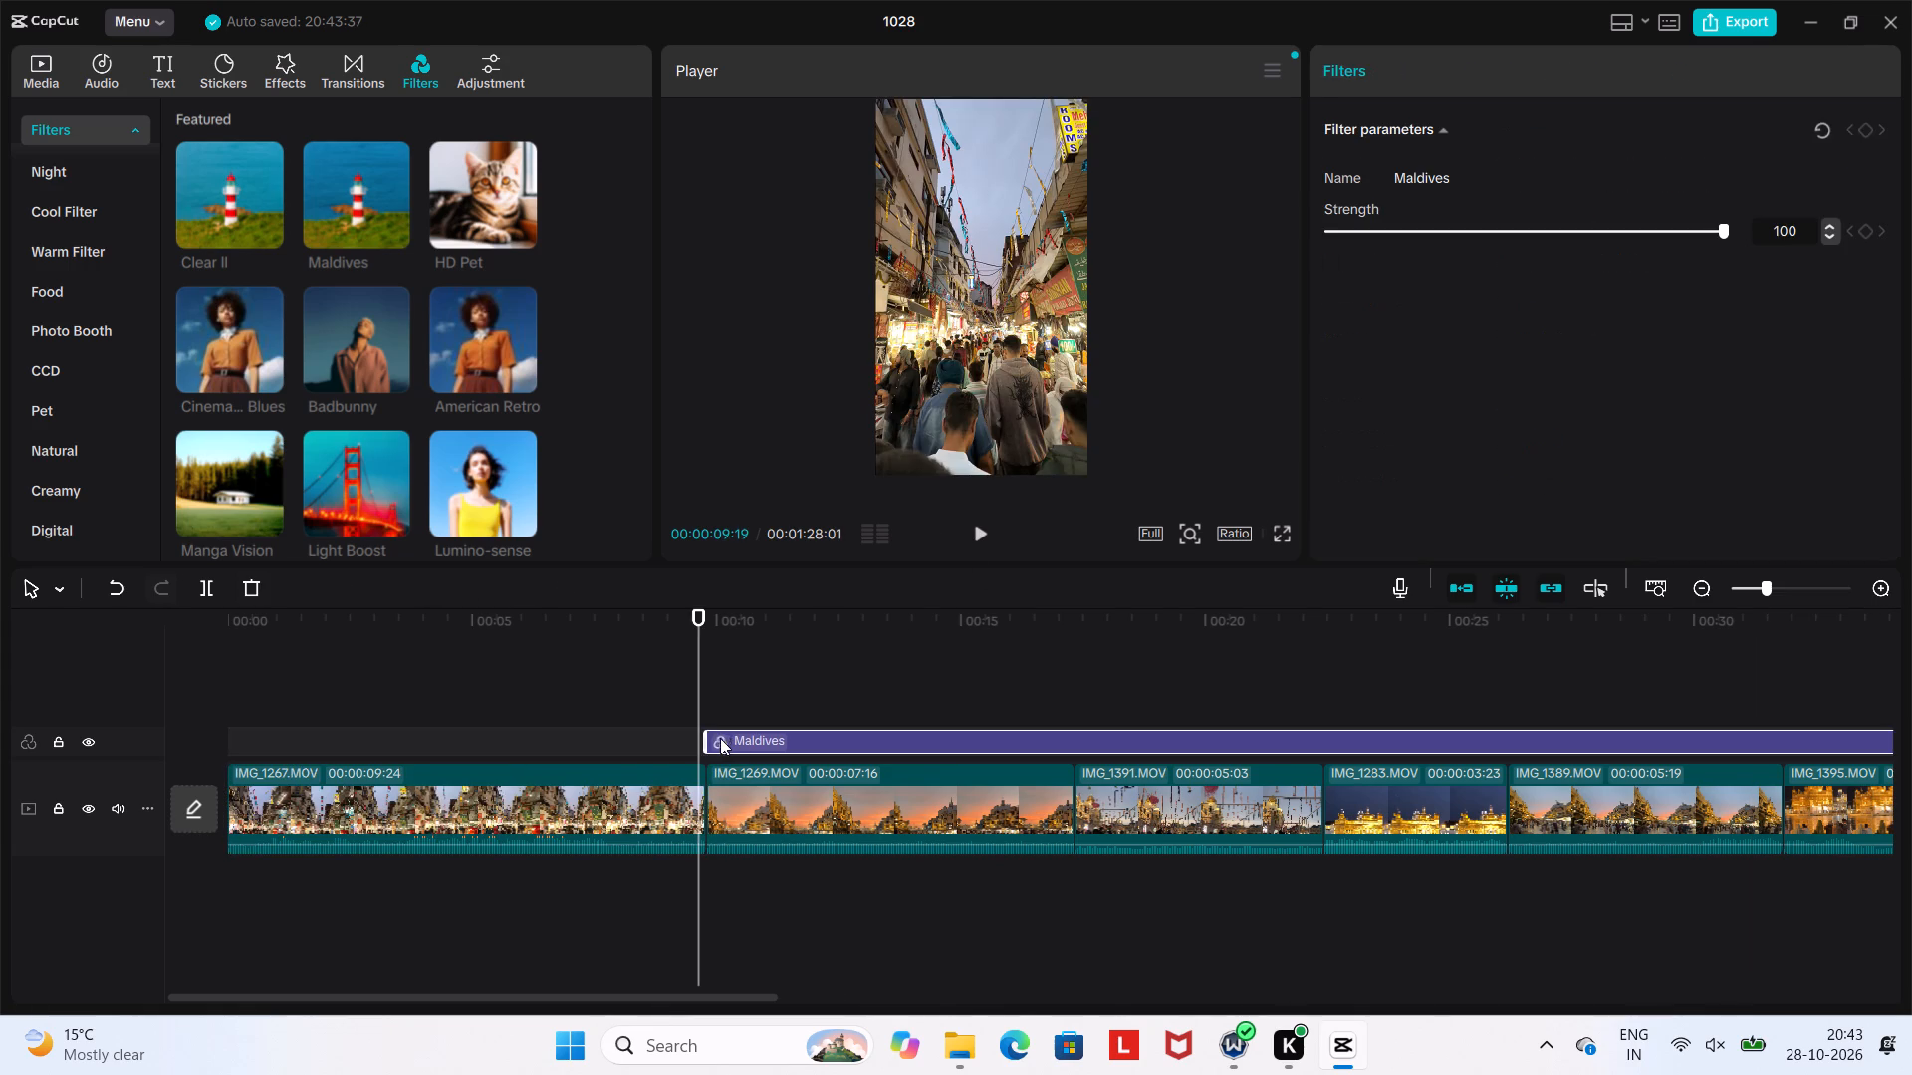
{"action": "left_click_drag", "start_coordinate": [715, 738], "coordinate": [237, 740]}
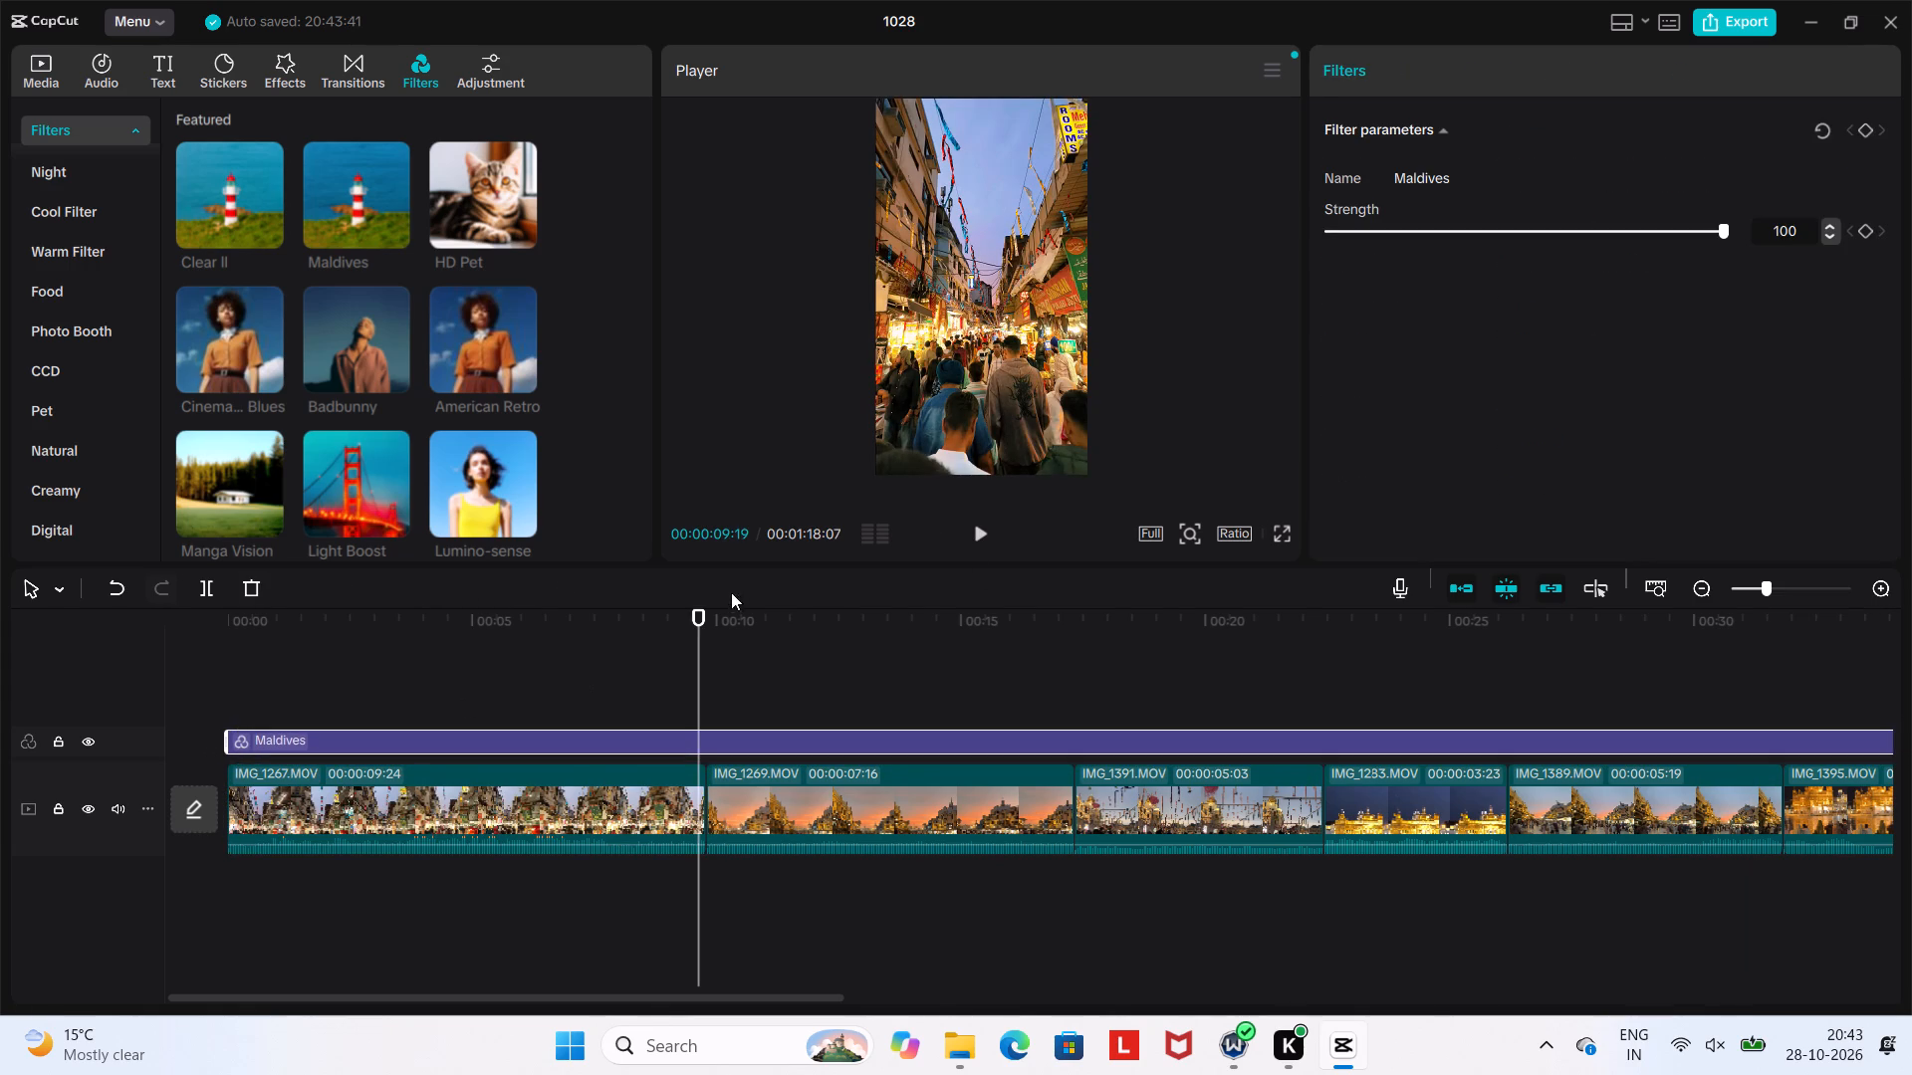
Replay the reordered video from its start.
{"action": "left_click_drag", "start_coordinate": [696, 612], "coordinate": [187, 659]}
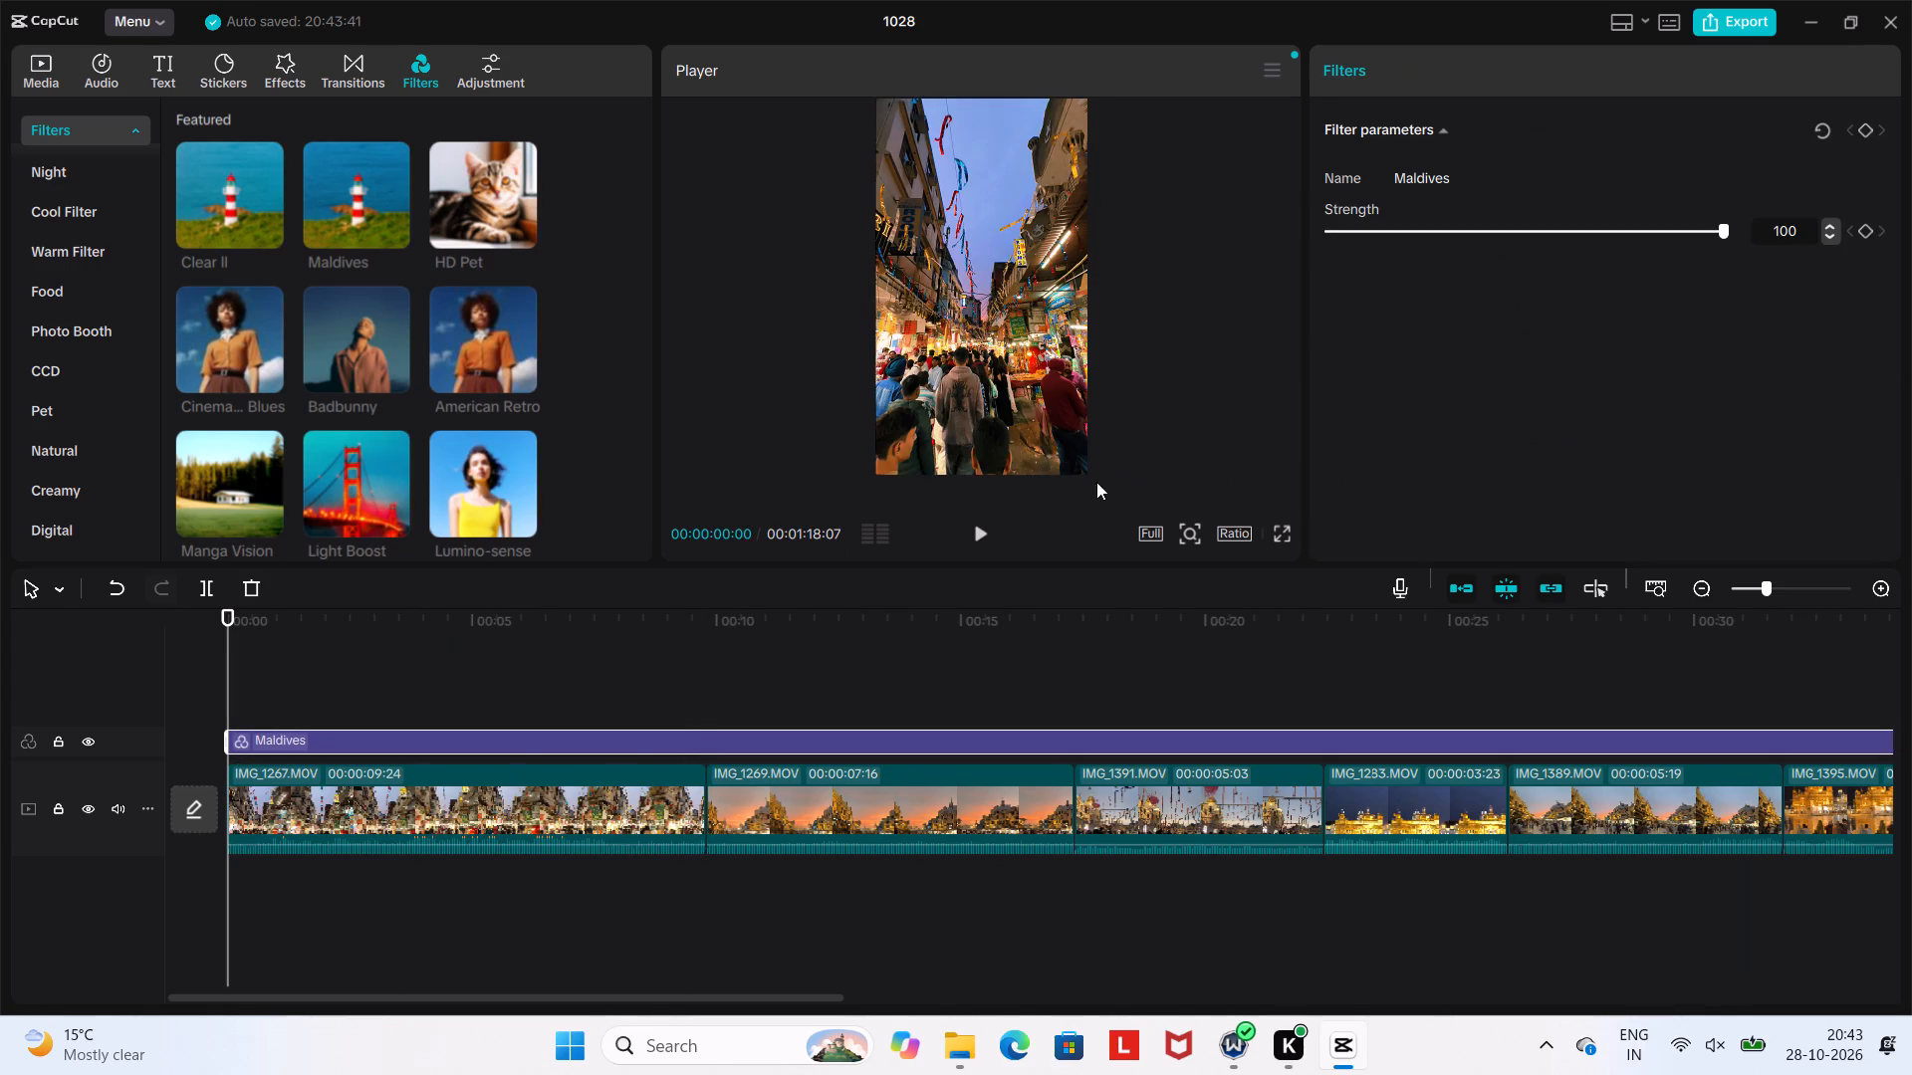
{"action": "left_click", "coordinate": [967, 532]}
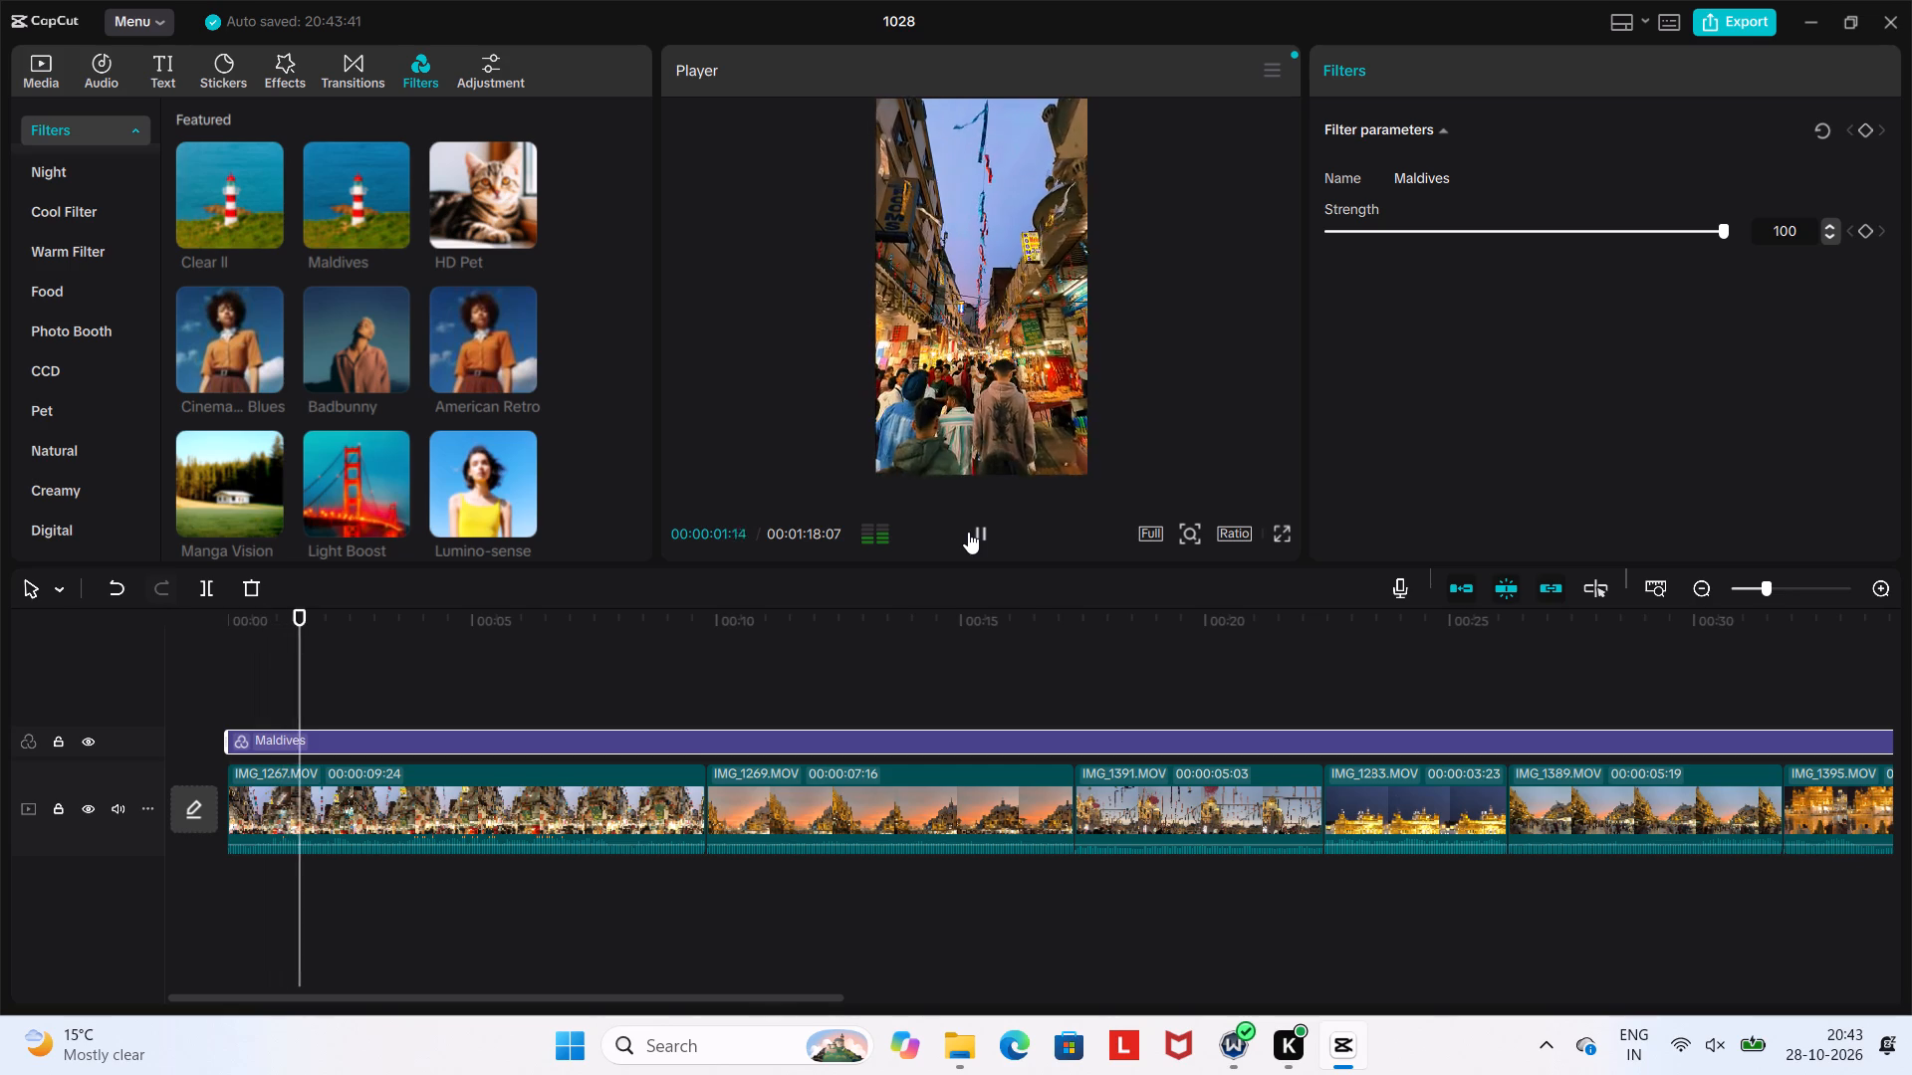
Trim the end of the opening IMG_1267.MOV clip to 00:00:05:02 and replay the video from its start.
{"action": "left_click", "coordinate": [687, 797]}
{"action": "left_click_drag", "start_coordinate": [704, 797], "coordinate": [496, 806]}
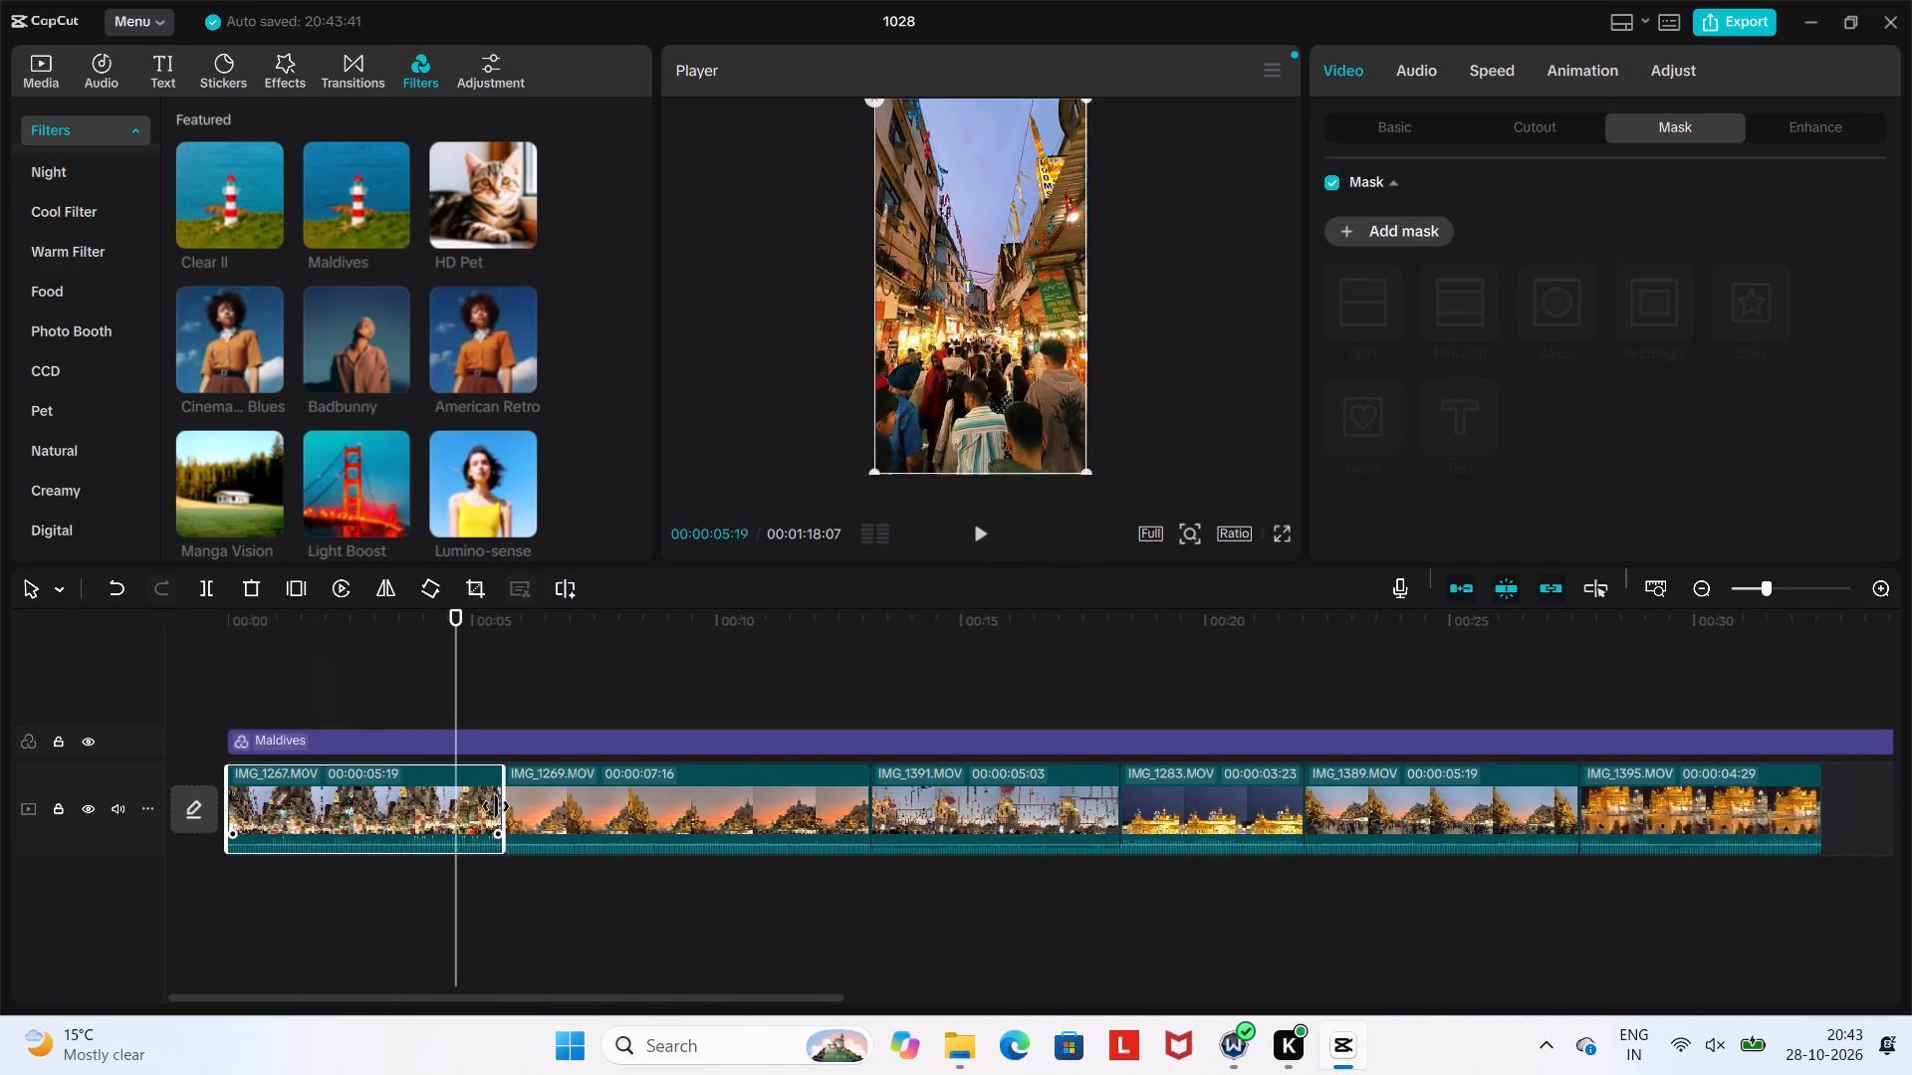
{"action": "left_click_drag", "start_coordinate": [496, 806], "coordinate": [473, 807]}
{"action": "left_click", "coordinate": [978, 531]}
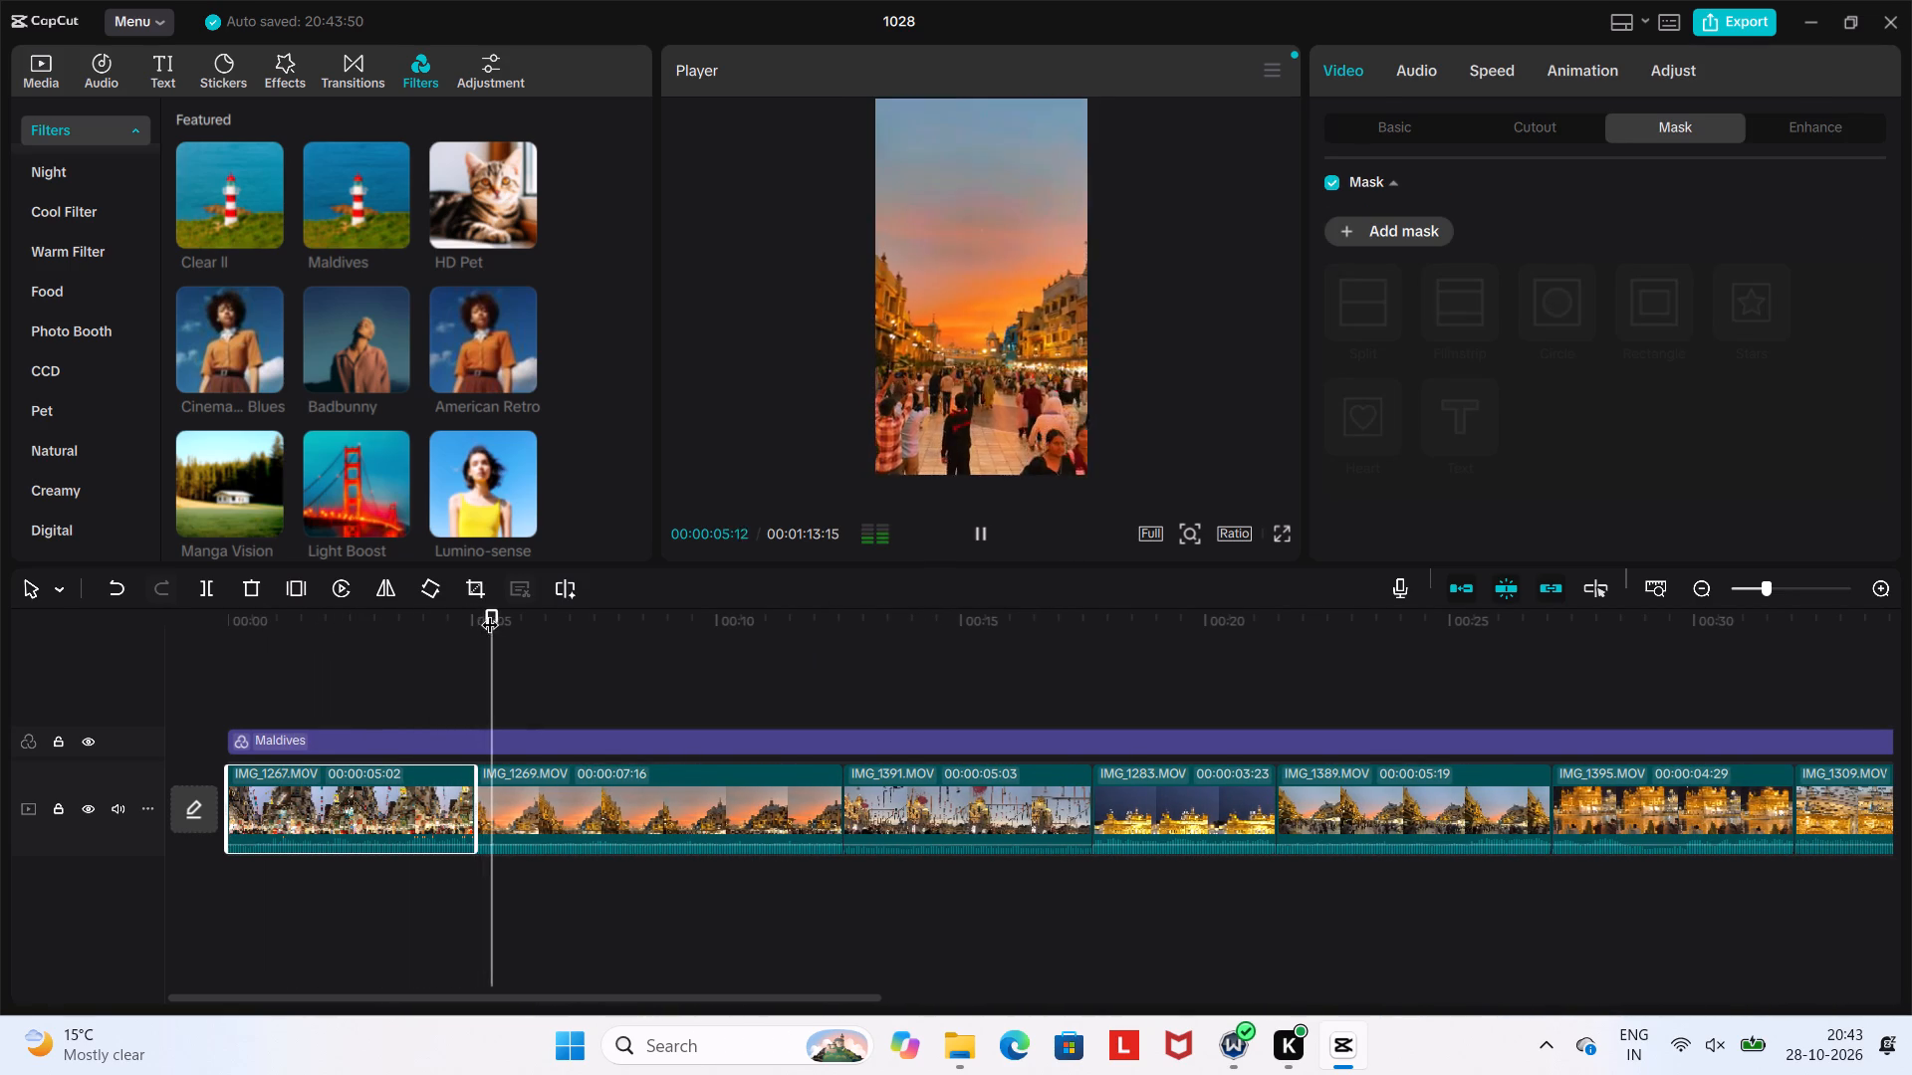
{"action": "left_click_drag", "start_coordinate": [490, 611], "coordinate": [37, 641]}
{"action": "left_click", "coordinate": [995, 535]}
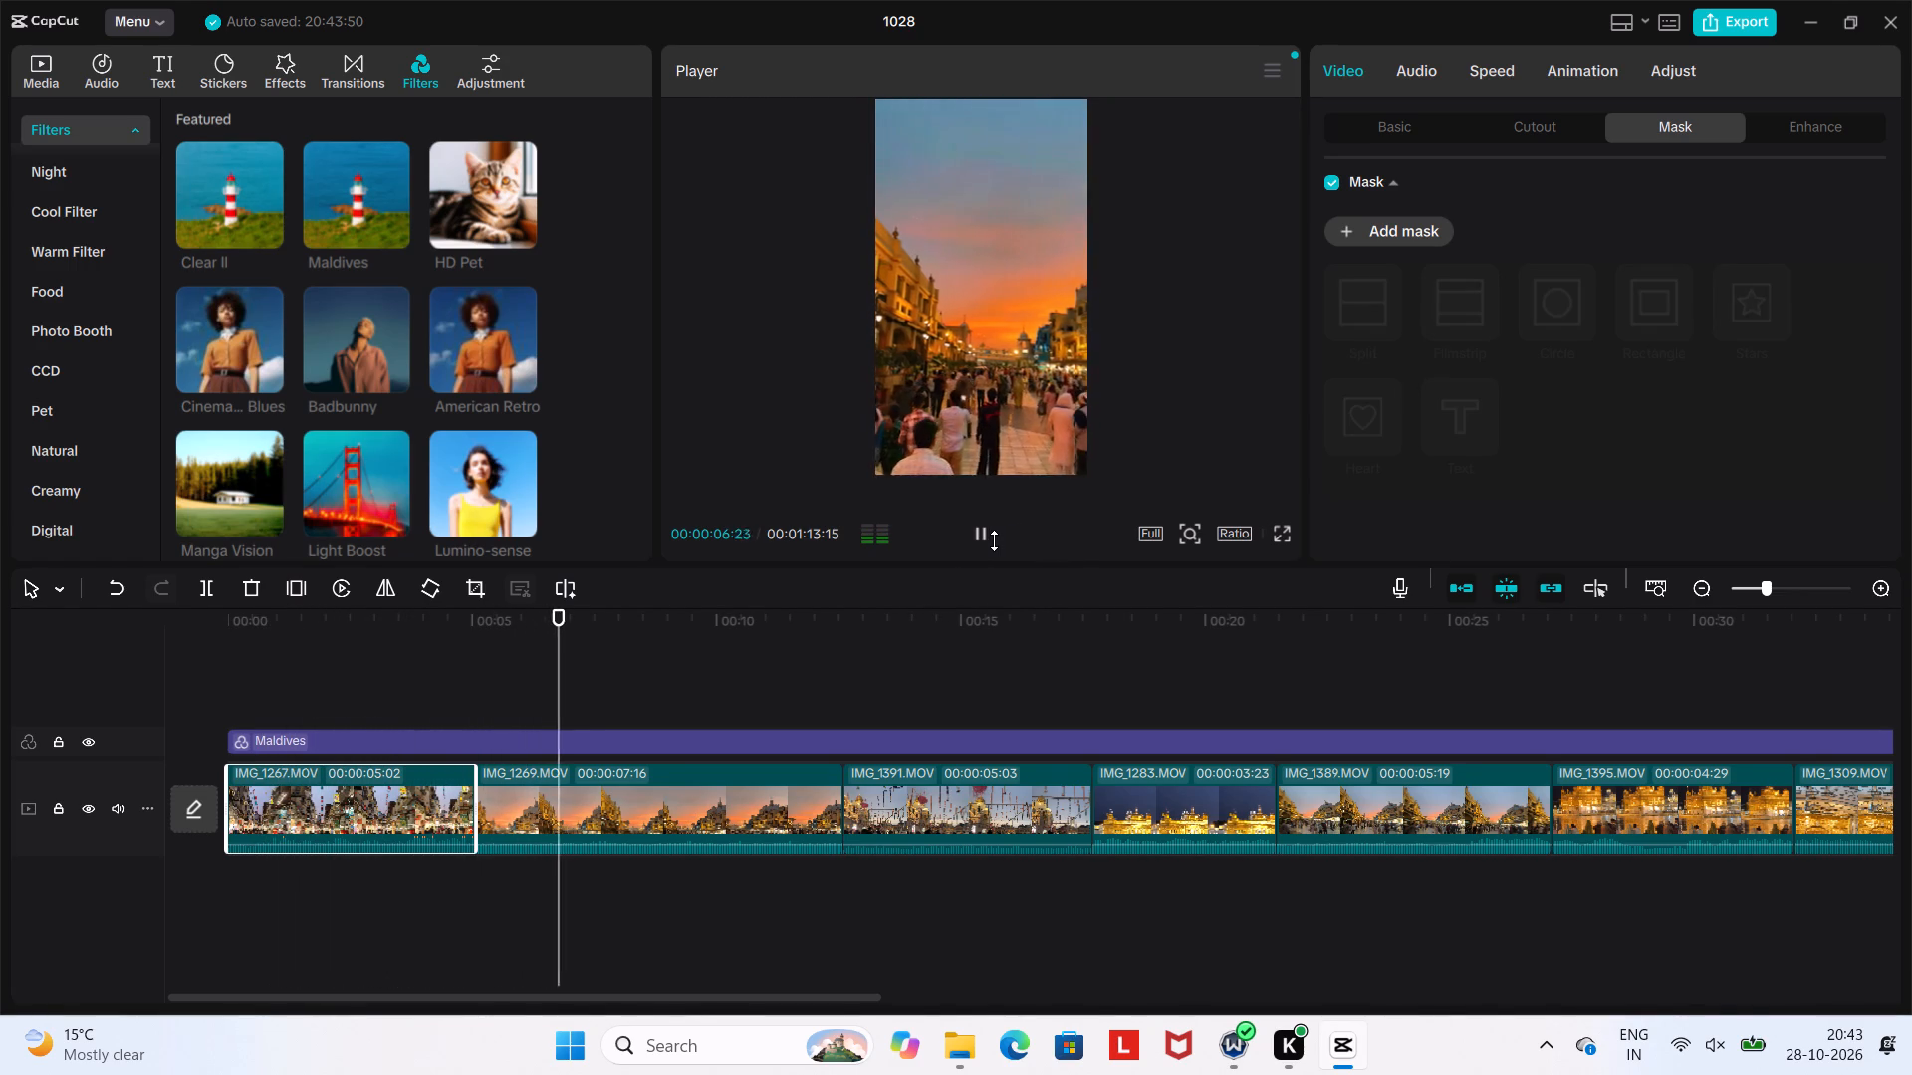
Trim the end of the IMG_1269.MOV clip to a duration of 00:00:06:05.
{"action": "left_click", "coordinate": [842, 792]}
{"action": "left_click", "coordinate": [829, 808]}
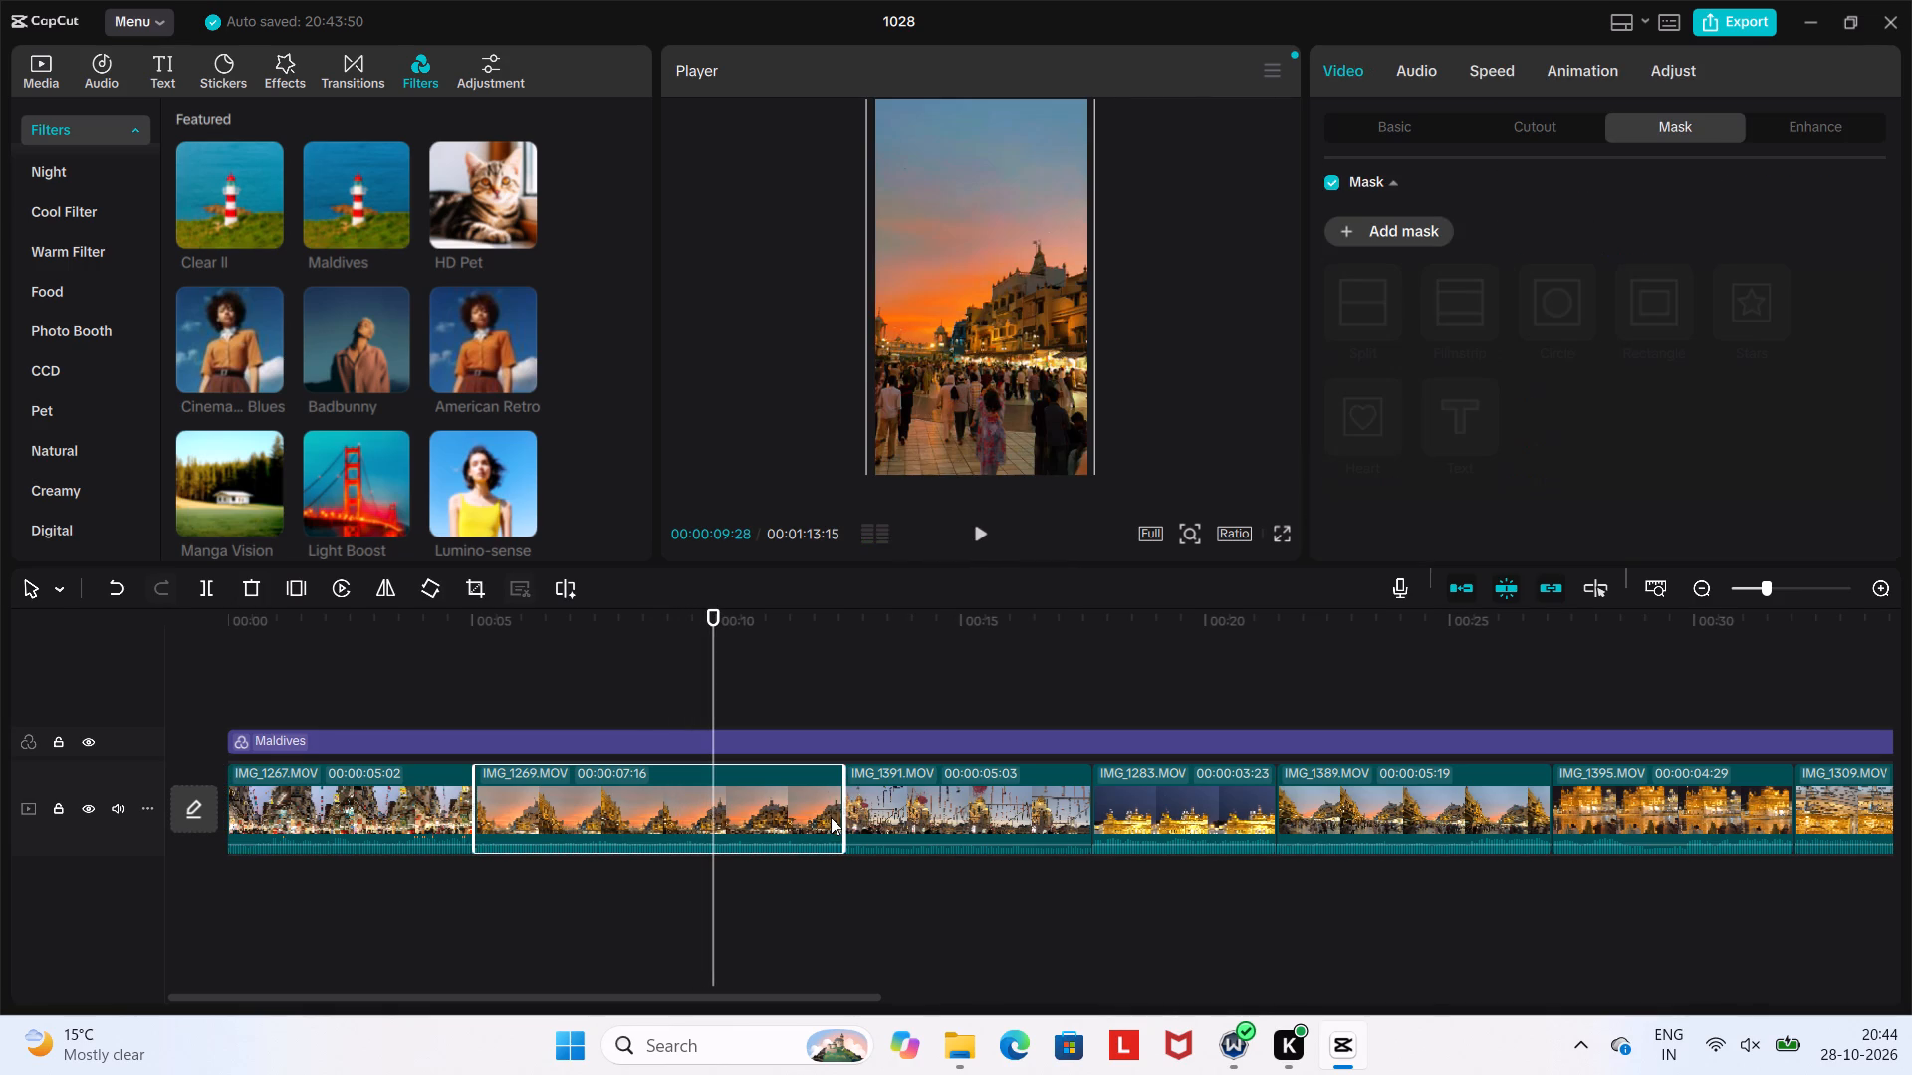
{"action": "left_click_drag", "start_coordinate": [839, 804], "coordinate": [773, 806]}
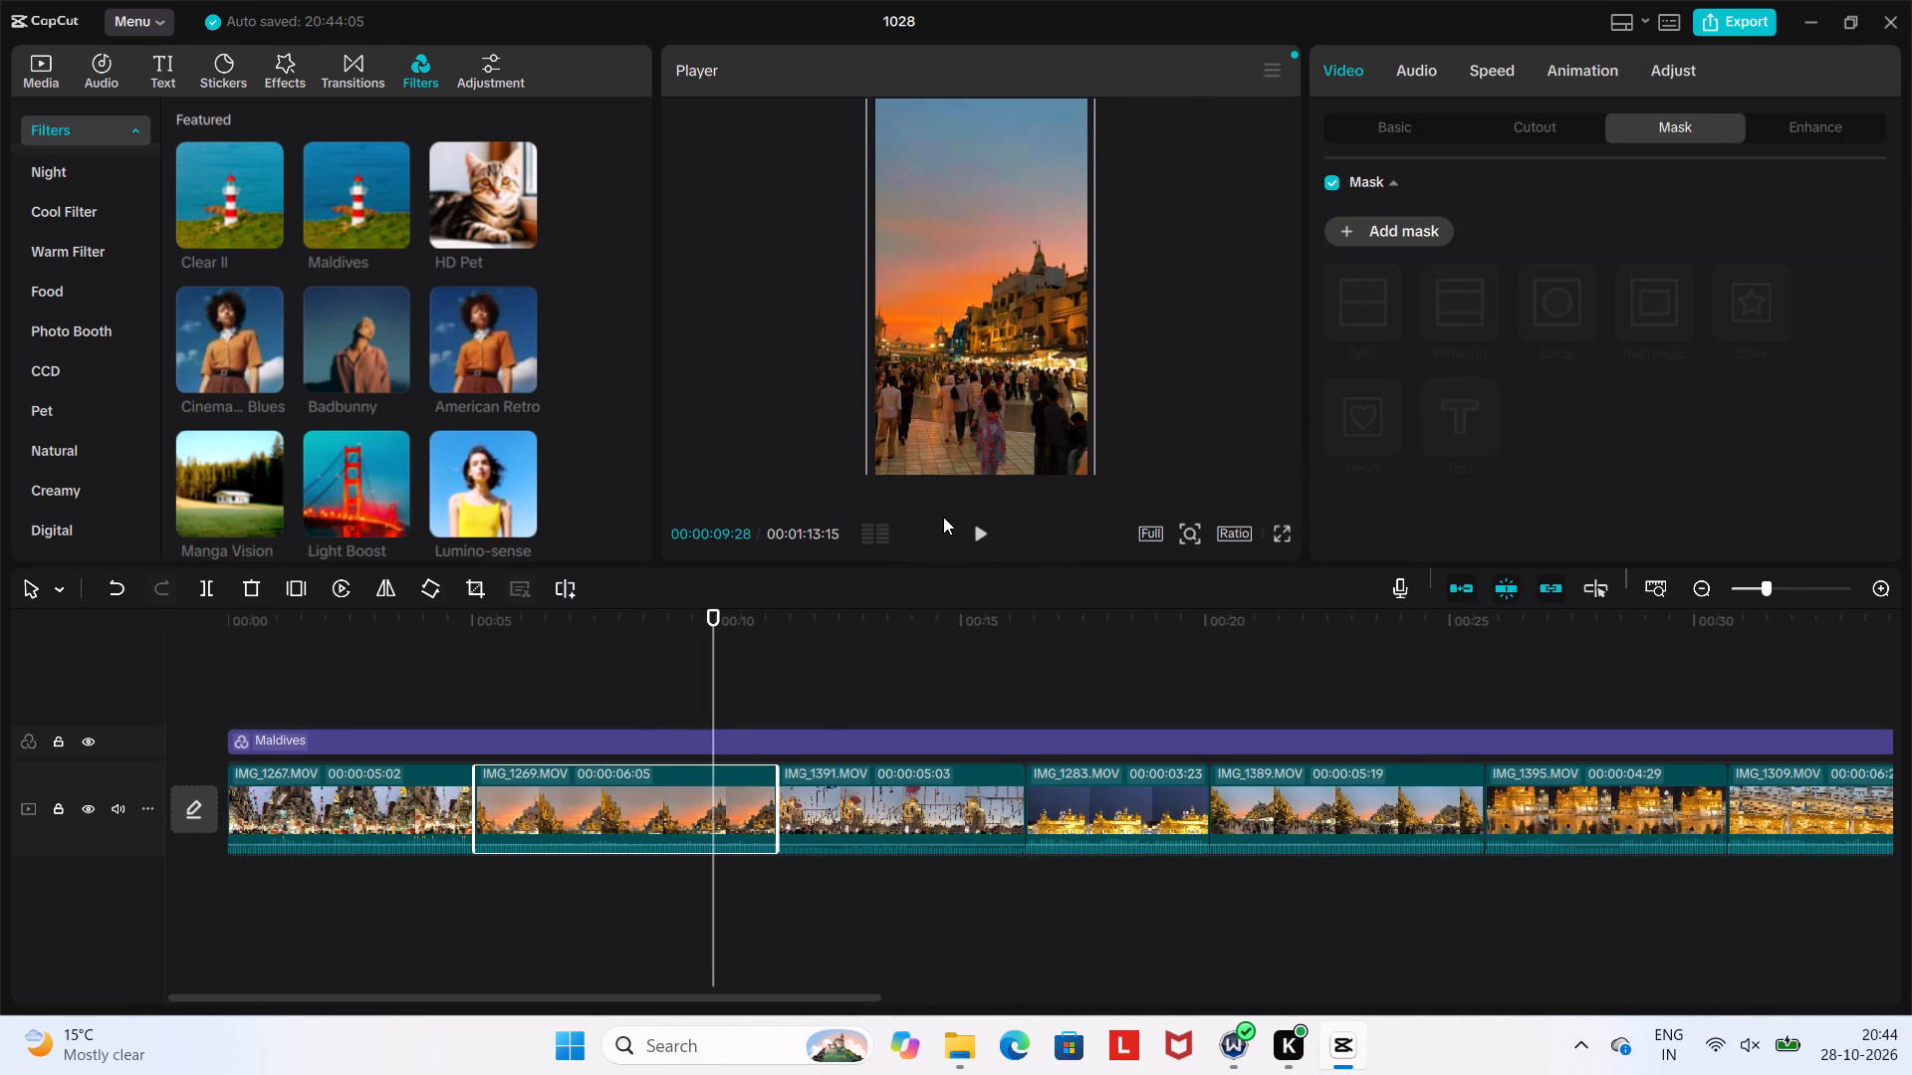
Play on through the following clips and move IMG_1395.MOV ahead of IMG_1389.MOV, directly after IMG_1283.MOV.
{"action": "left_click", "coordinate": [983, 538]}
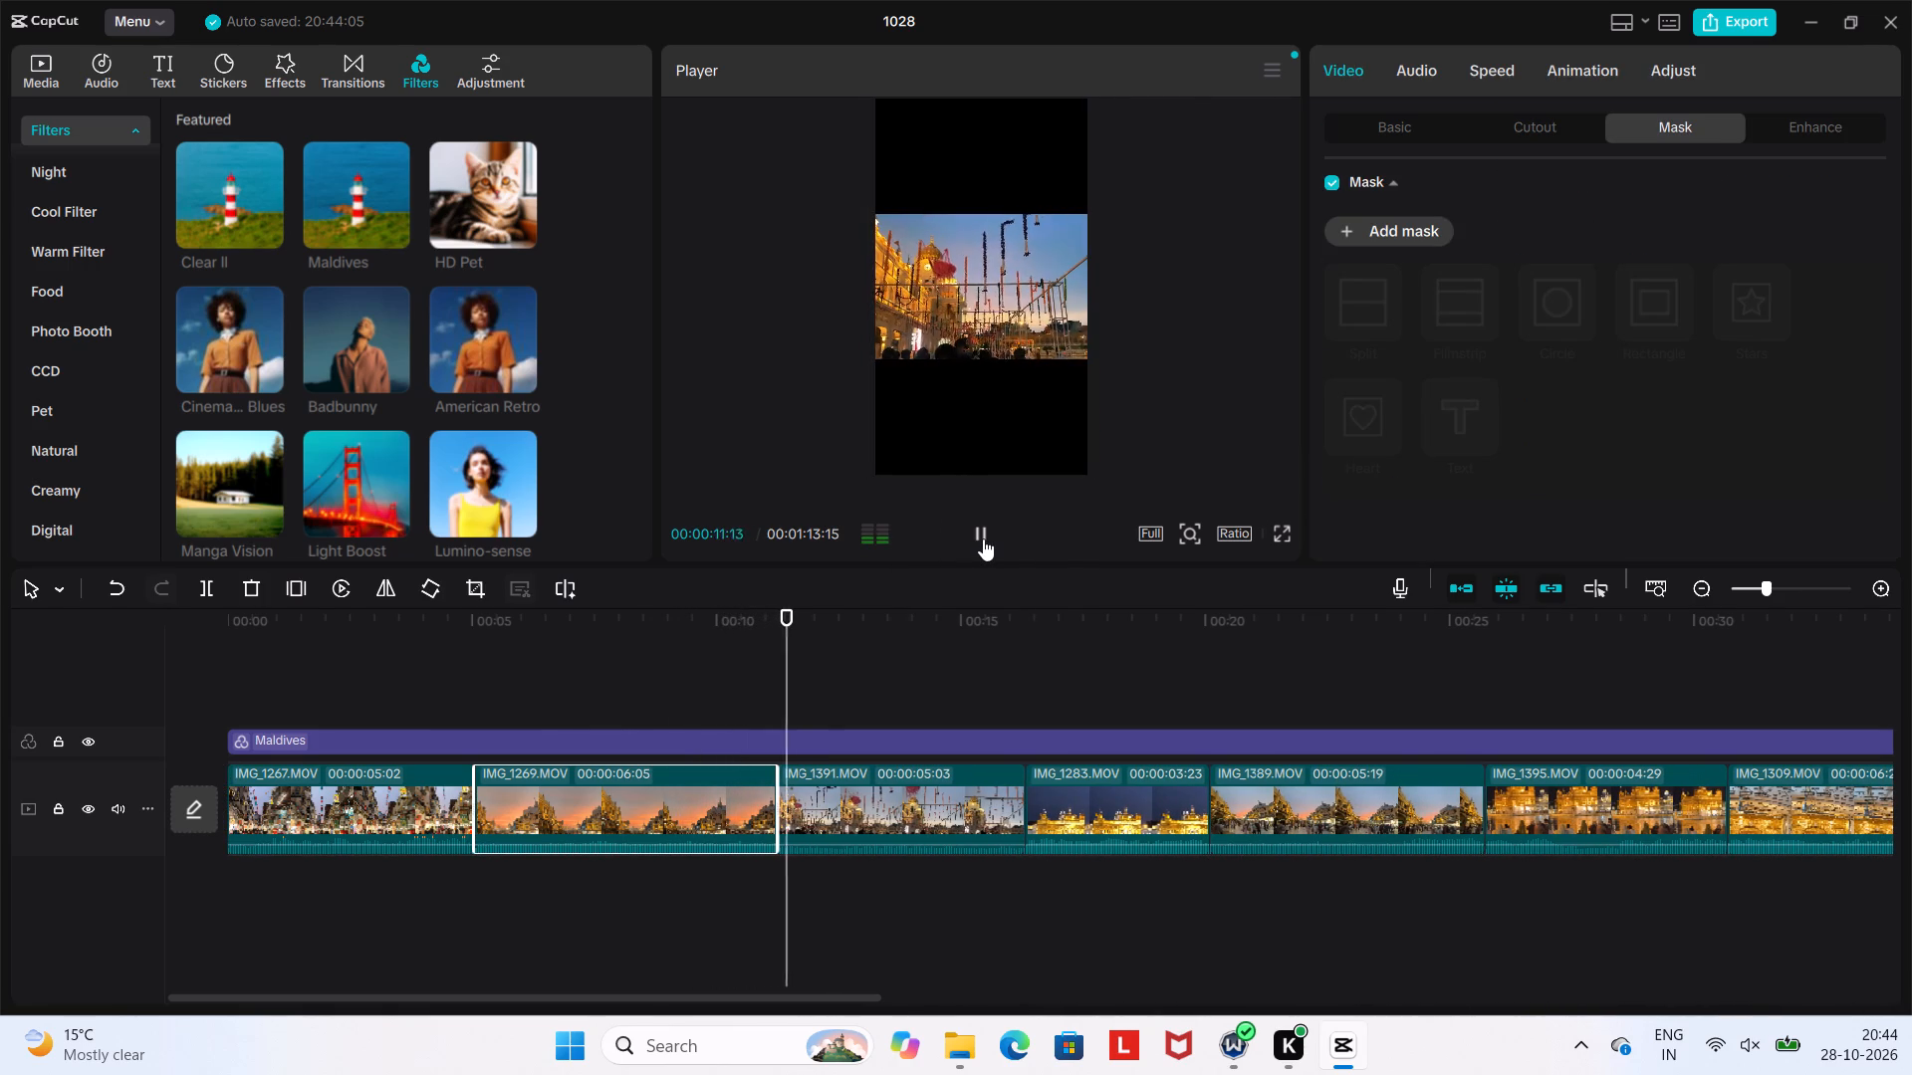
{"action": "left_click", "coordinate": [1144, 788]}
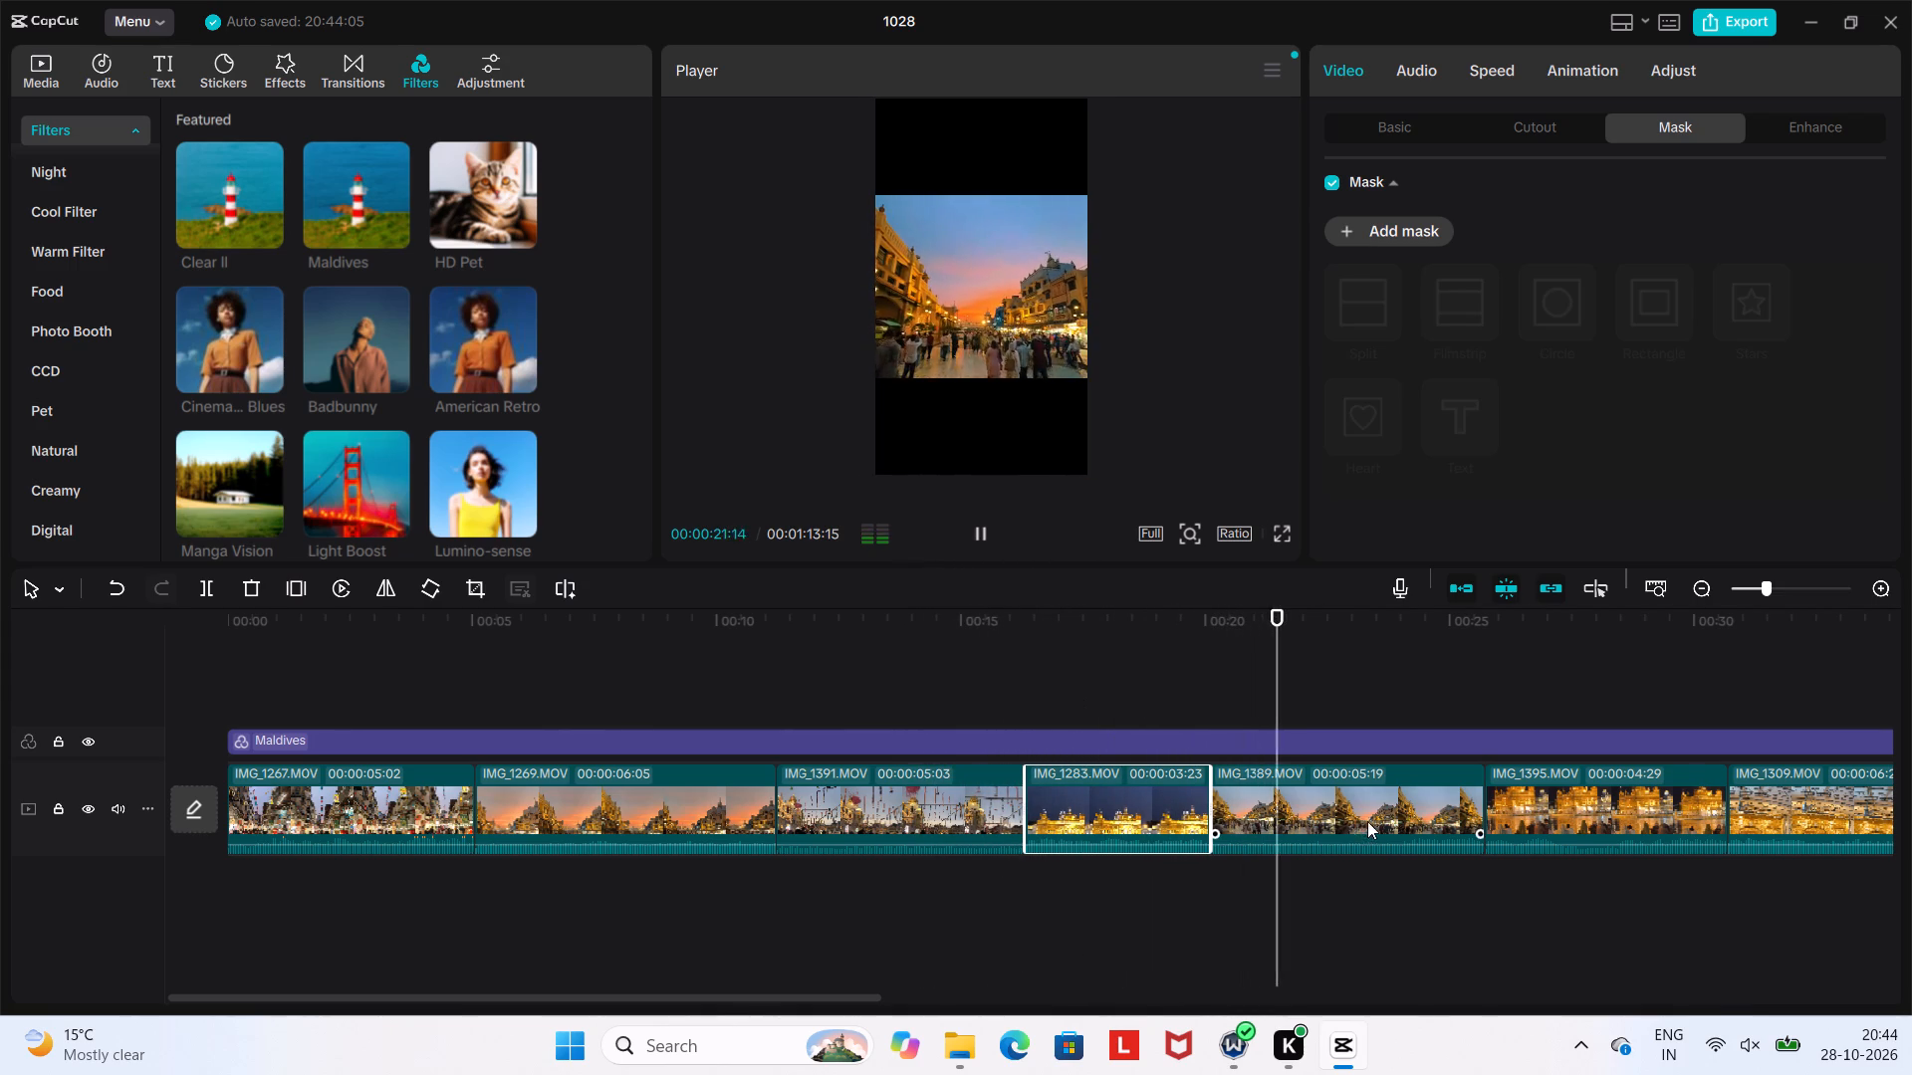
{"action": "left_click", "coordinate": [1341, 821]}
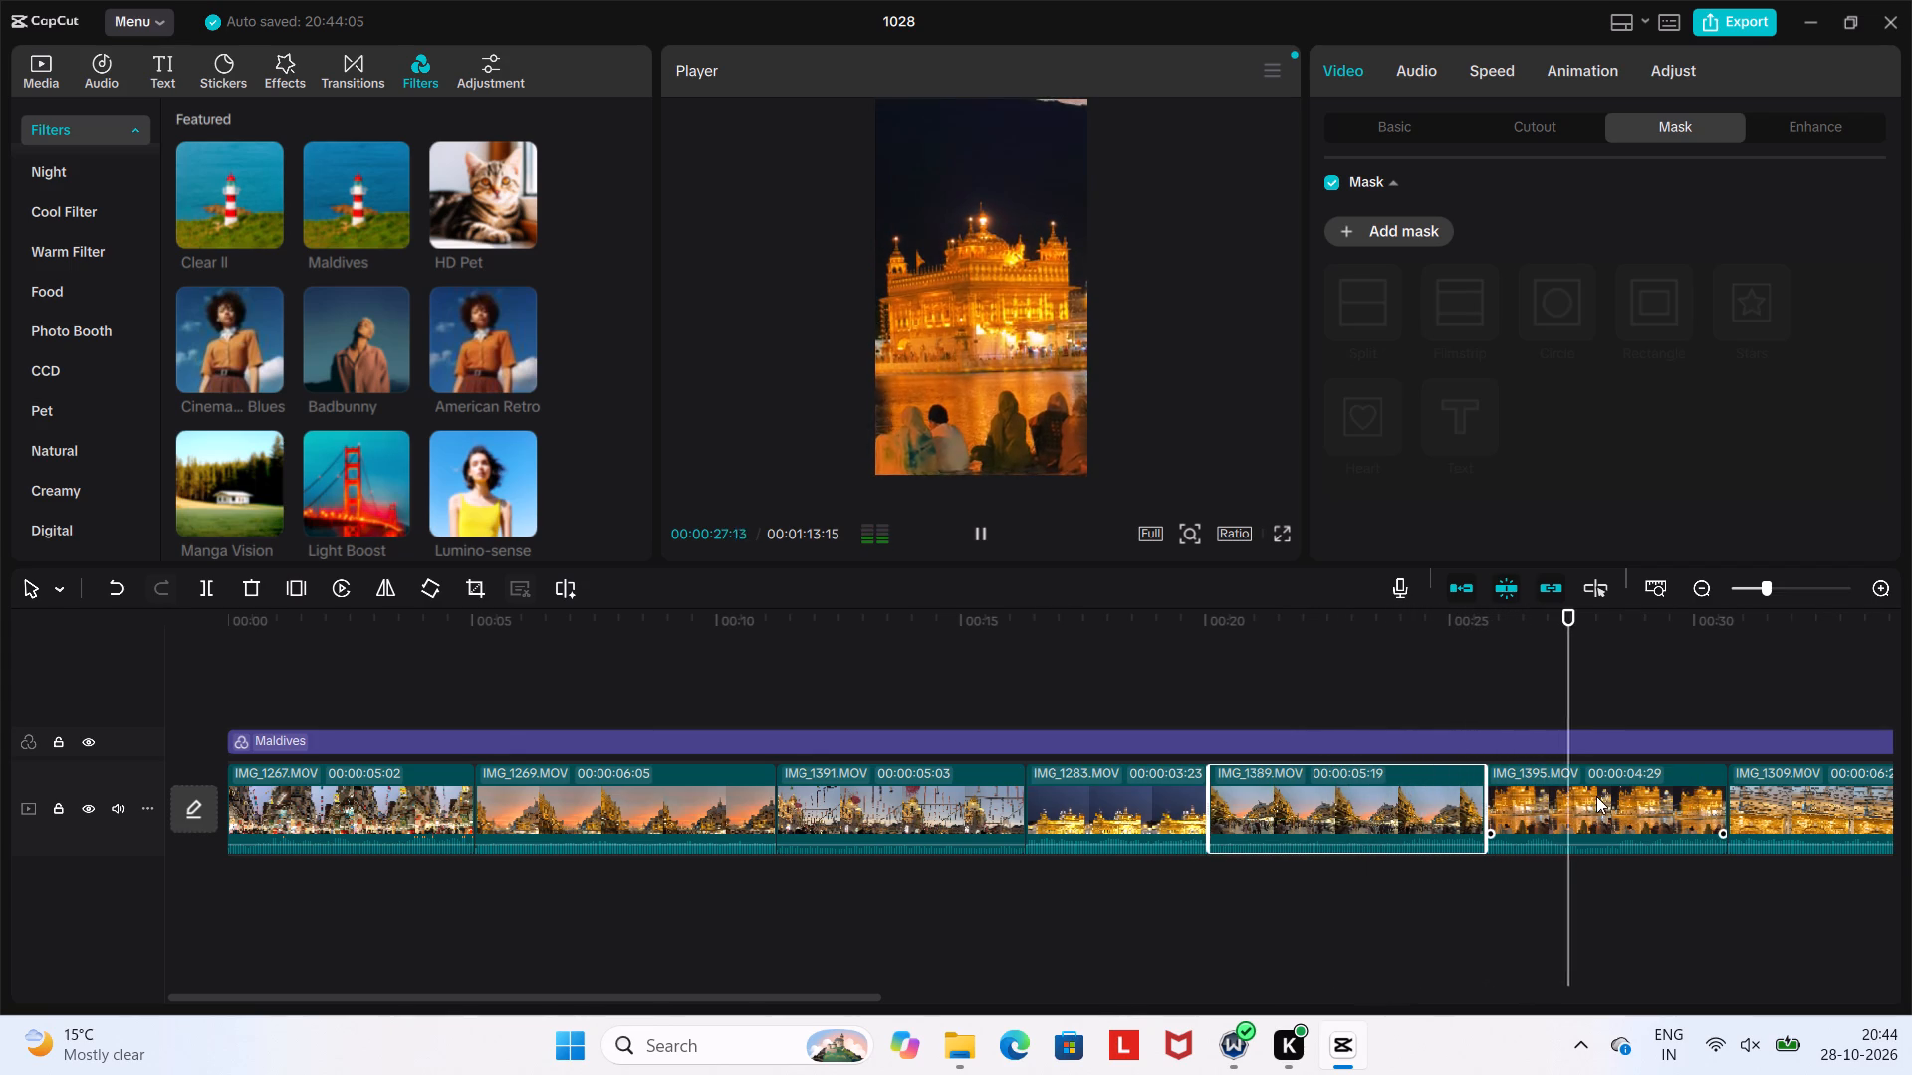
{"action": "left_click", "coordinate": [1622, 805]}
{"action": "left_click_drag", "start_coordinate": [1629, 807], "coordinate": [1315, 795]}
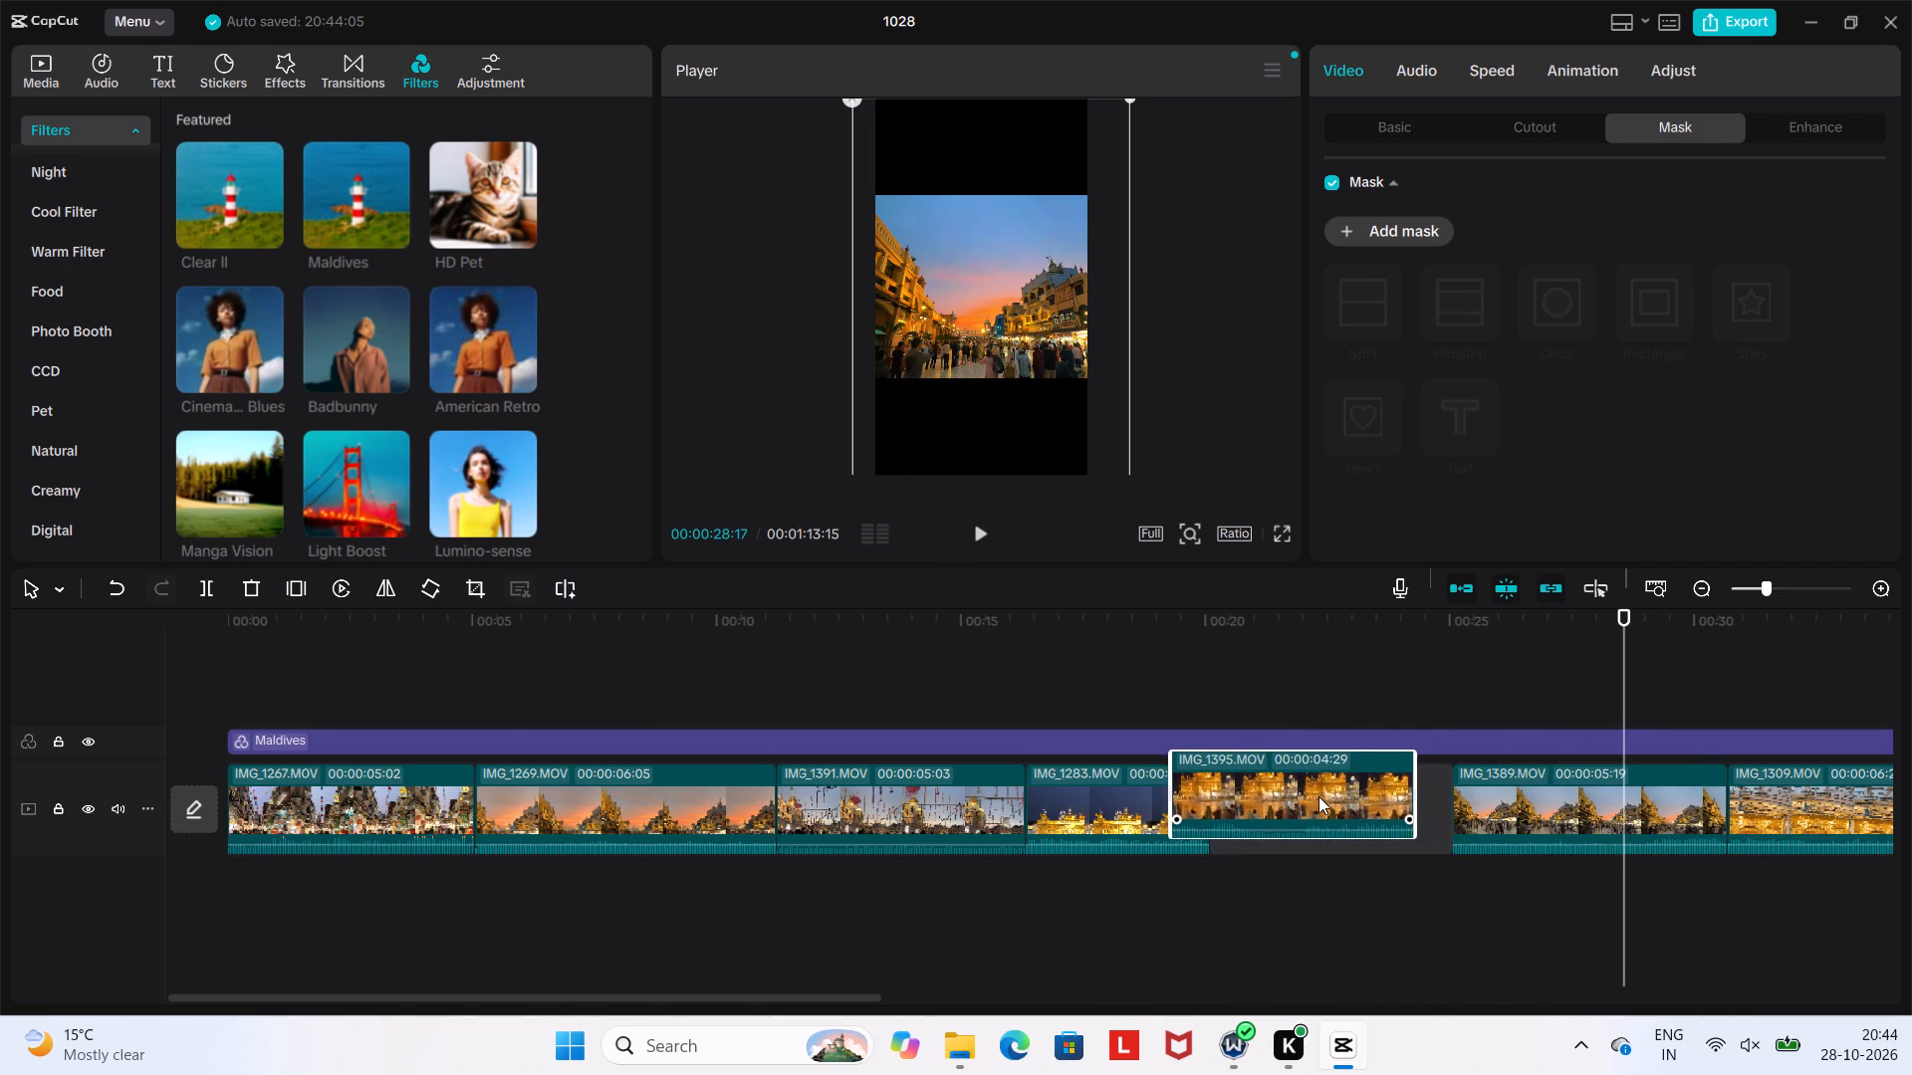
Replay from the IMG_1391.MOV clip onward and delete the IMG_1389.MOV clip between IMG_1395.MOV and IMG_1309.MOV.
{"action": "left_click_drag", "start_coordinate": [1622, 612], "coordinate": [831, 706]}
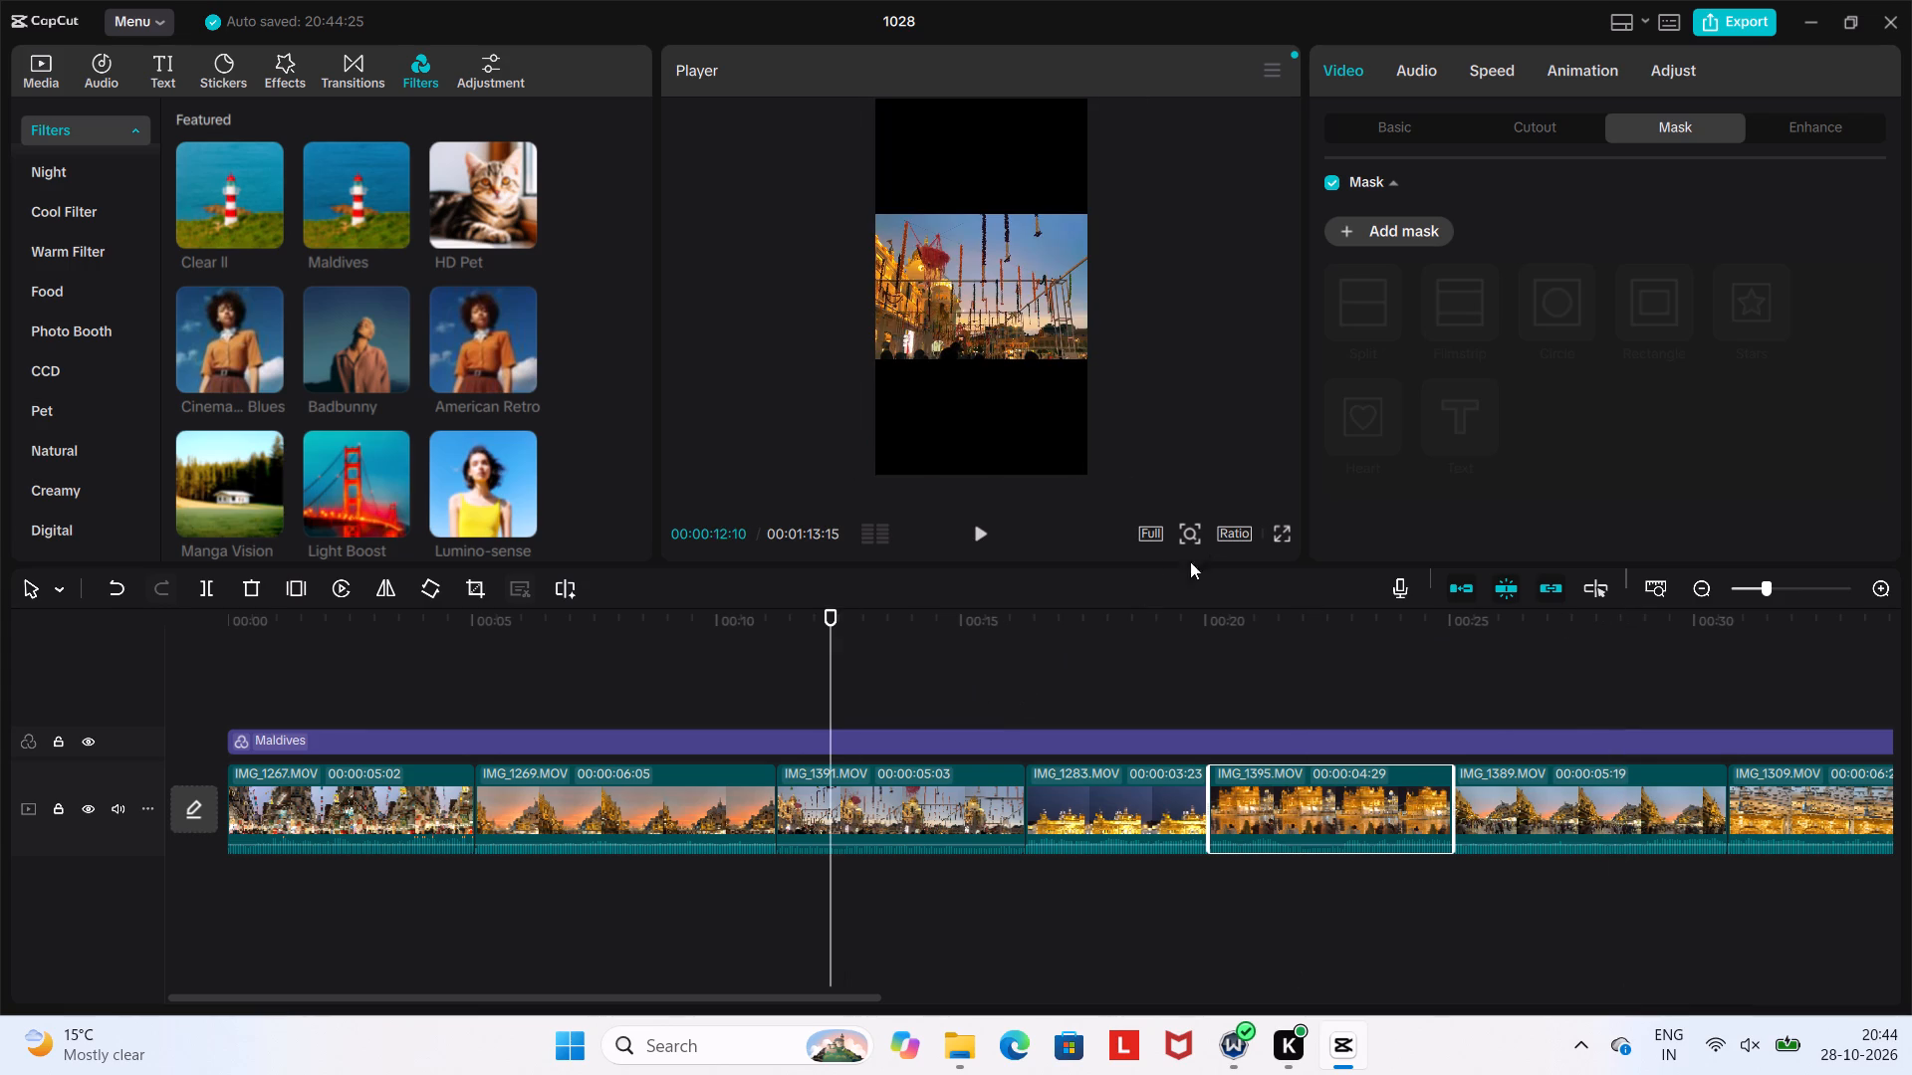
{"action": "left_click", "coordinate": [972, 537]}
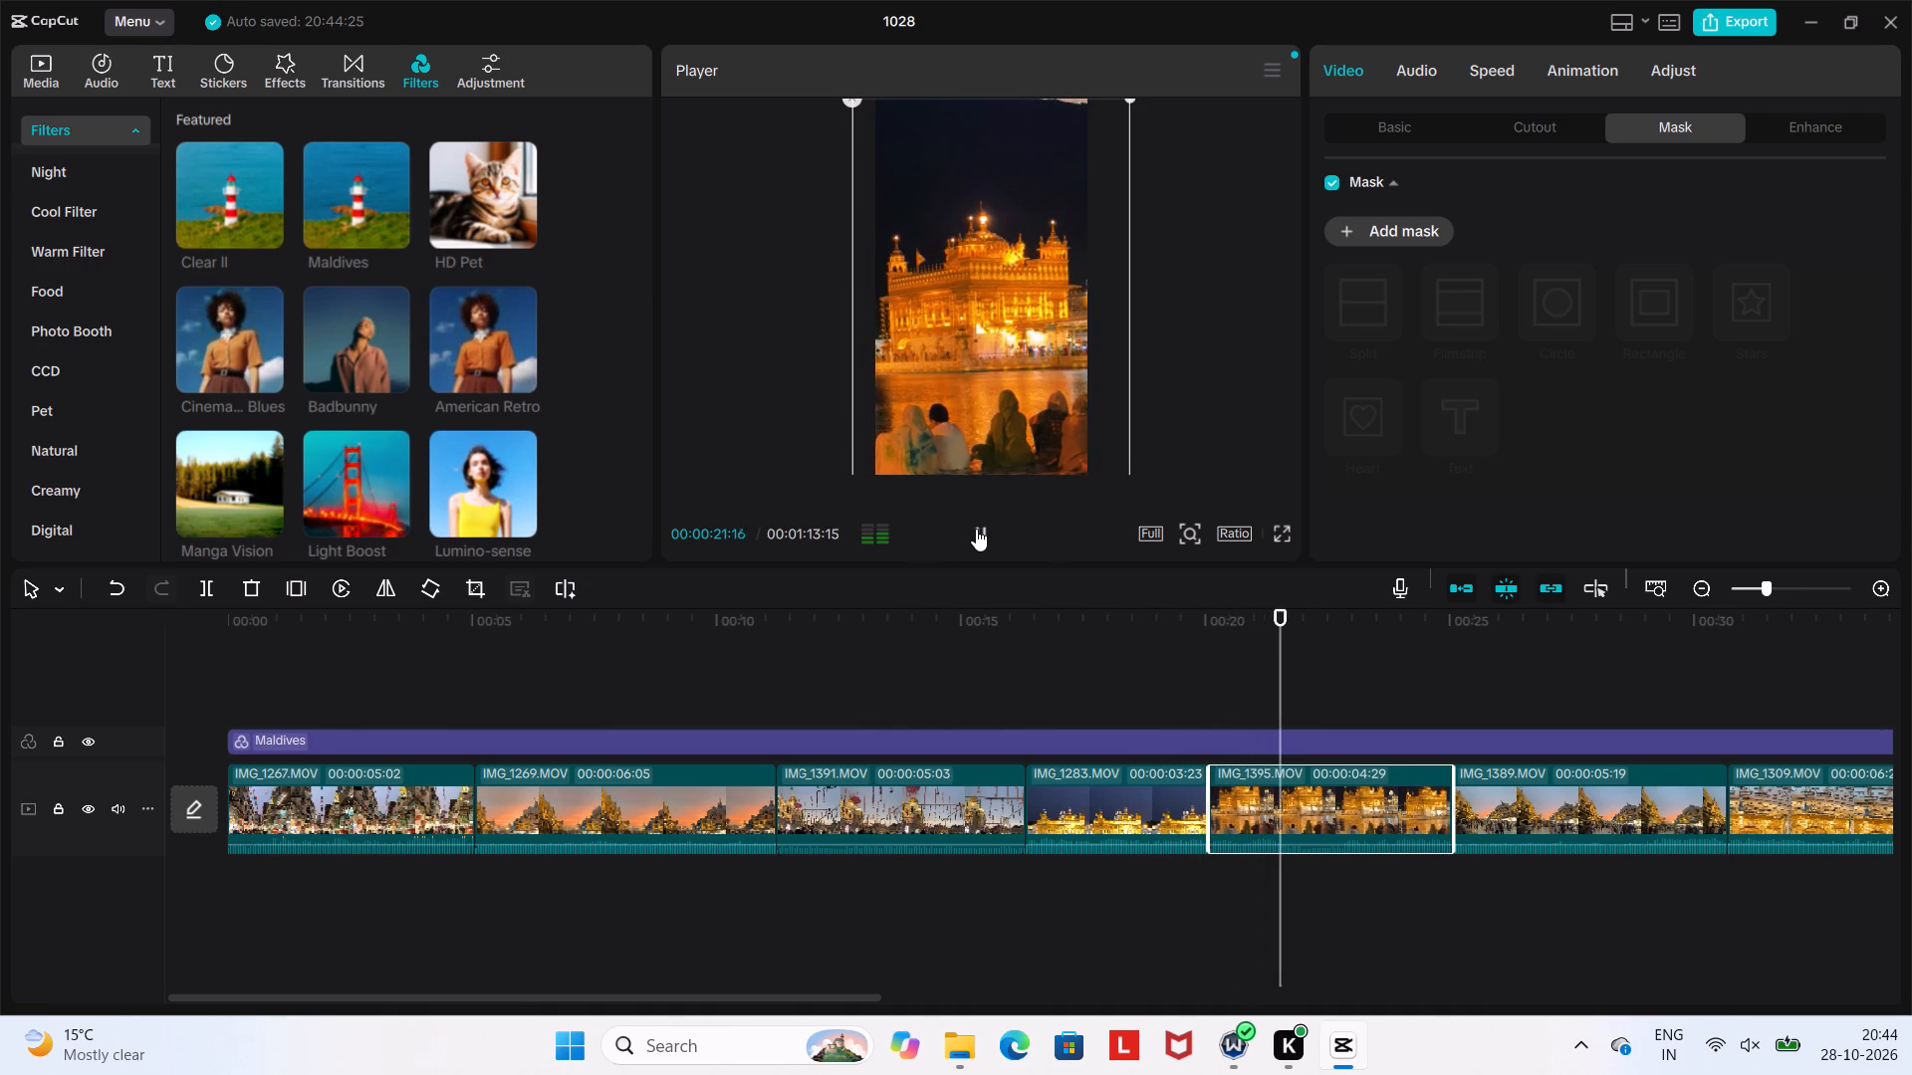
{"action": "left_click", "coordinate": [1625, 801]}
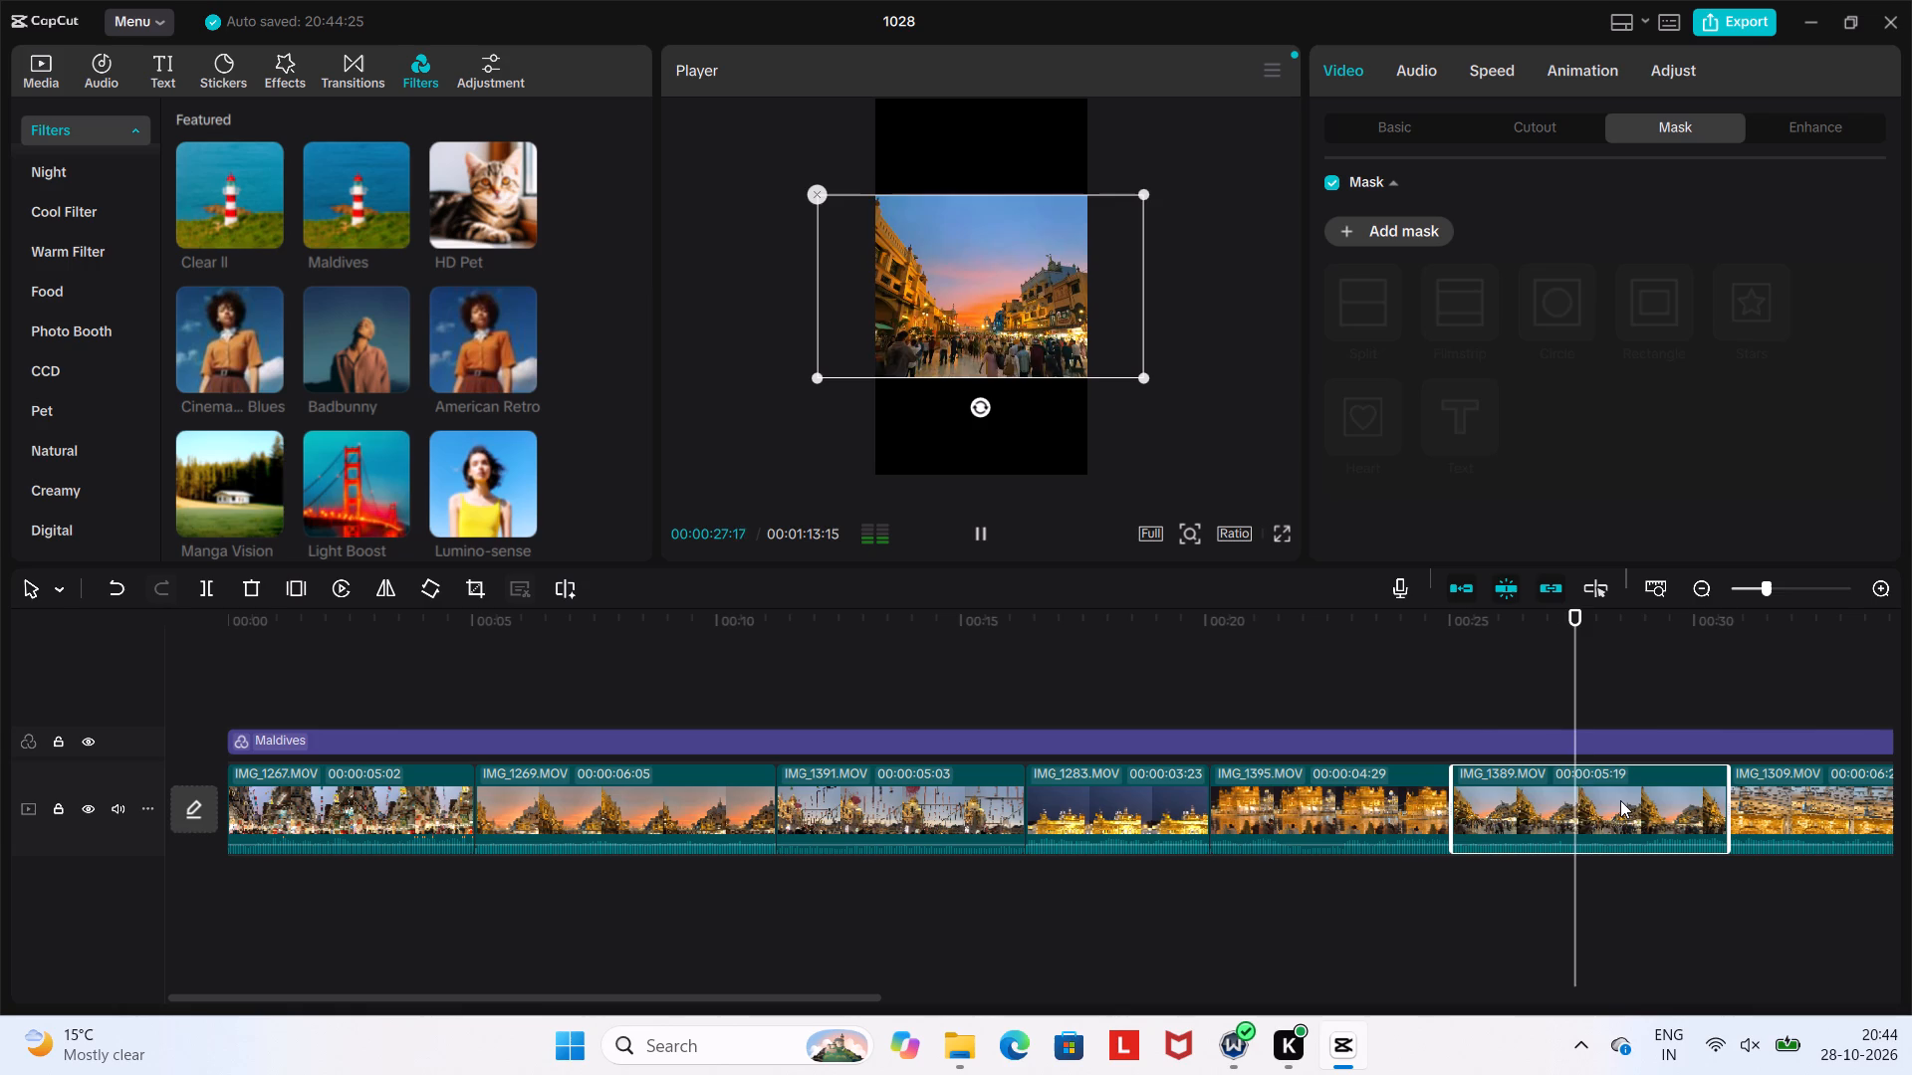
{"action": "left_click", "coordinate": [1537, 828]}
{"action": "left_click_drag", "start_coordinate": [1736, 618], "coordinate": [1706, 632]}
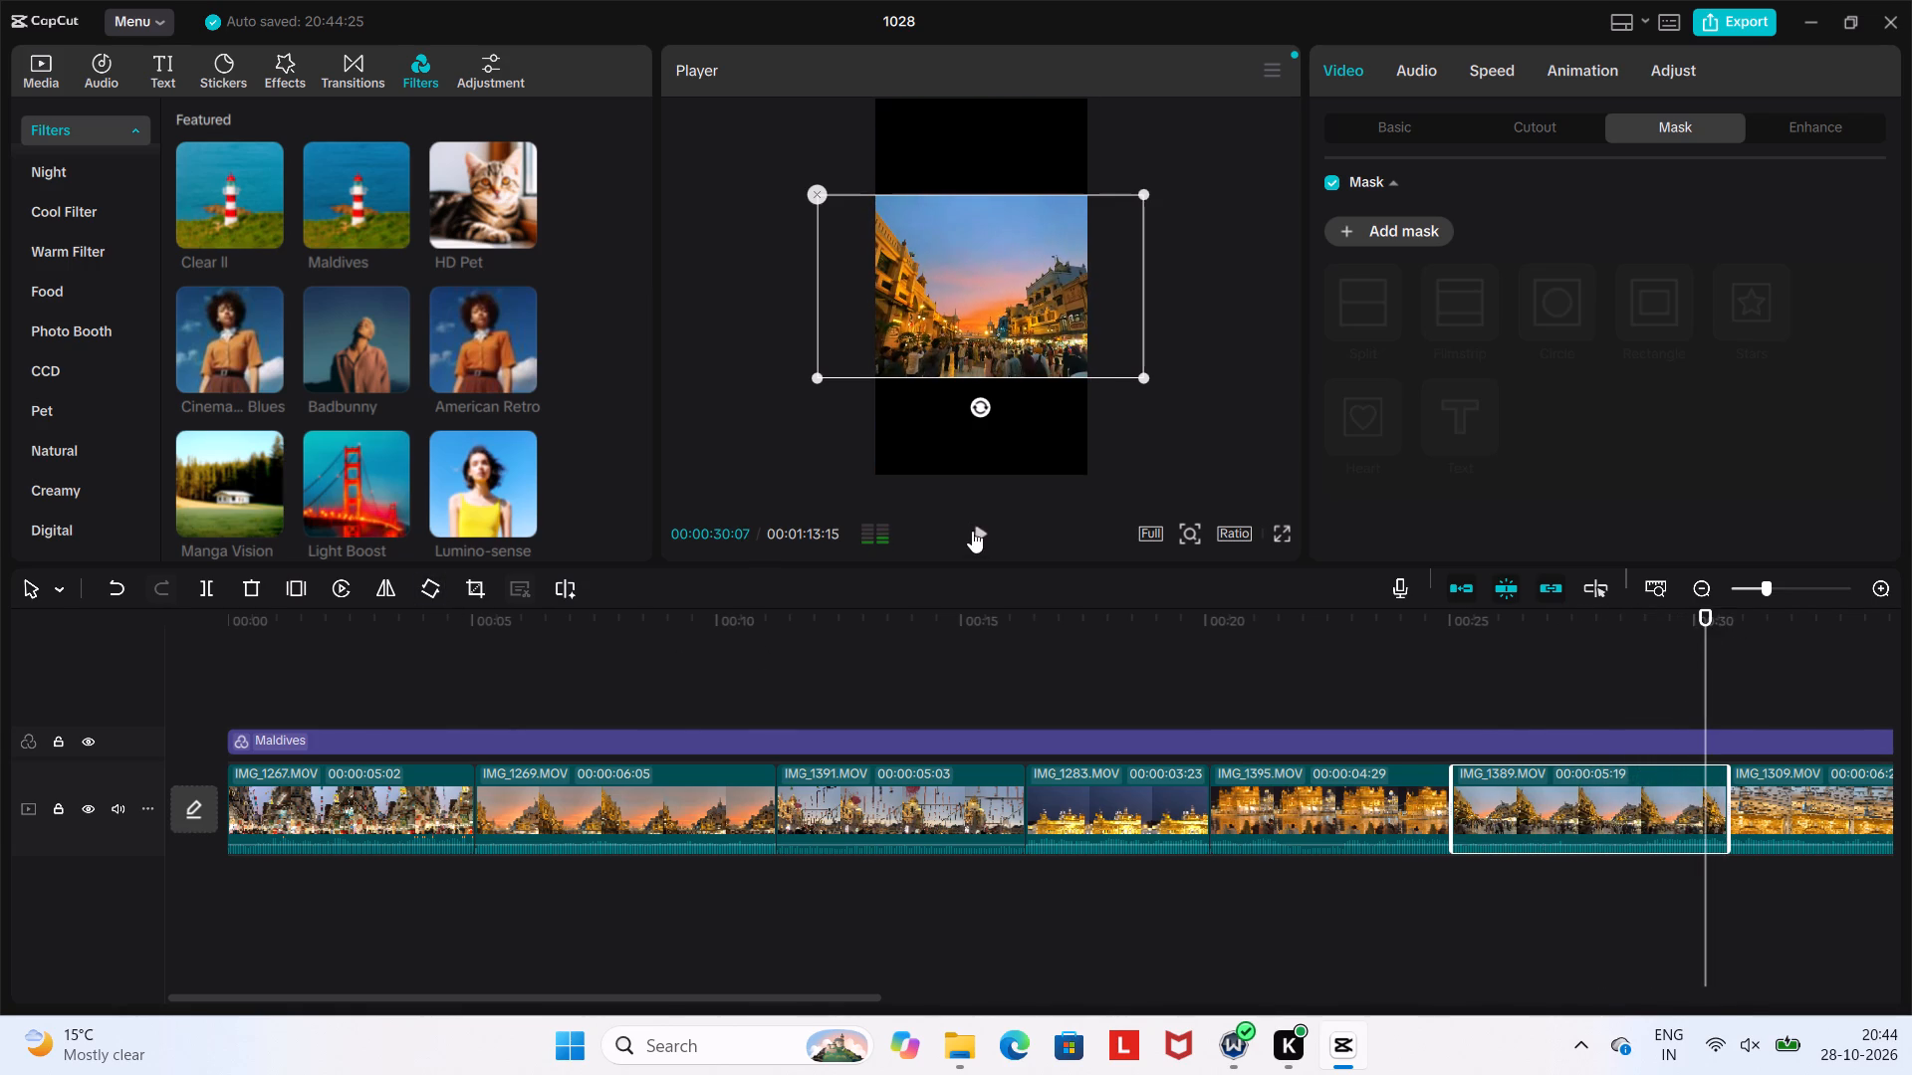
{"action": "left_click", "coordinate": [1544, 791]}
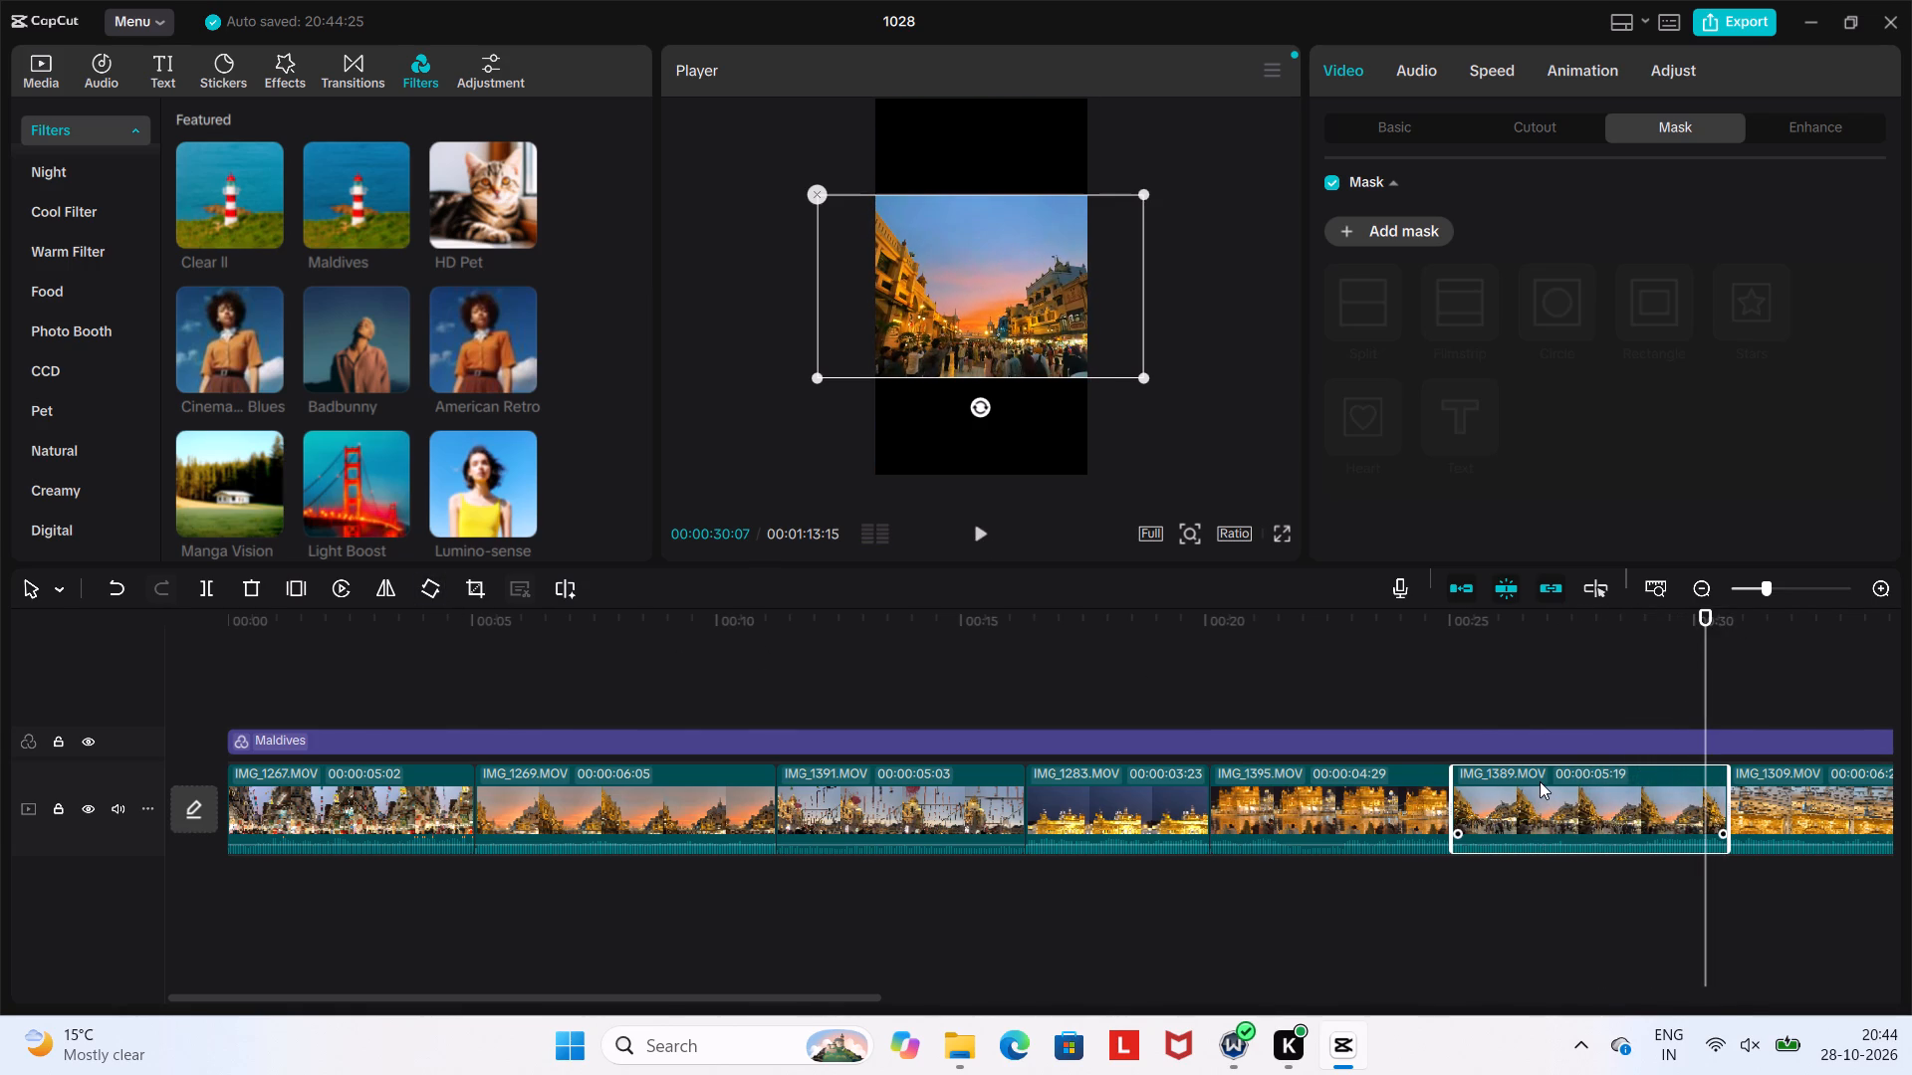
{"action": "right_click", "coordinate": [1539, 780]}
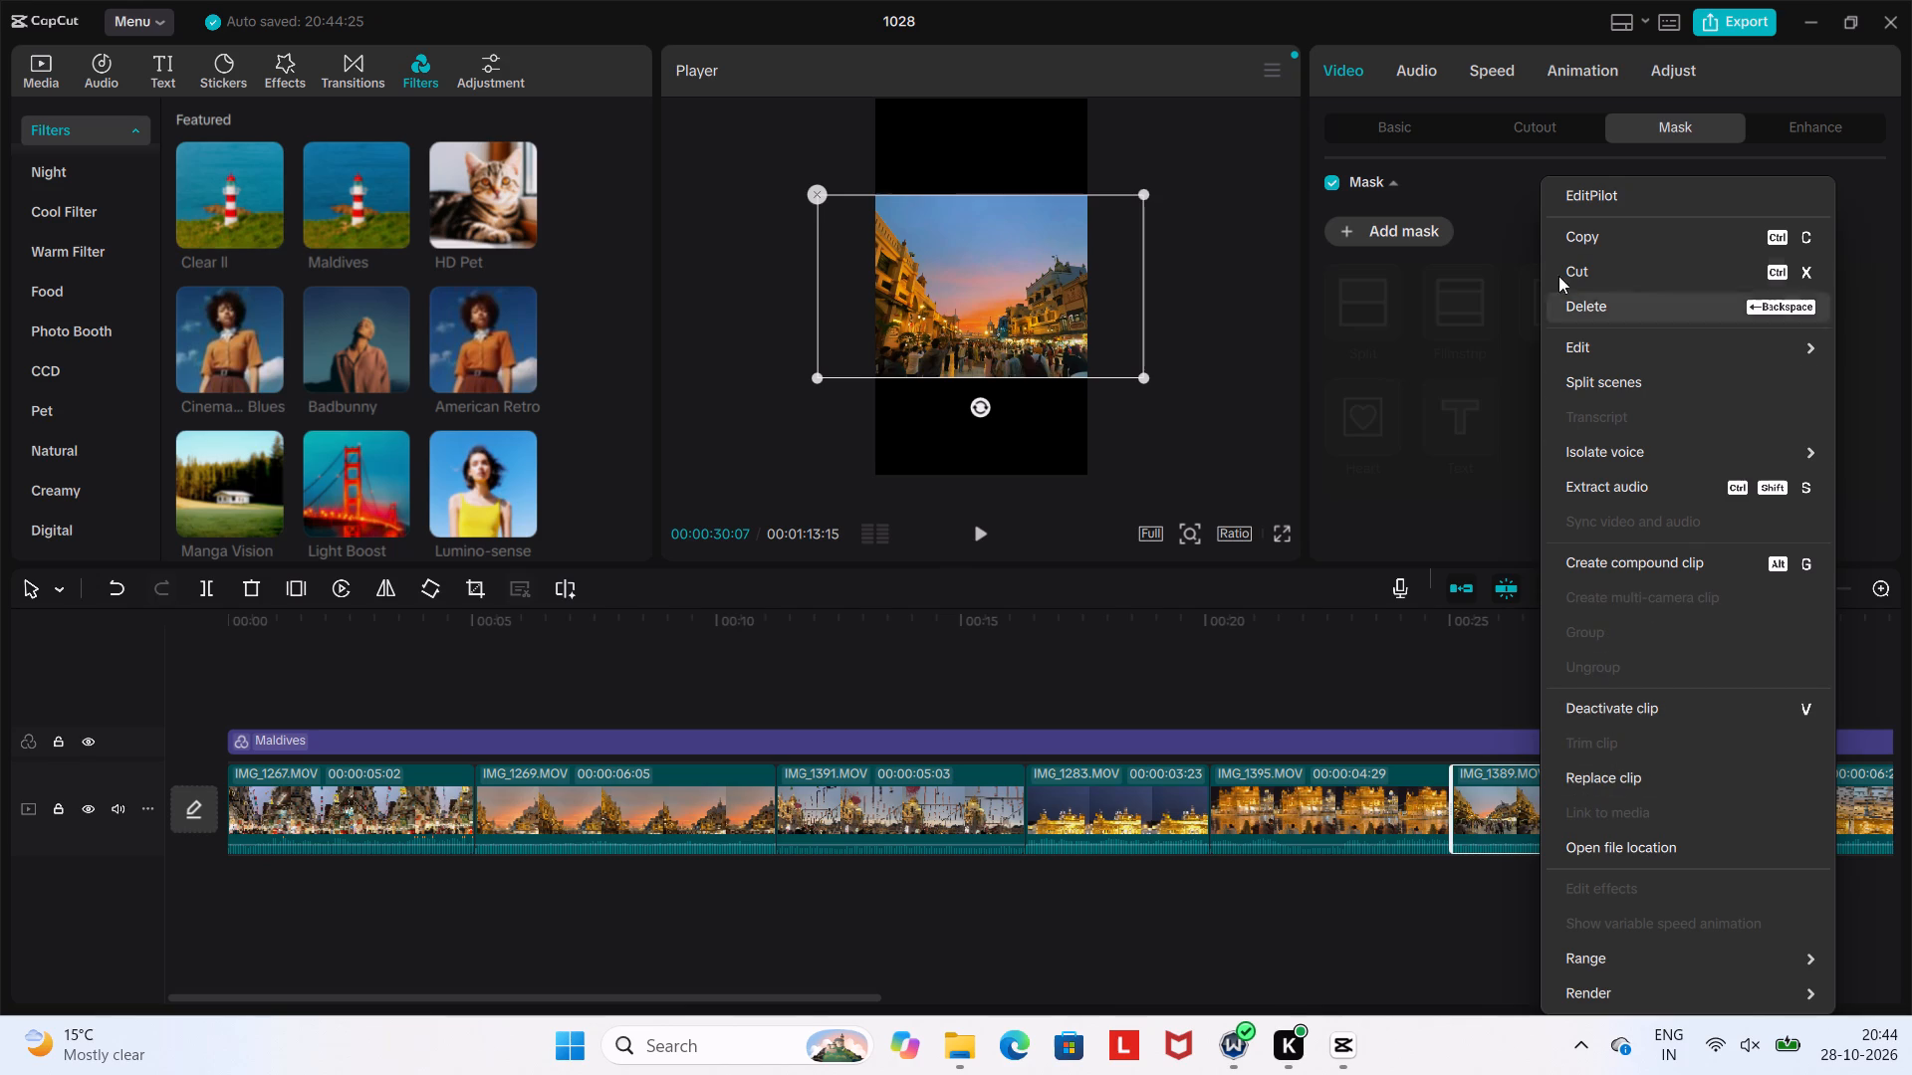
{"action": "left_click", "coordinate": [1582, 303]}
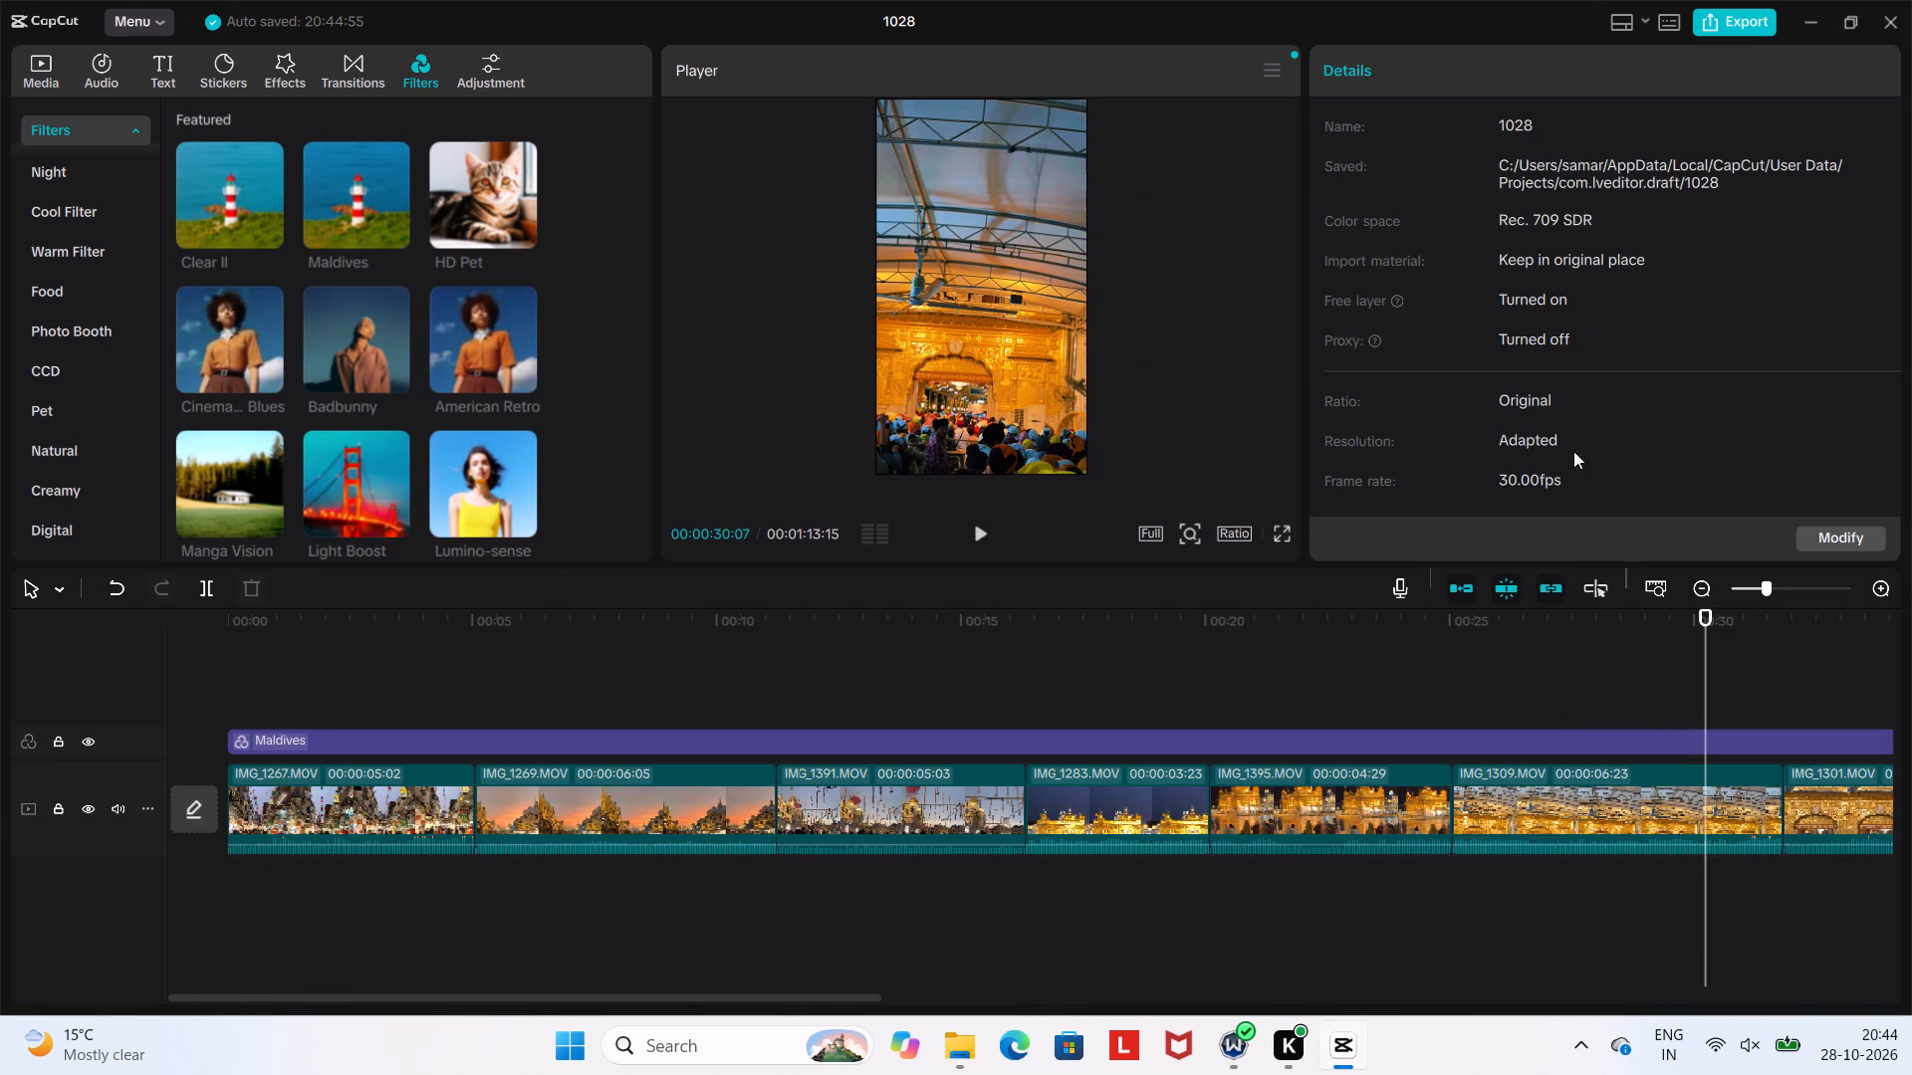
Preview the IMG_1309.MOV and IMG_1301.MOV clips and trim the end of IMG_1301.MOV to about 2 seconds.
{"action": "left_click", "coordinate": [1498, 845]}
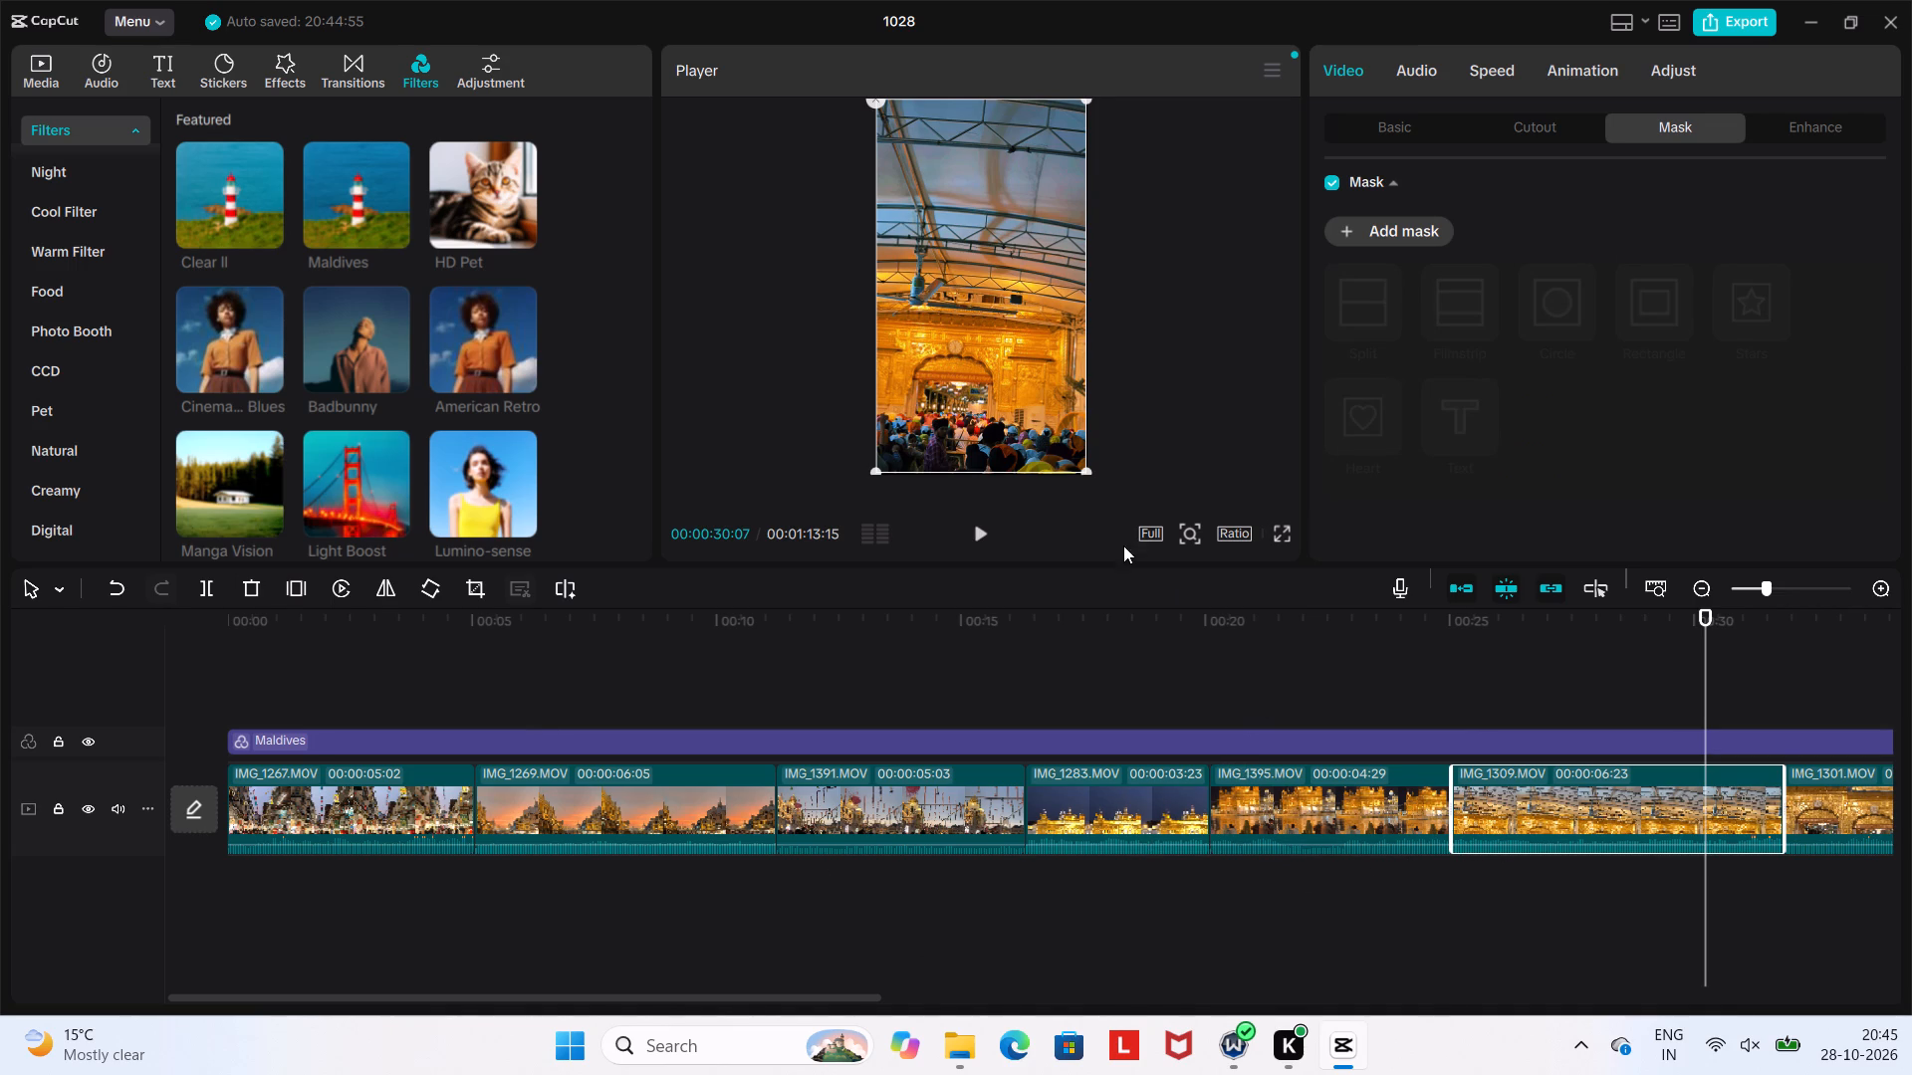
{"action": "left_click", "coordinate": [977, 532]}
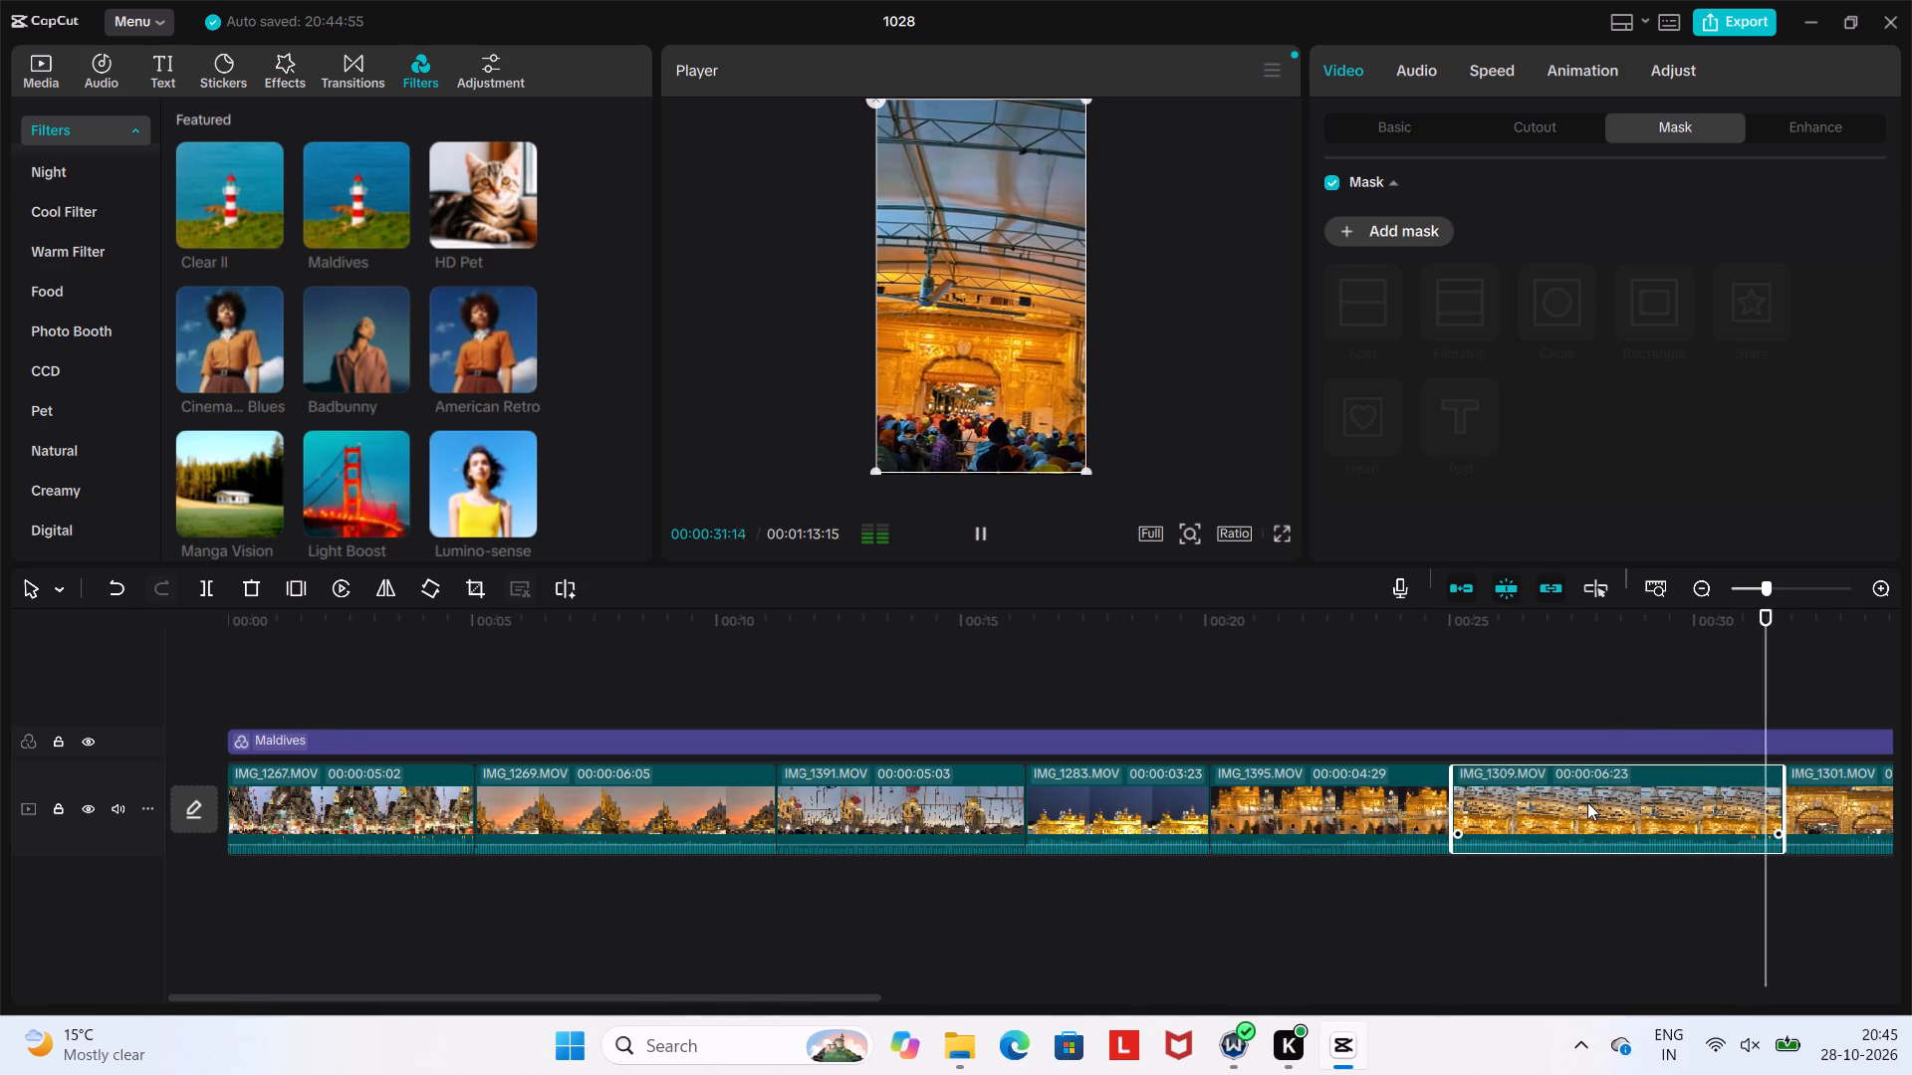
{"action": "left_click", "coordinate": [1303, 821]}
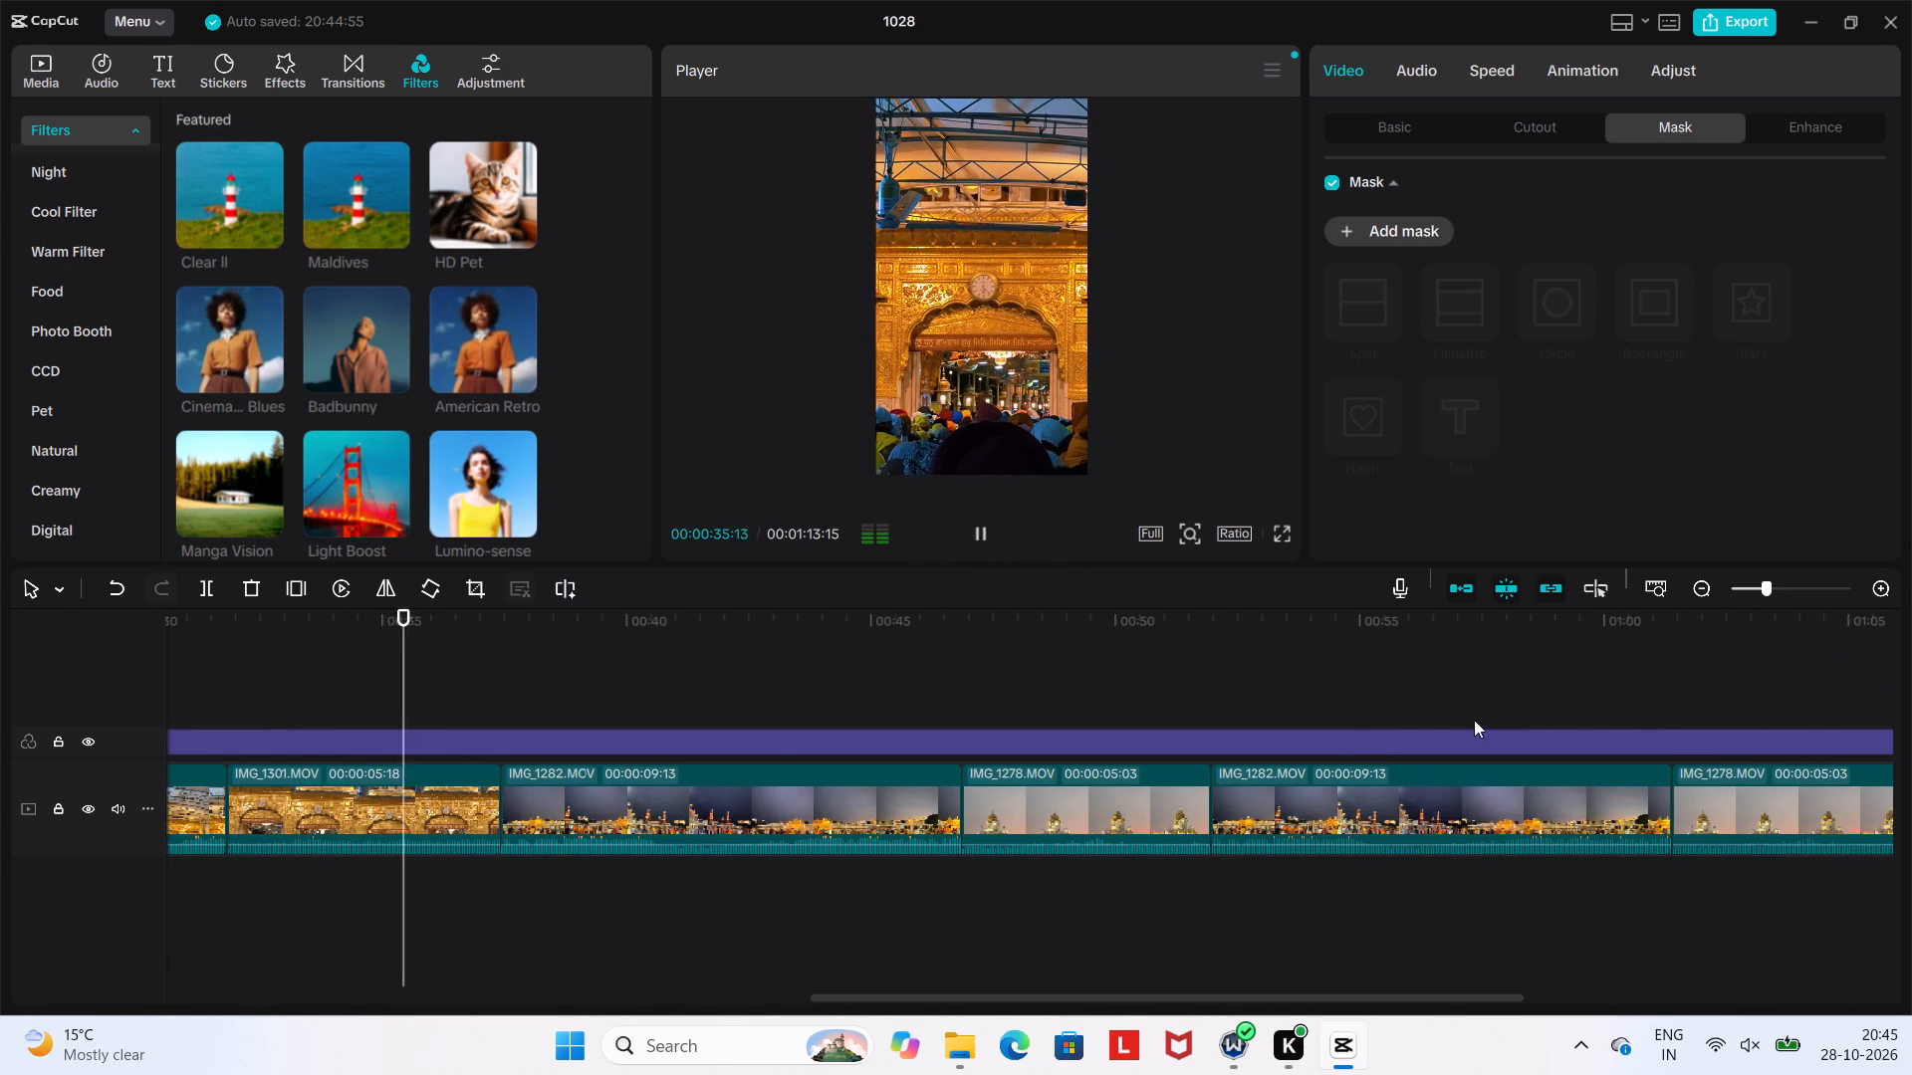
{"action": "left_click", "coordinate": [292, 824]}
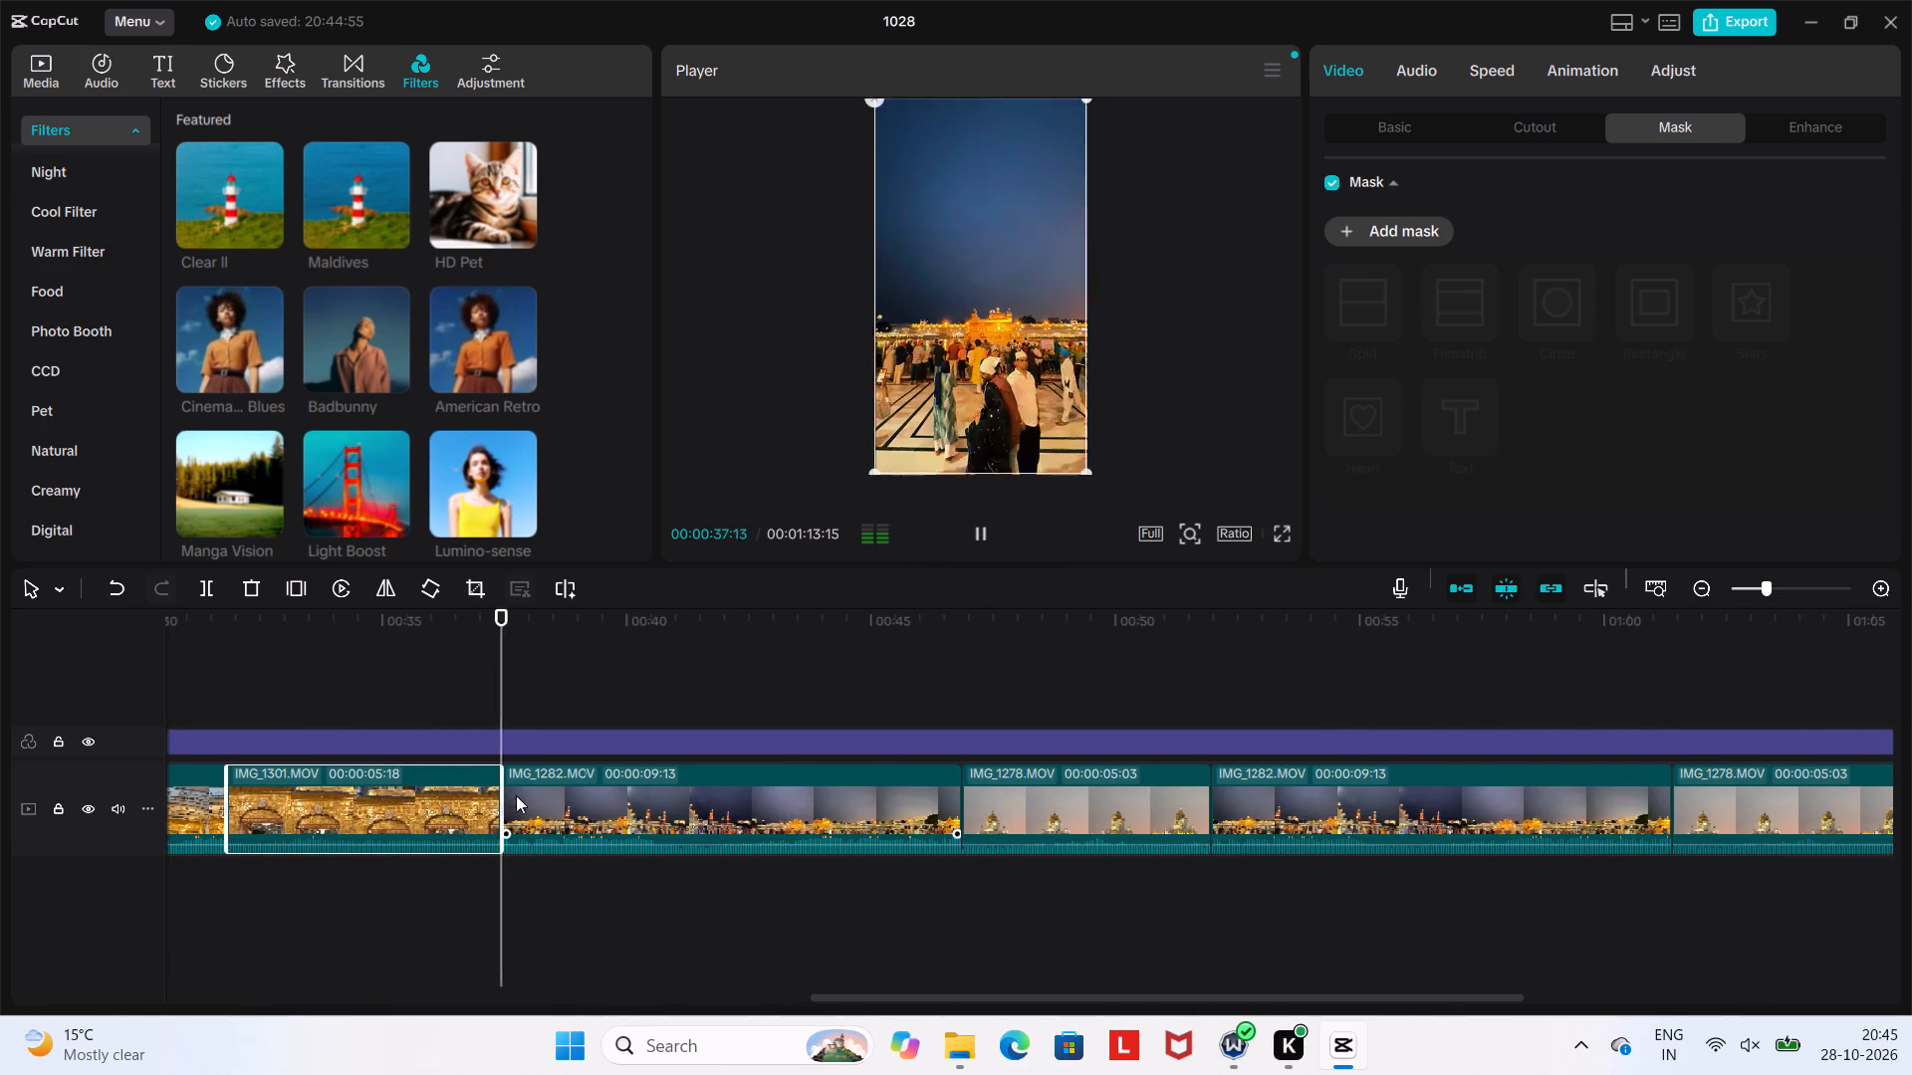
{"action": "left_click_drag", "start_coordinate": [498, 804], "coordinate": [313, 816]}
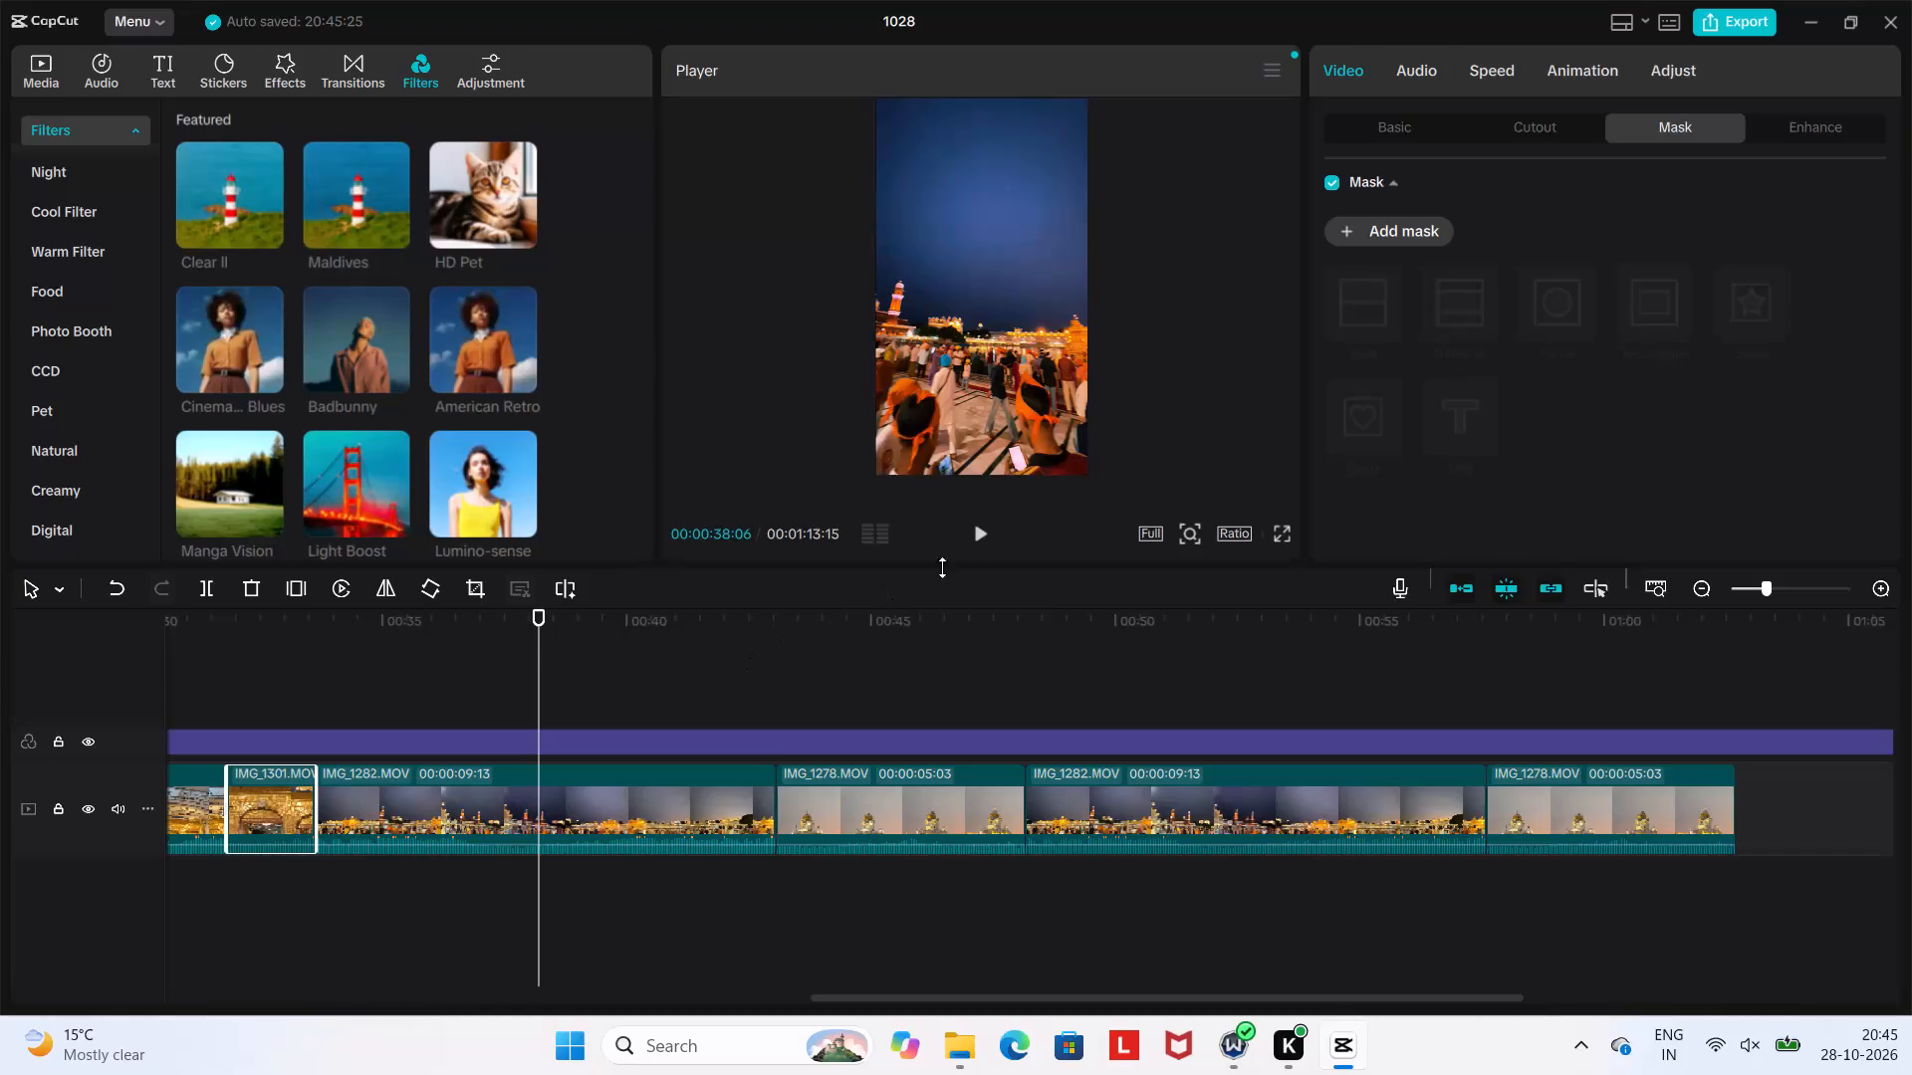
Play on past IMG_1301.MOV and delete the first IMG_1282.MOV clip, directly after it.
{"action": "left_click", "coordinate": [987, 548]}
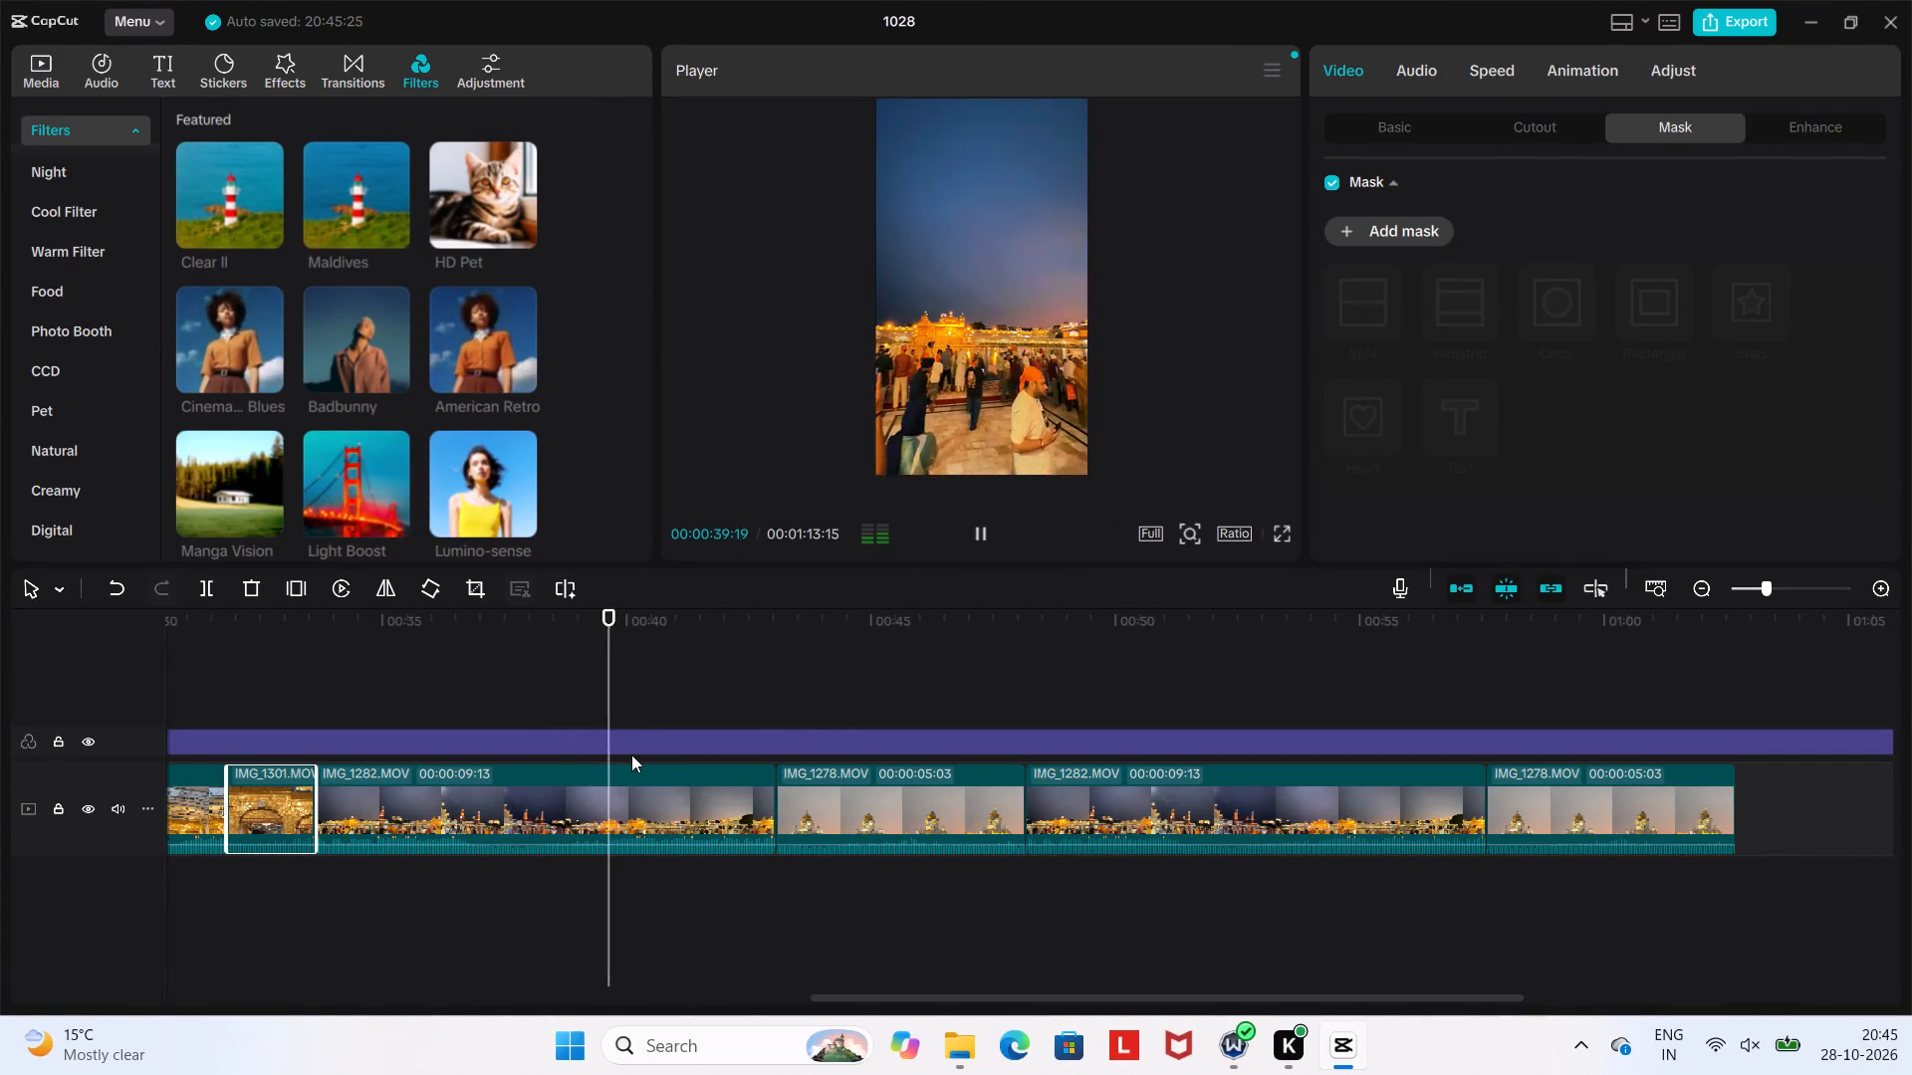
{"action": "left_click", "coordinate": [666, 794]}
{"action": "right_click", "coordinate": [723, 791]}
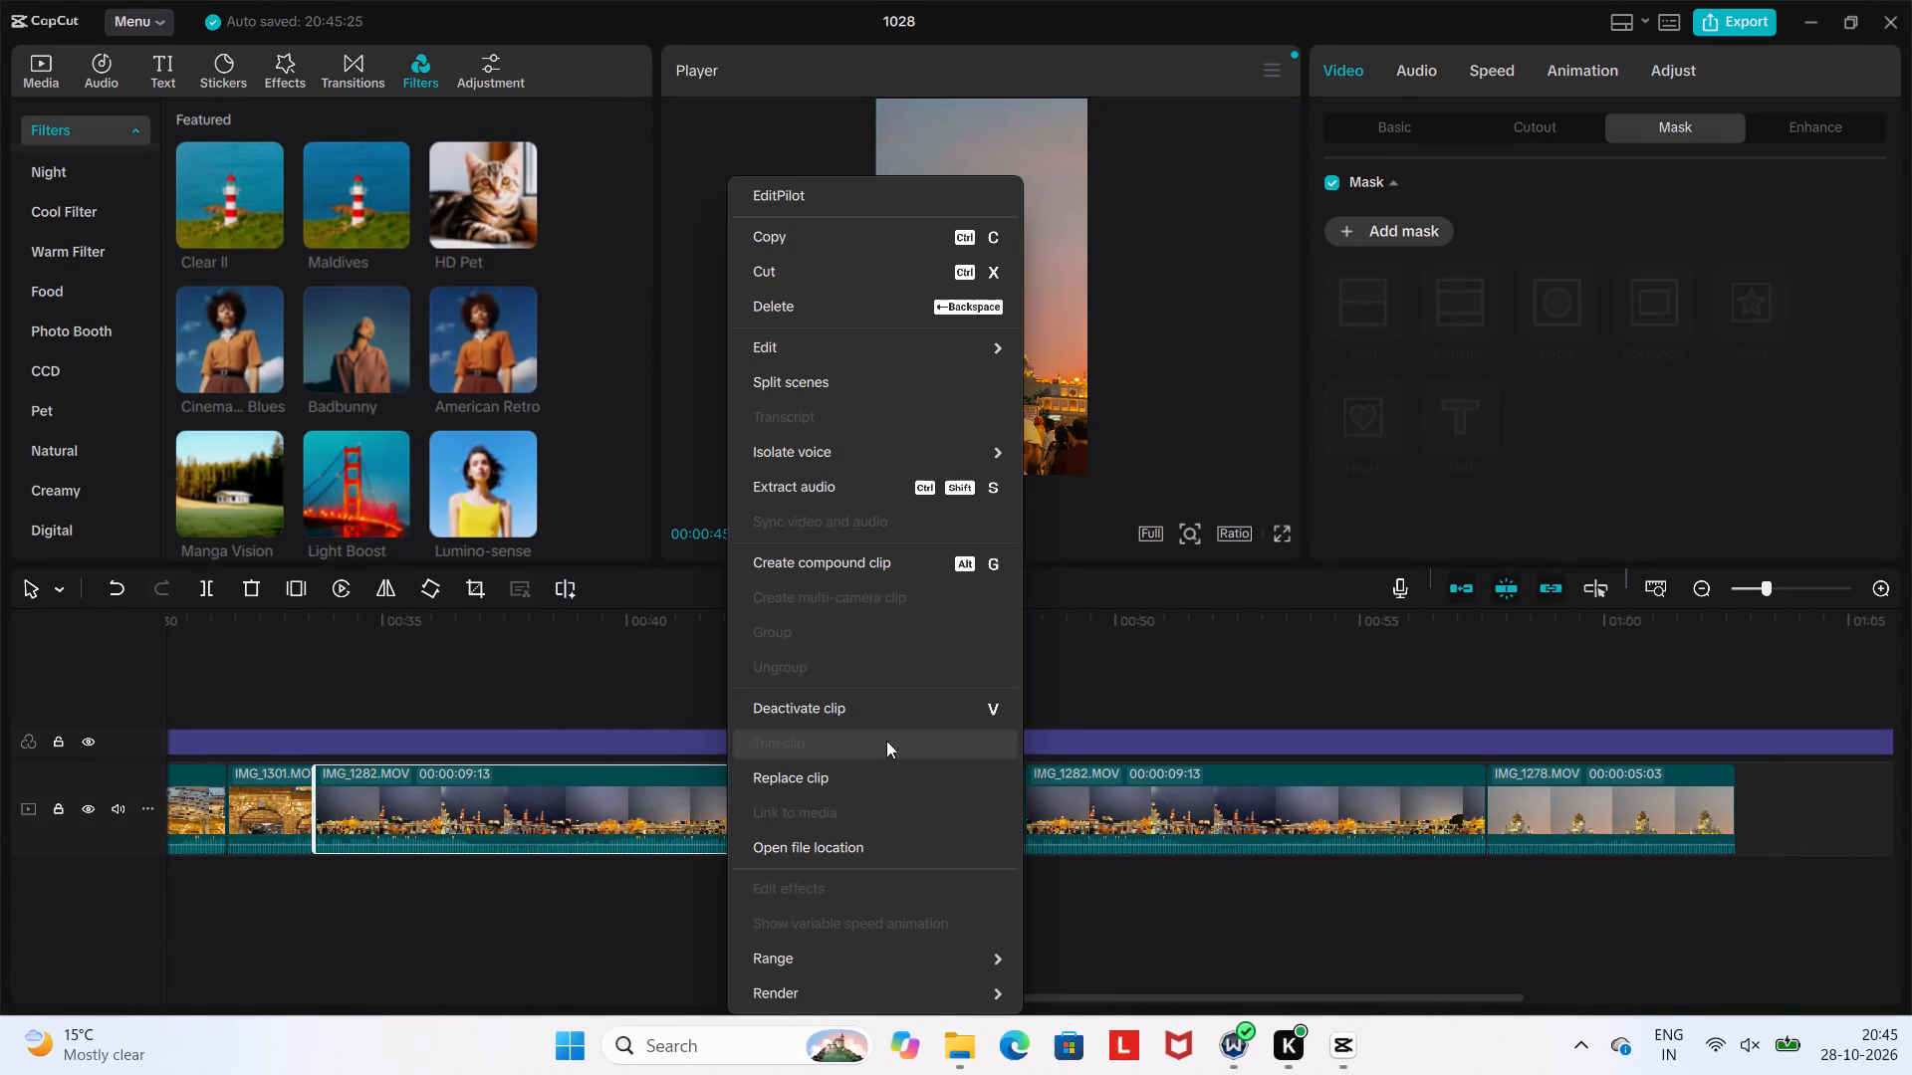
{"action": "left_click", "coordinate": [1423, 939]}
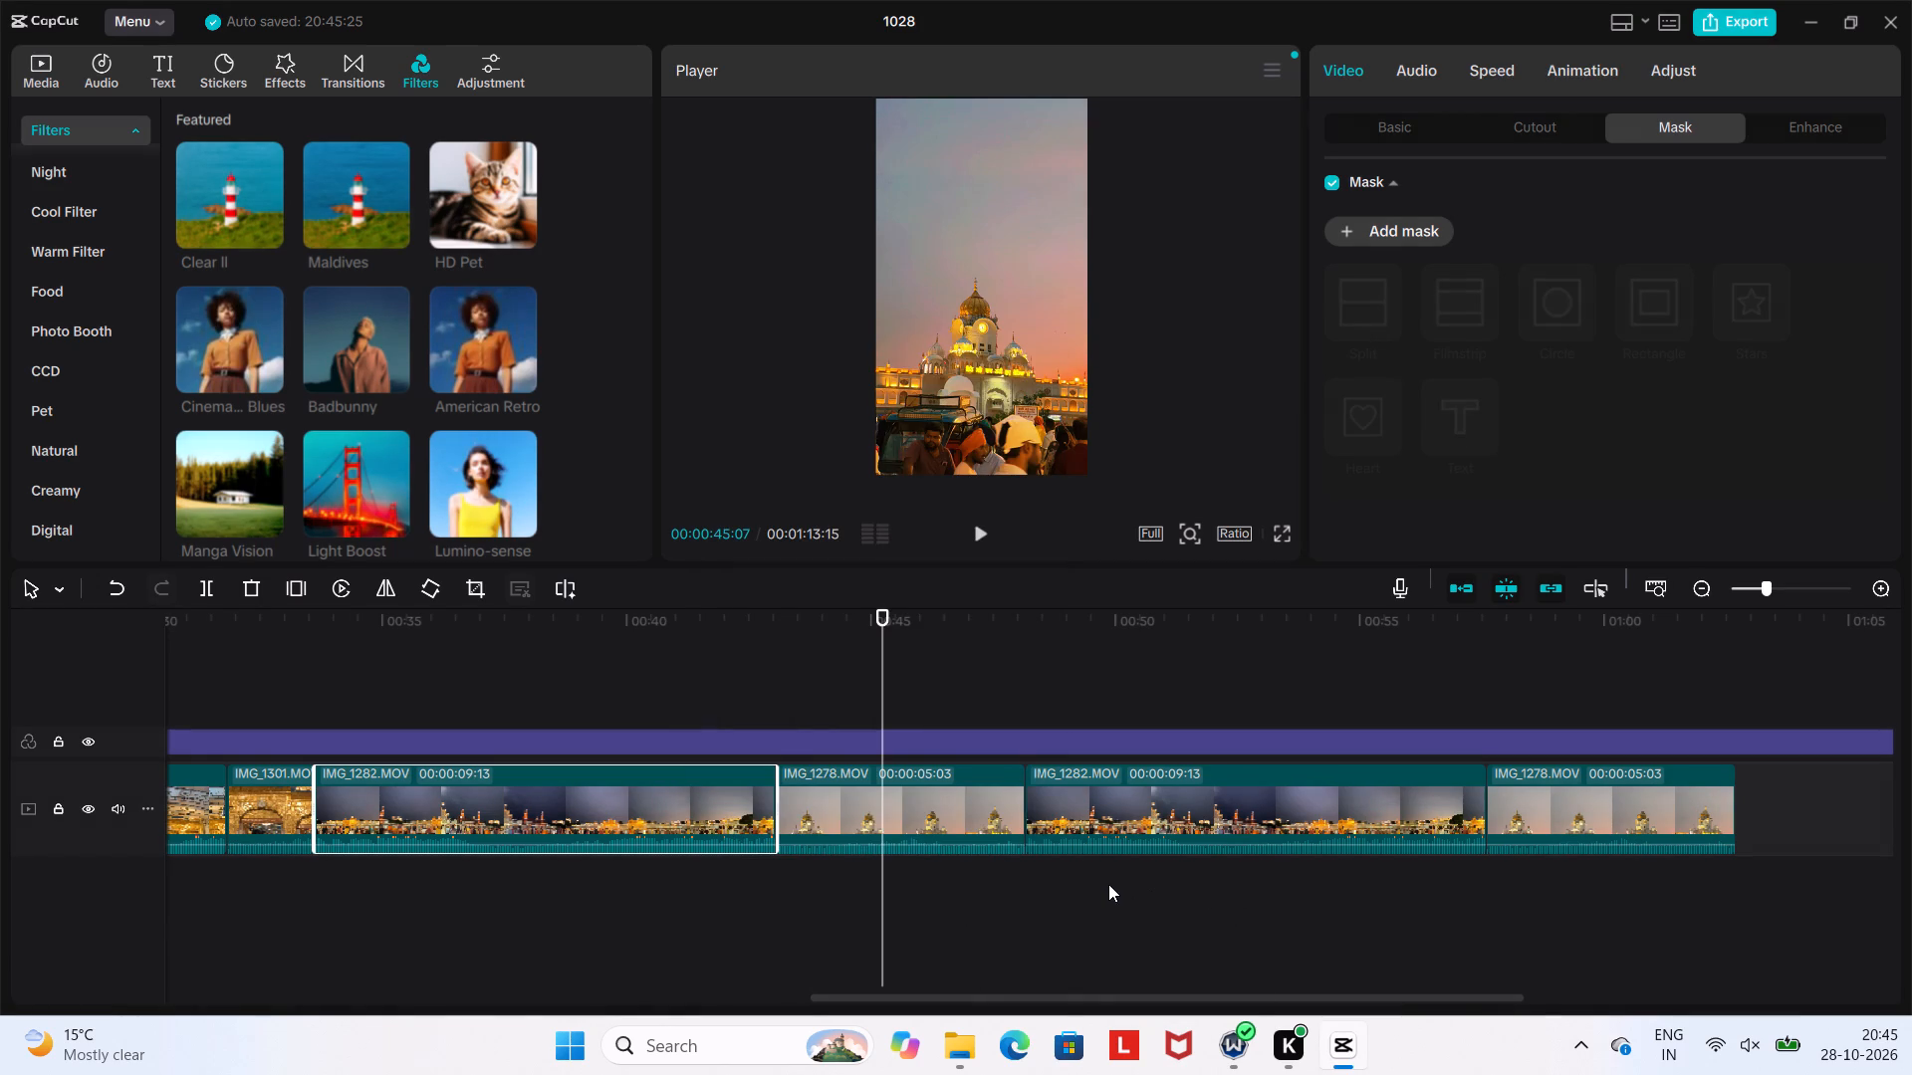
{"action": "key", "text": "BackSpace"}
Preview the remaining IMG_1282.MOV clip and delete it from between the two IMG_1278.MOV clips.
{"action": "left_click", "coordinate": [942, 800]}
{"action": "left_click", "coordinate": [991, 535]}
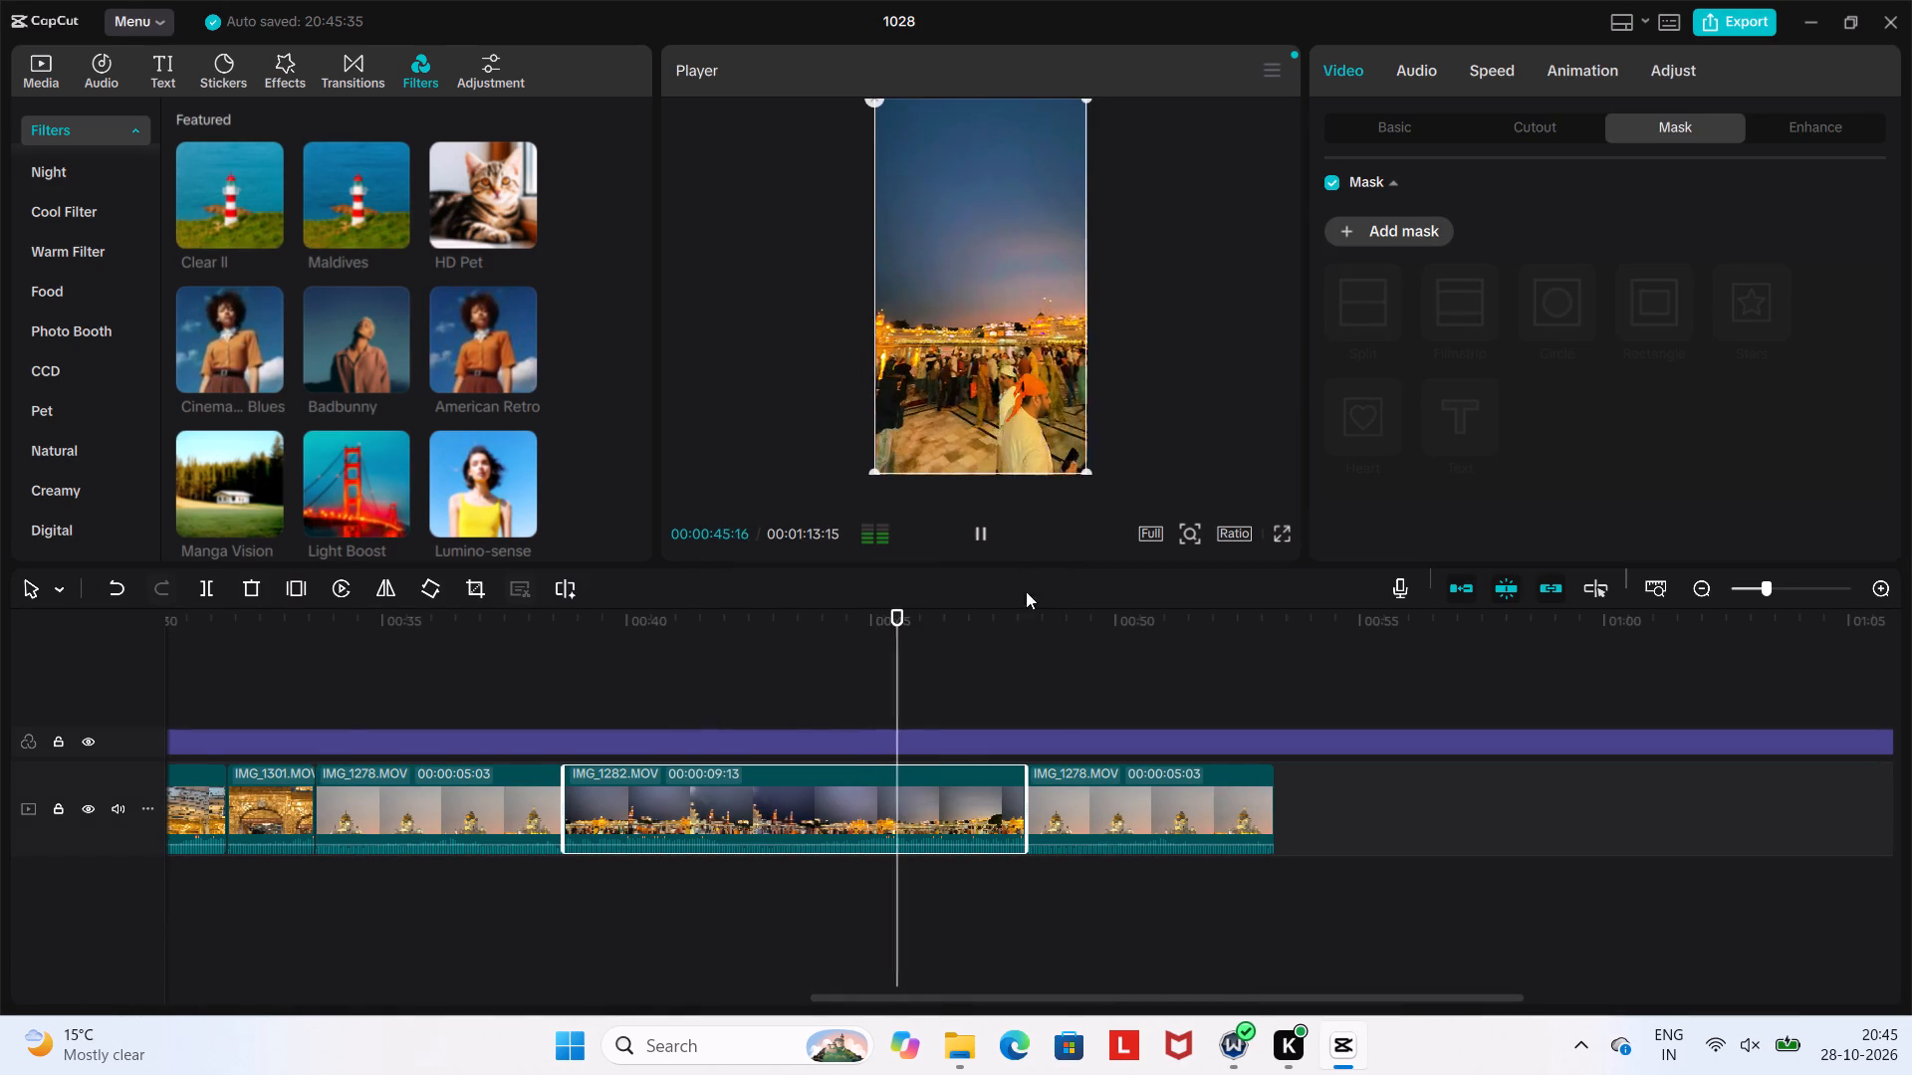
{"action": "left_click", "coordinate": [1145, 802]}
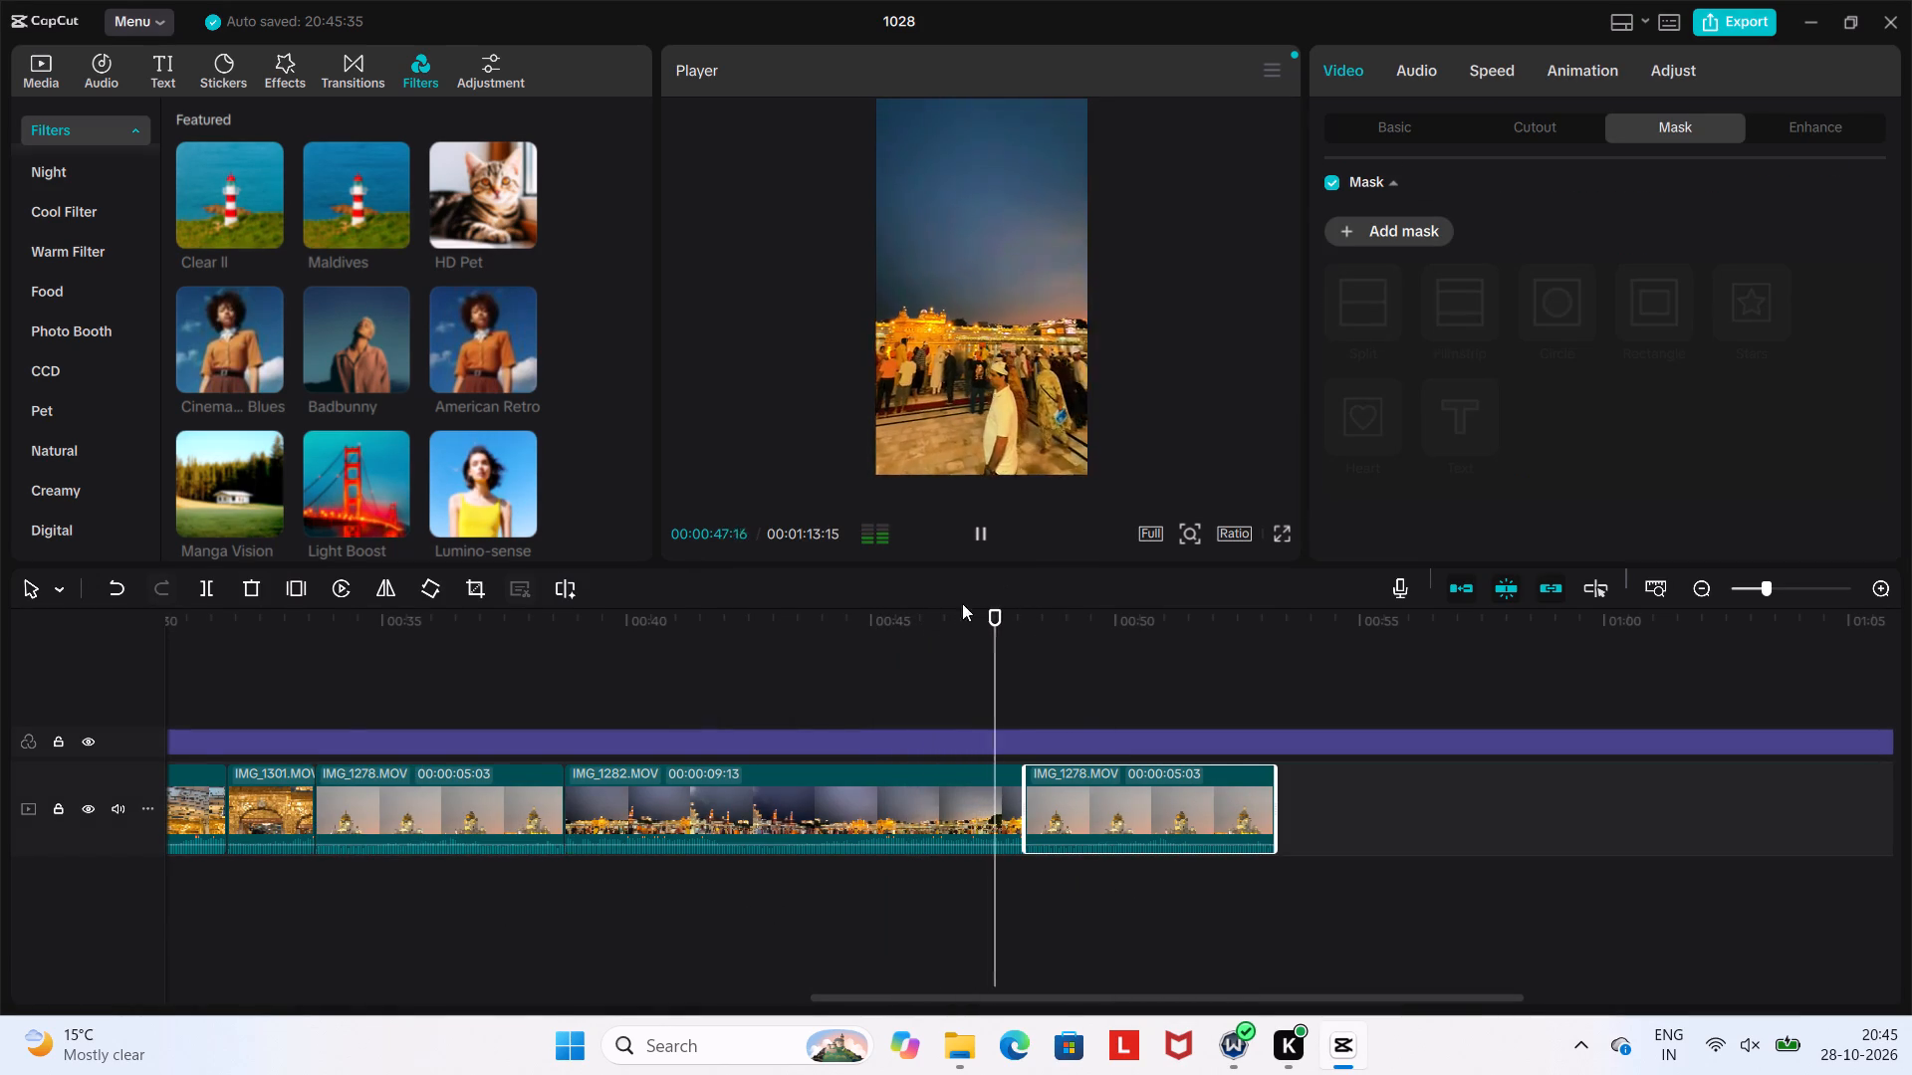
{"action": "left_click", "coordinate": [844, 818]}
{"action": "type", "text": "-="}
{"action": "key", "text": "BackSpace"}
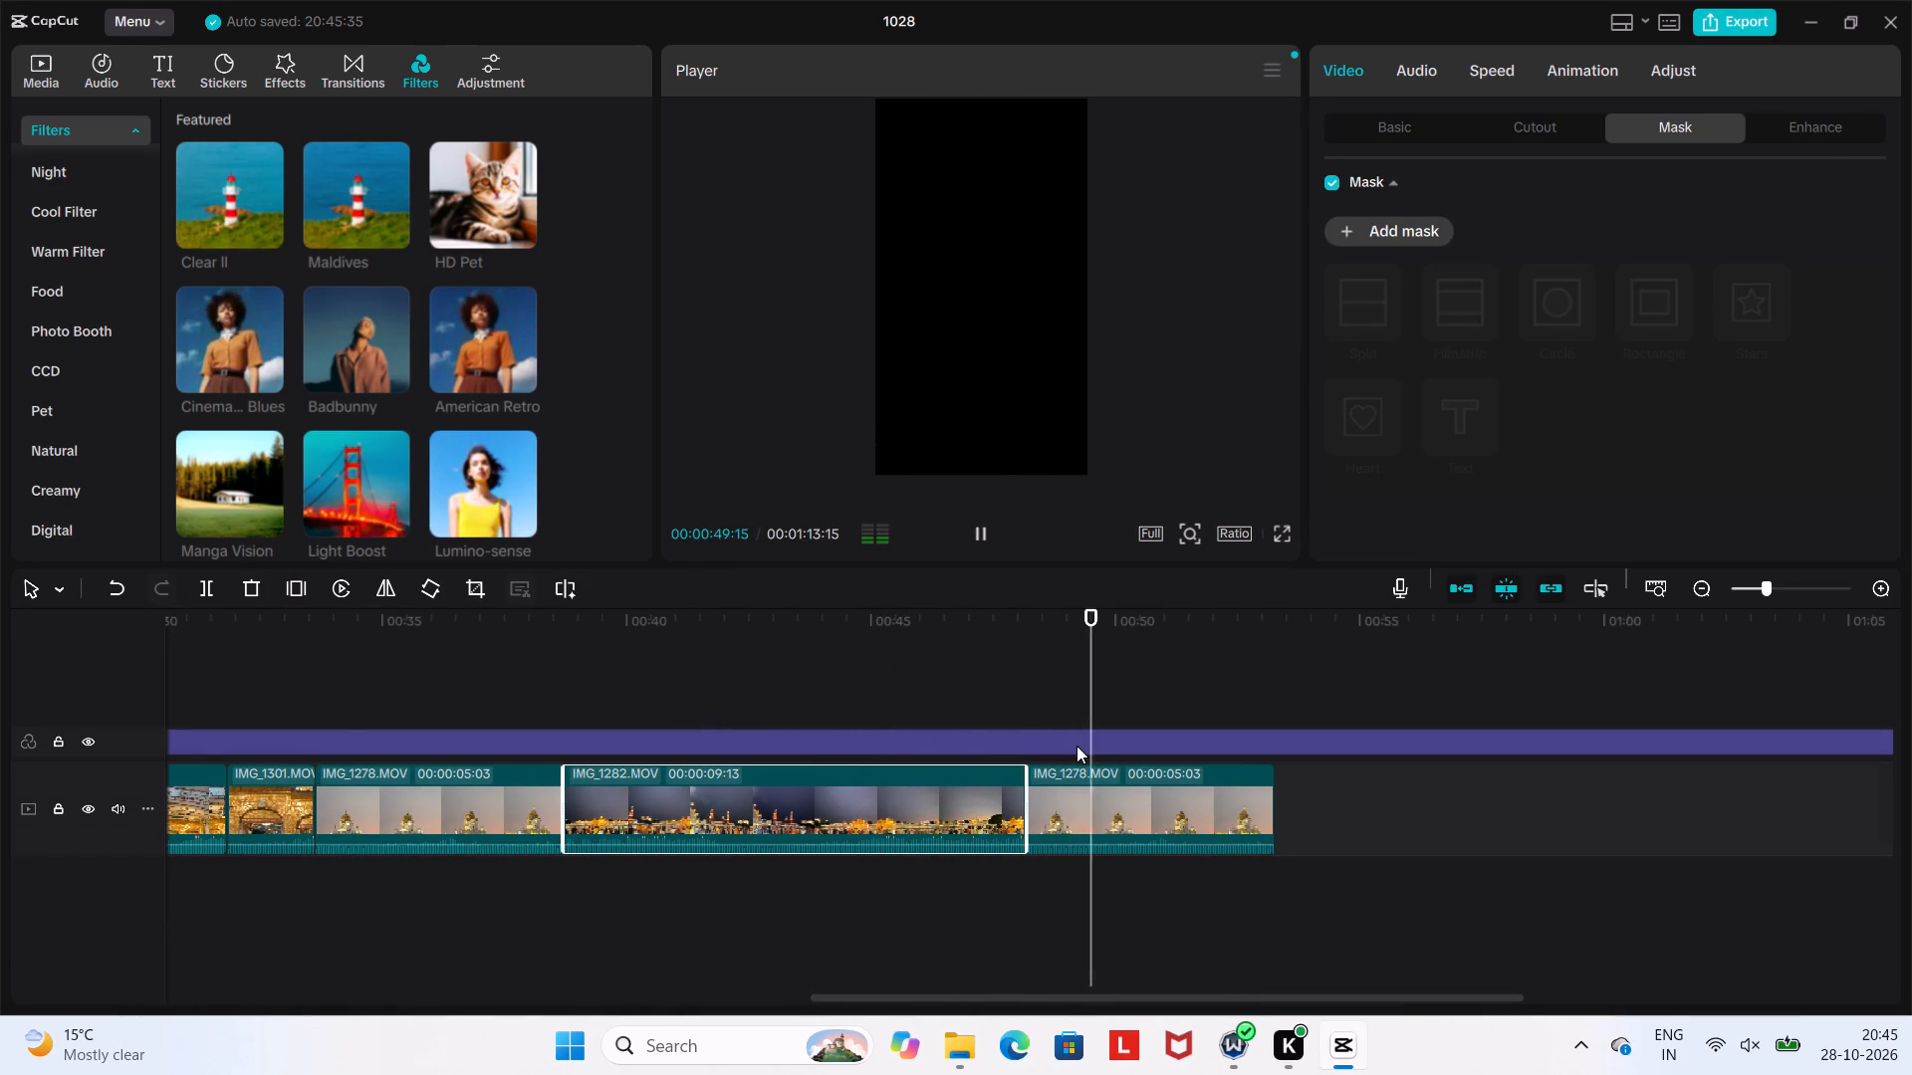
Shorten the end of the Maldives filter to 00:00:43:25, matching the end of the last IMG_1278.MOV clip.
{"action": "left_click", "coordinate": [497, 802]}
{"action": "left_click", "coordinate": [756, 827]}
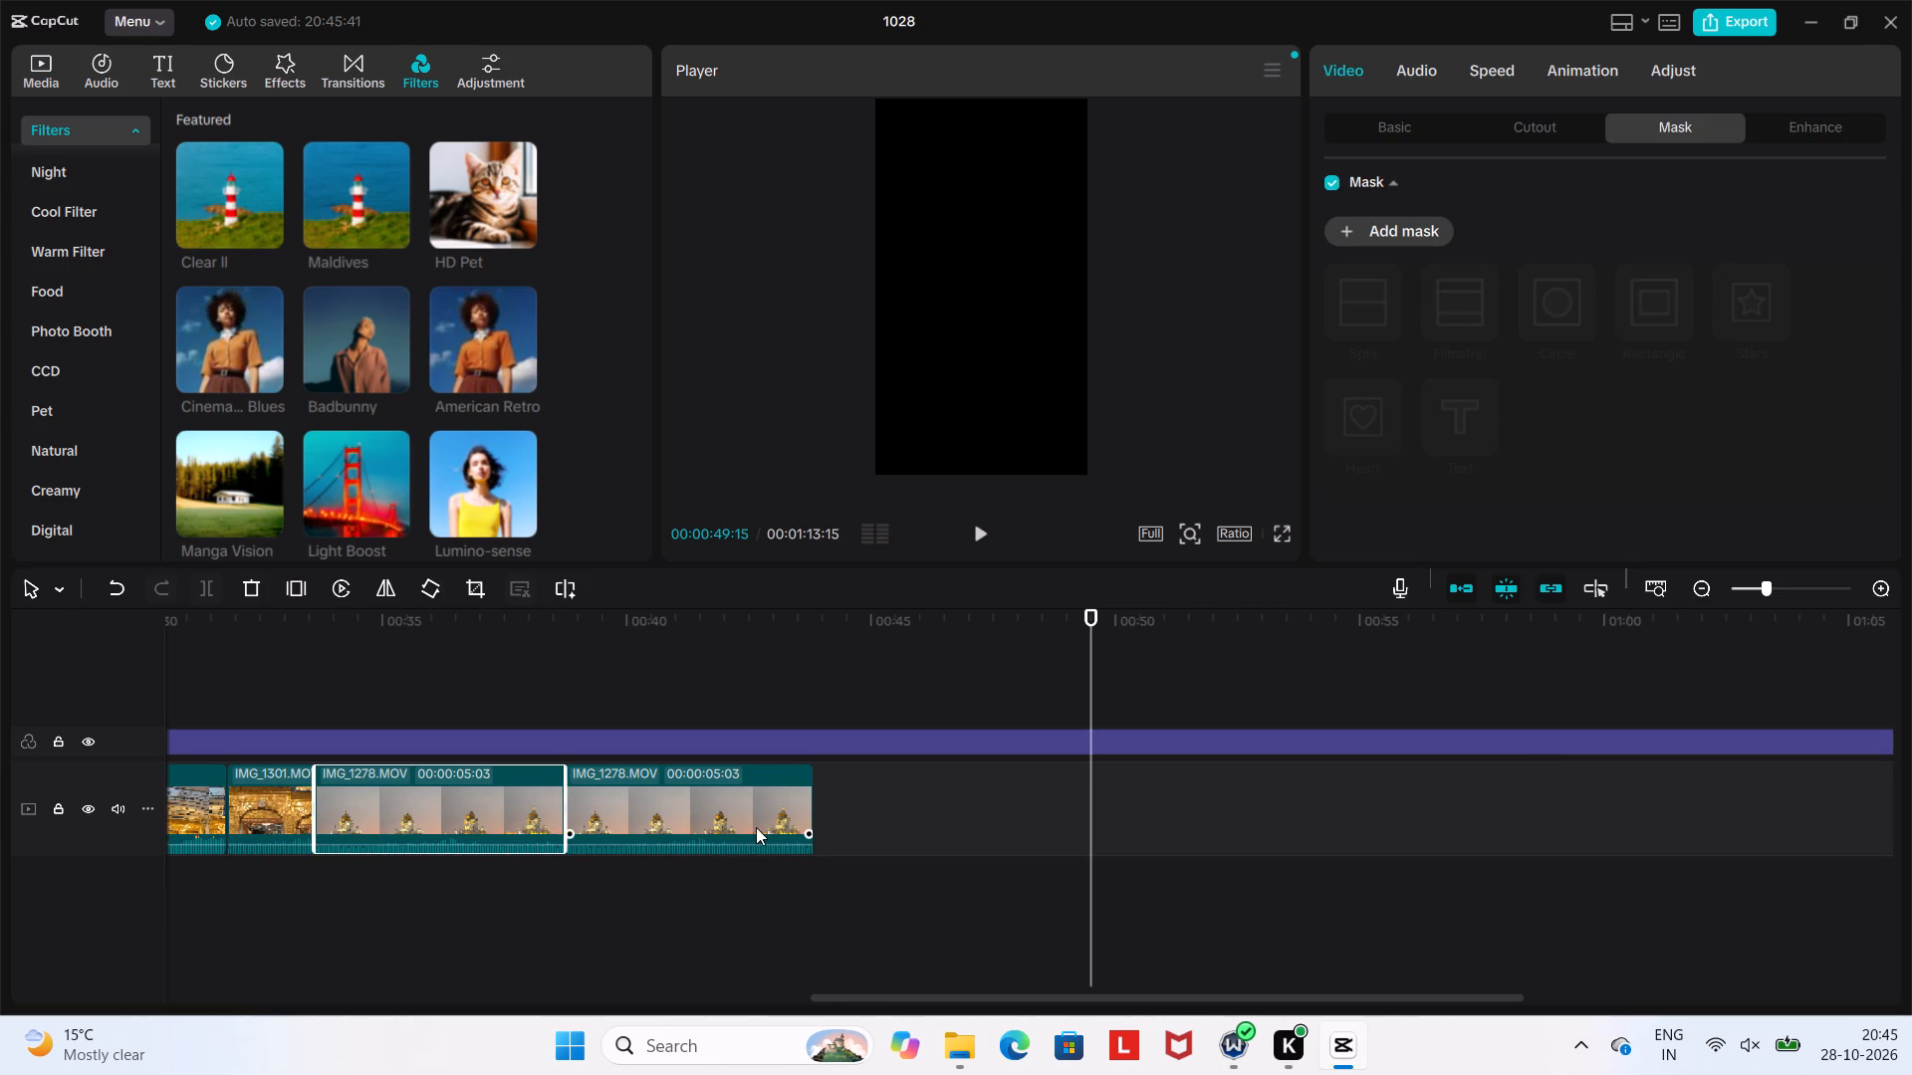
{"action": "left_click", "coordinate": [977, 520]}
{"action": "left_click", "coordinate": [1175, 734]}
{"action": "left_click_drag", "start_coordinate": [1599, 735], "coordinate": [1497, 740]}
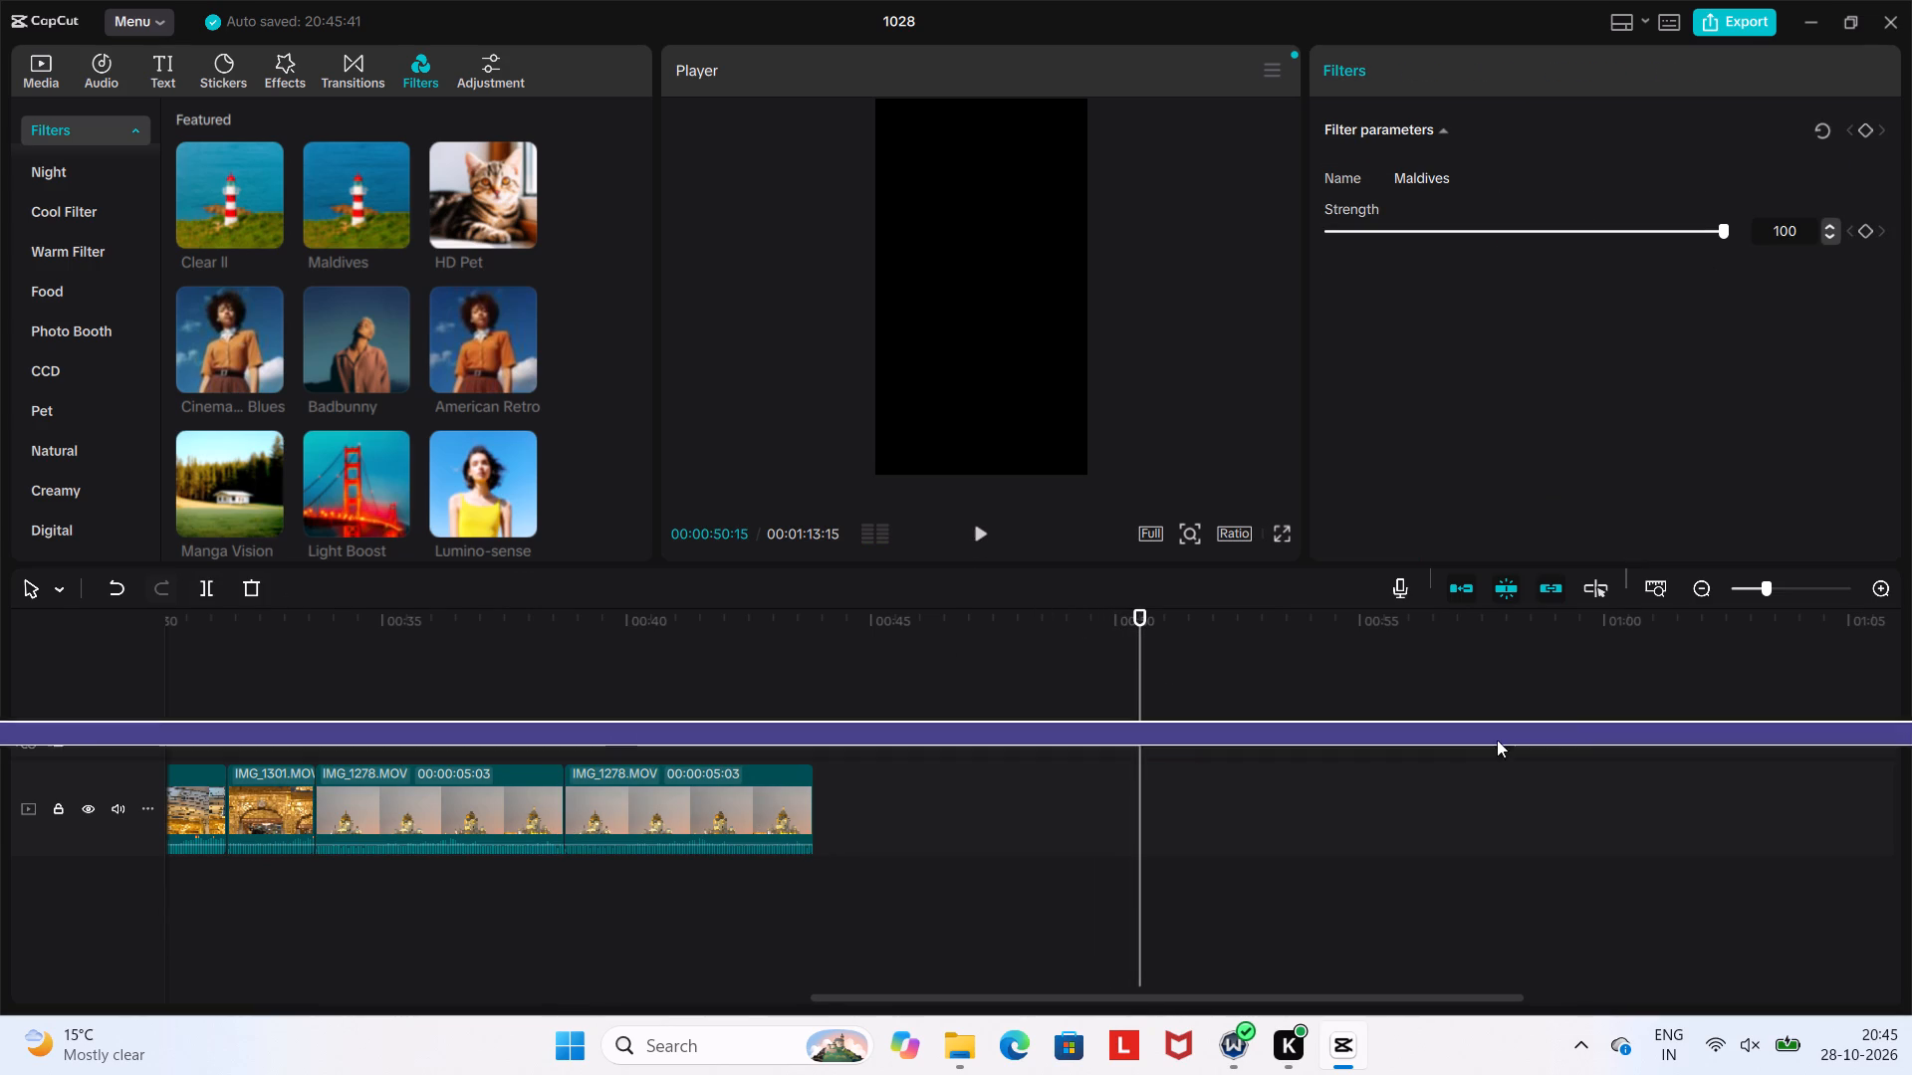
{"action": "left_click_drag", "start_coordinate": [1497, 740], "coordinate": [945, 741]}
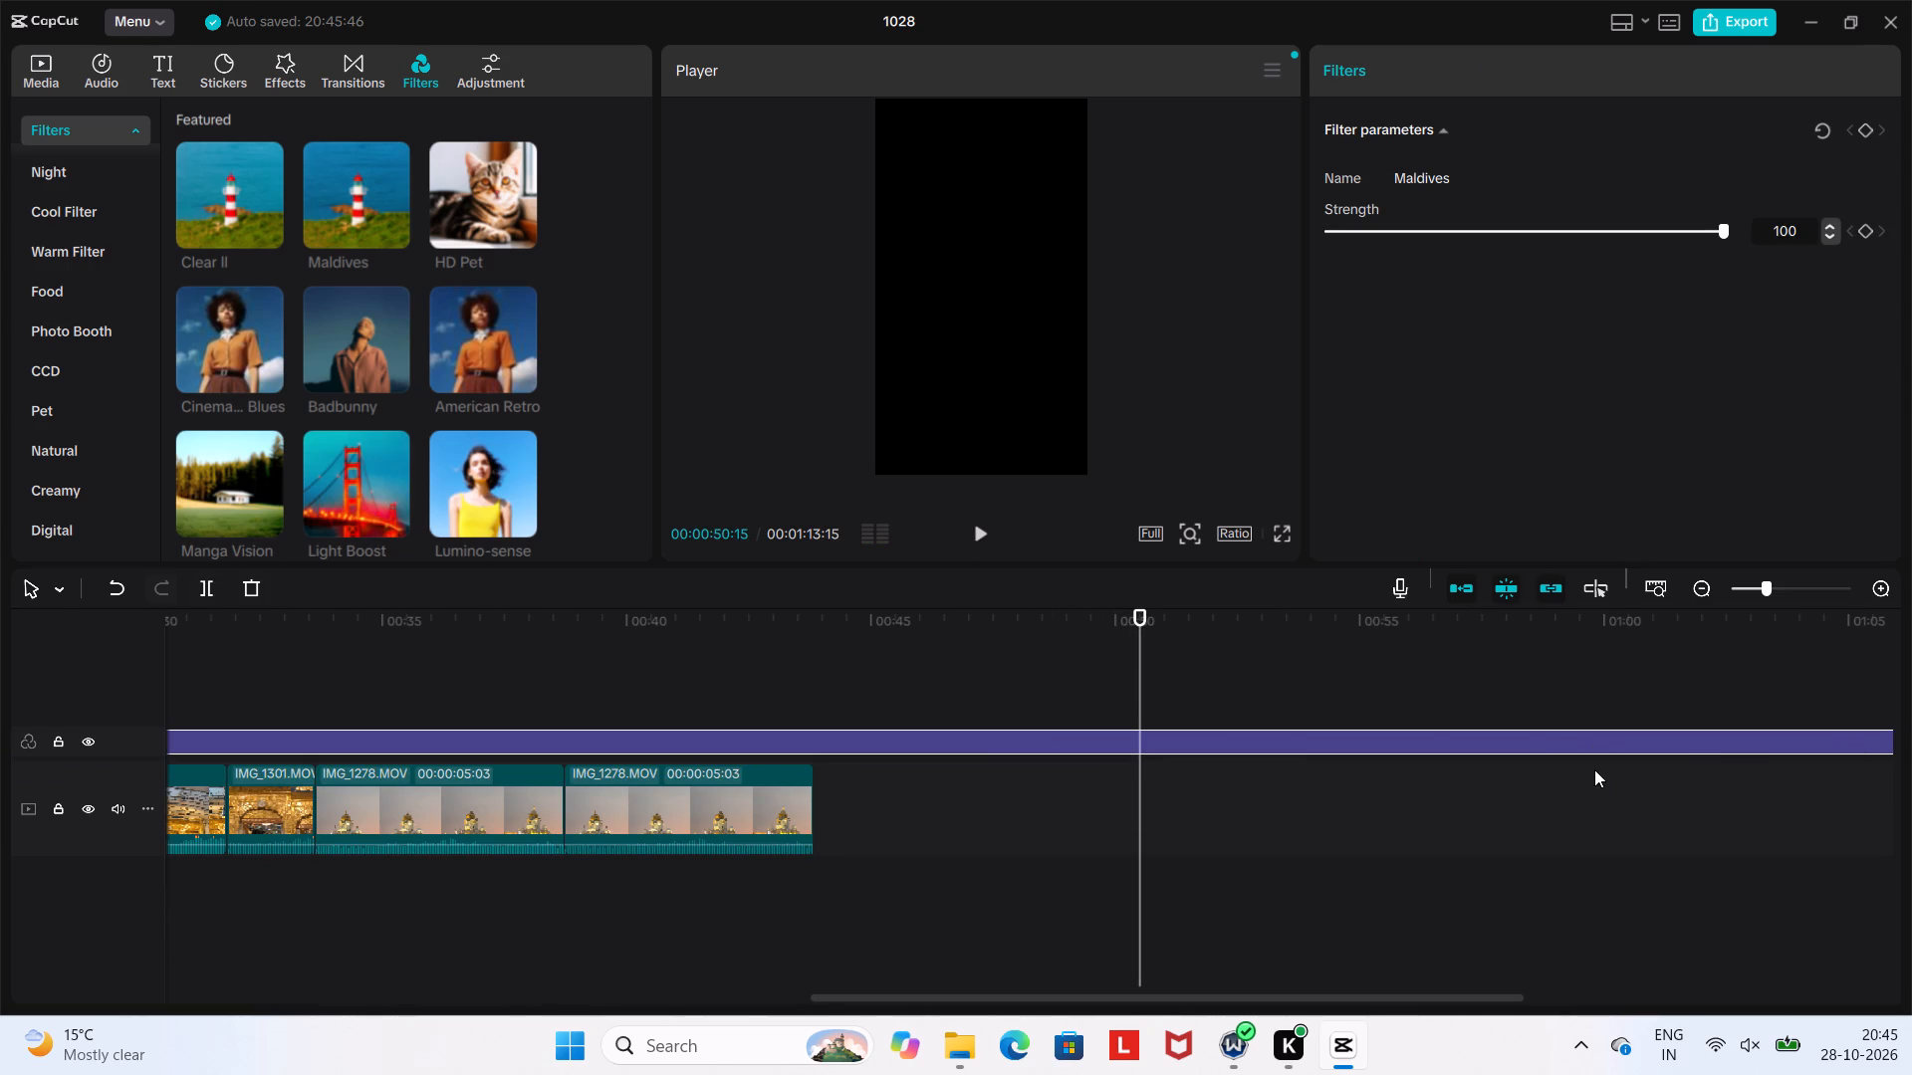
{"action": "left_click_drag", "start_coordinate": [1458, 866], "coordinate": [1160, 870]}
{"action": "left_click_drag", "start_coordinate": [1319, 909], "coordinate": [1035, 883]}
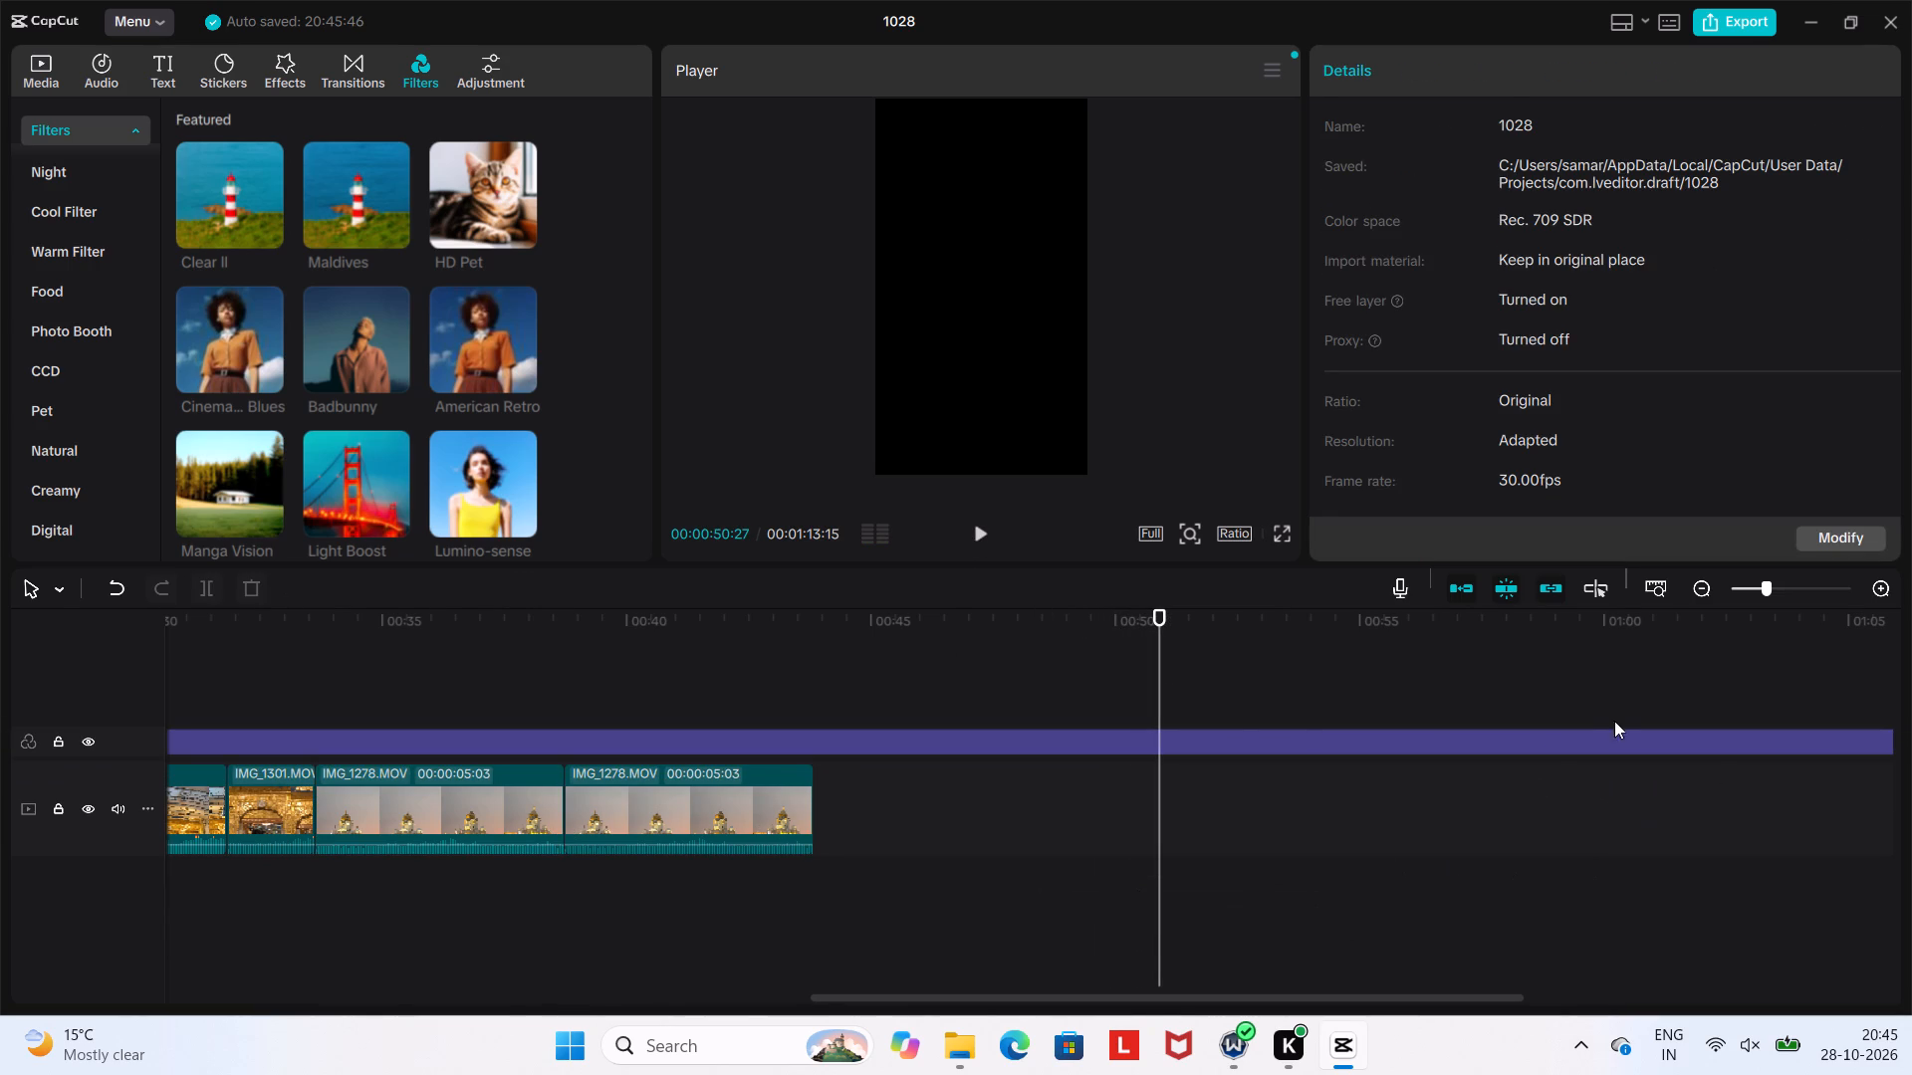
{"action": "left_click_drag", "start_coordinate": [1430, 700], "coordinate": [1228, 702]}
{"action": "left_click_drag", "start_coordinate": [1284, 682], "coordinate": [1109, 684]}
{"action": "left_click_drag", "start_coordinate": [1117, 615], "coordinate": [1911, 645]}
{"action": "left_click", "coordinate": [1734, 741]}
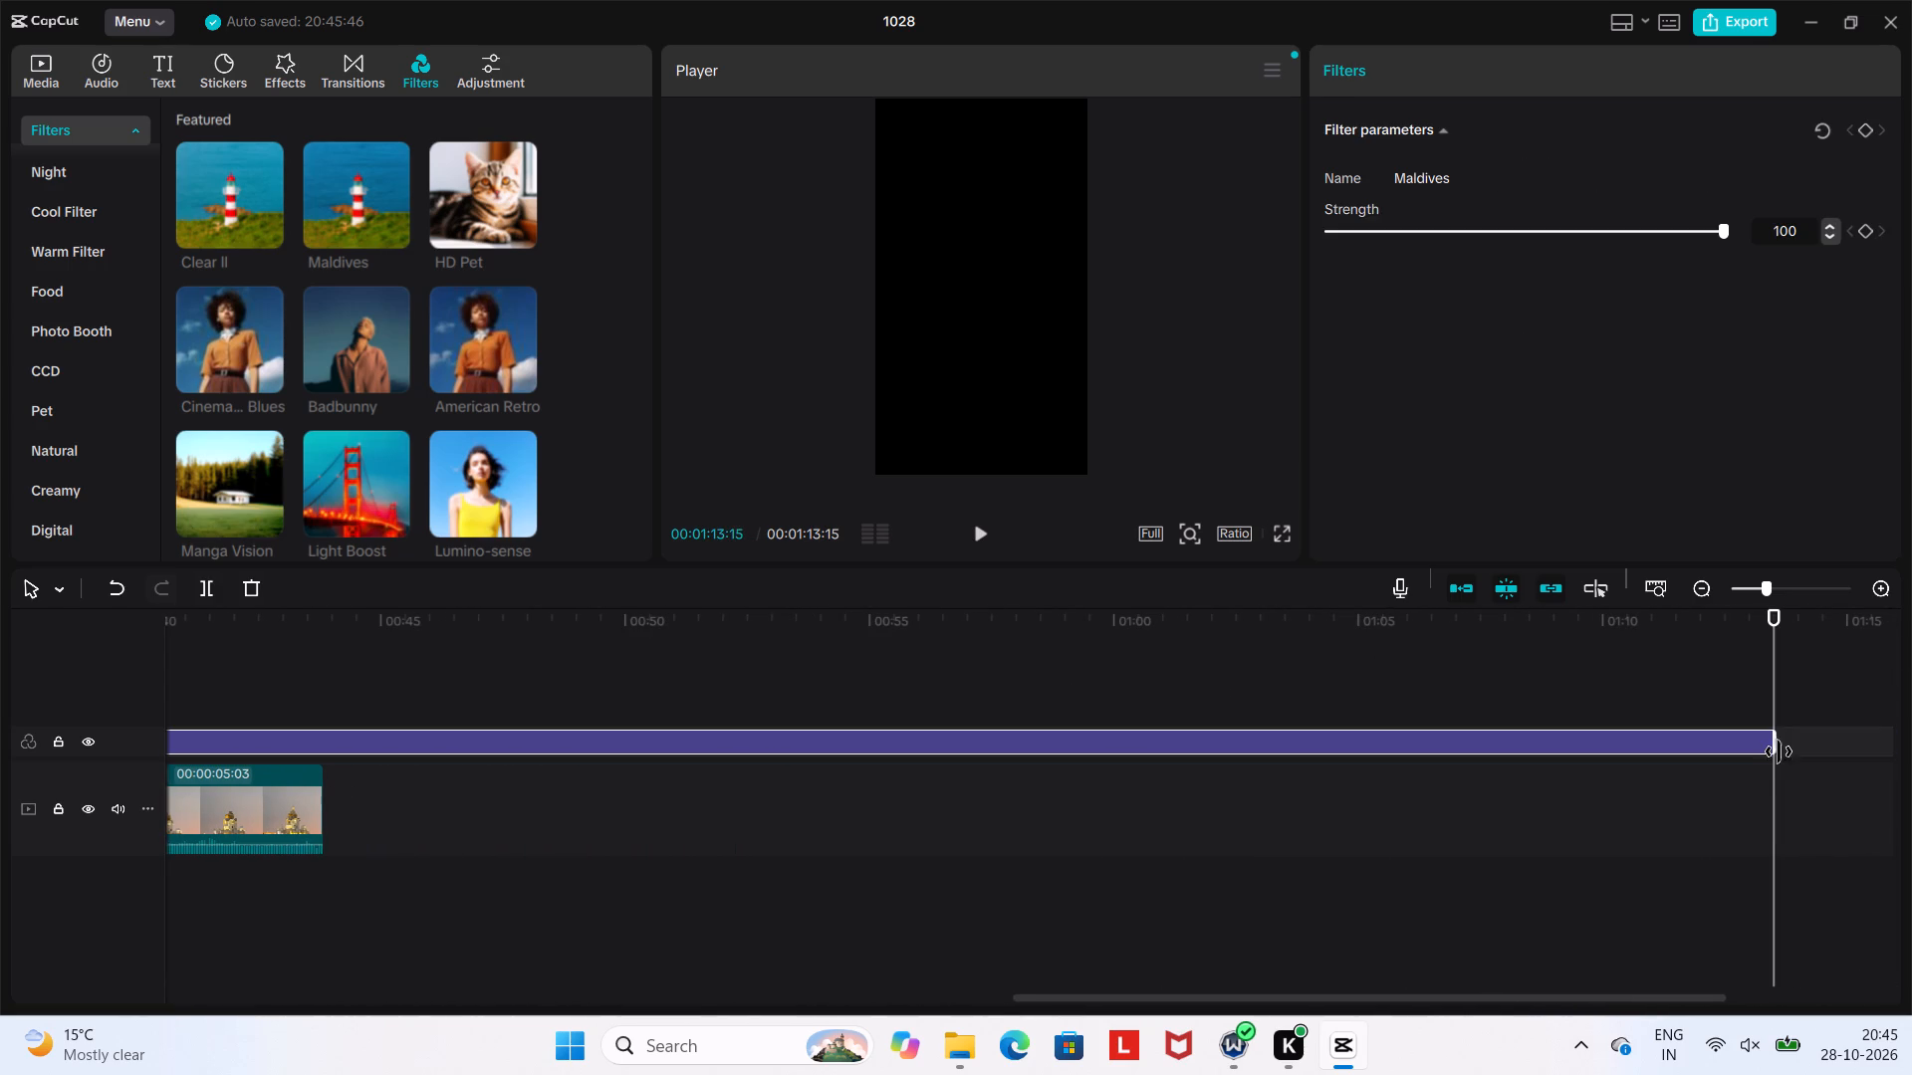
{"action": "left_click_drag", "start_coordinate": [1772, 745], "coordinate": [321, 766]}
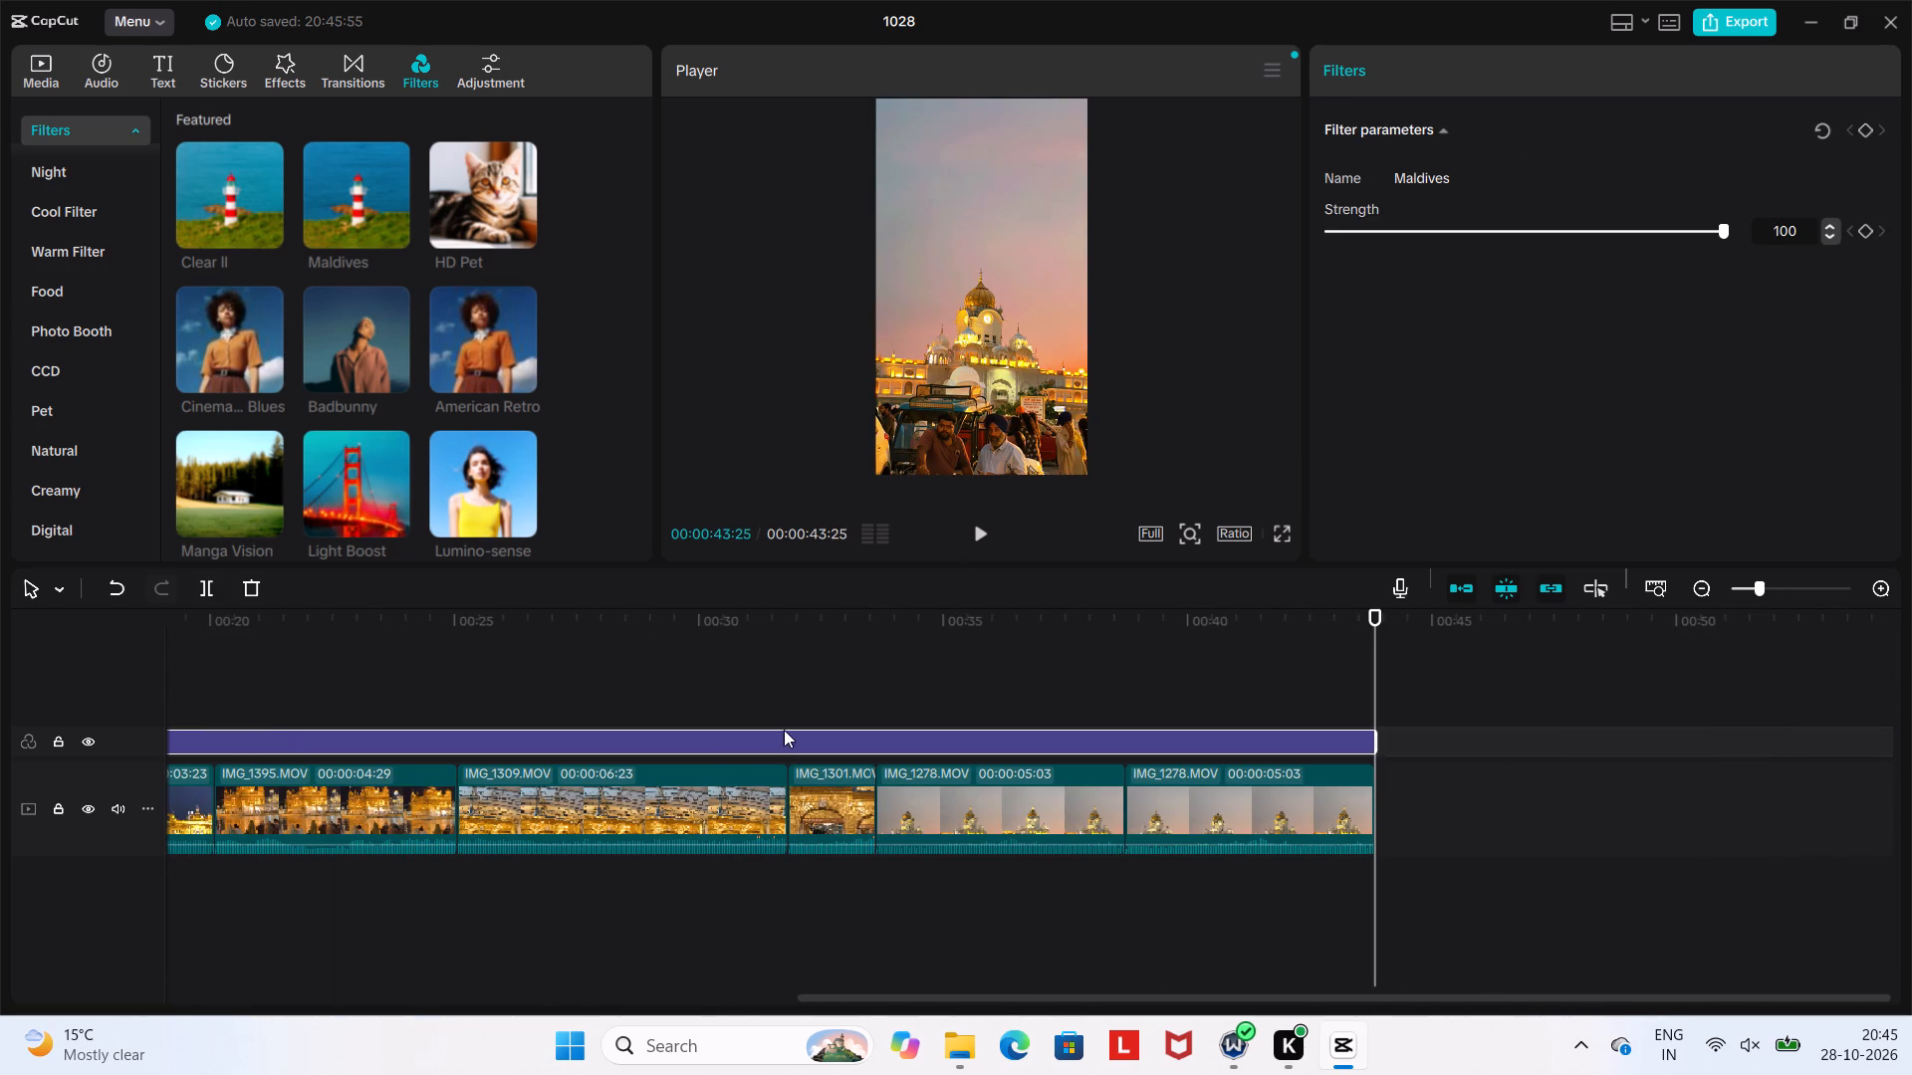
Replay the shortened video from its start.
{"action": "left_click", "coordinate": [1057, 798]}
{"action": "left_click", "coordinate": [983, 533]}
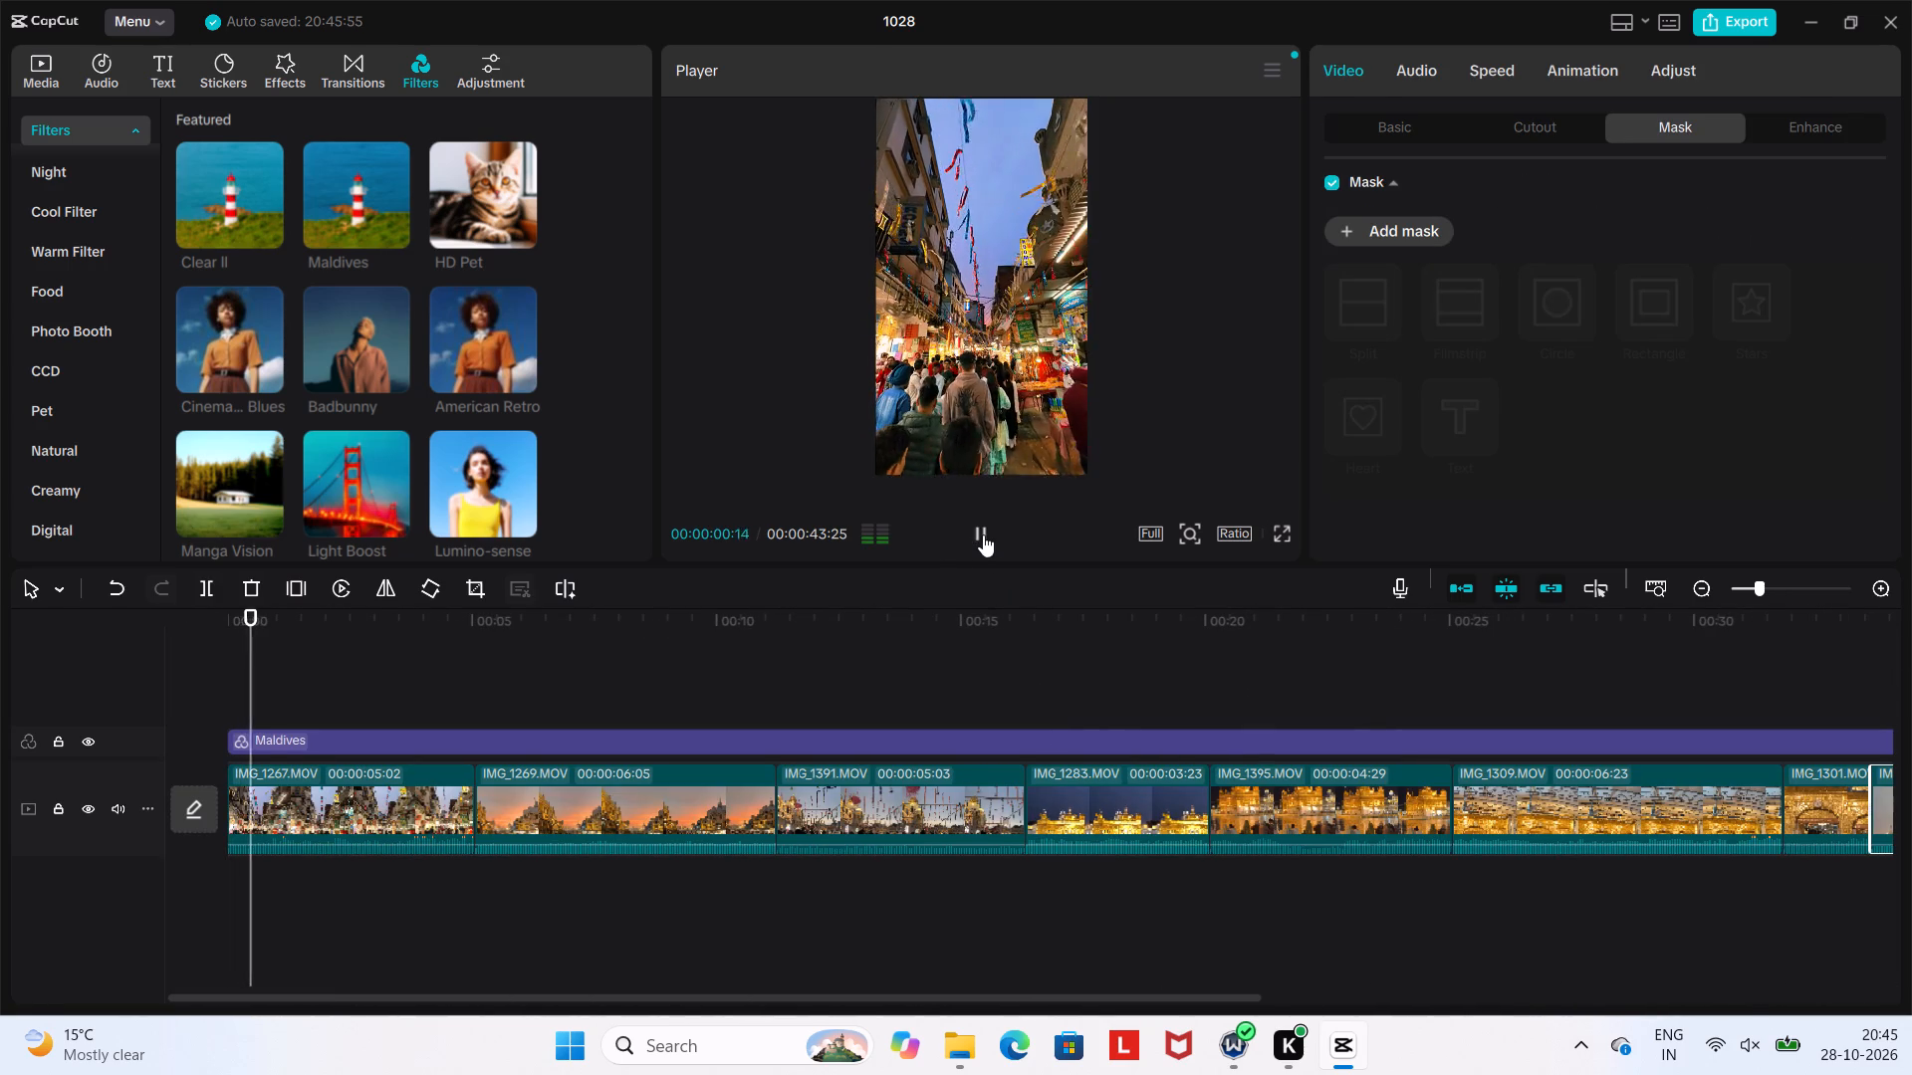
{"action": "left_click_drag", "start_coordinate": [1367, 769], "coordinate": [1344, 780]}
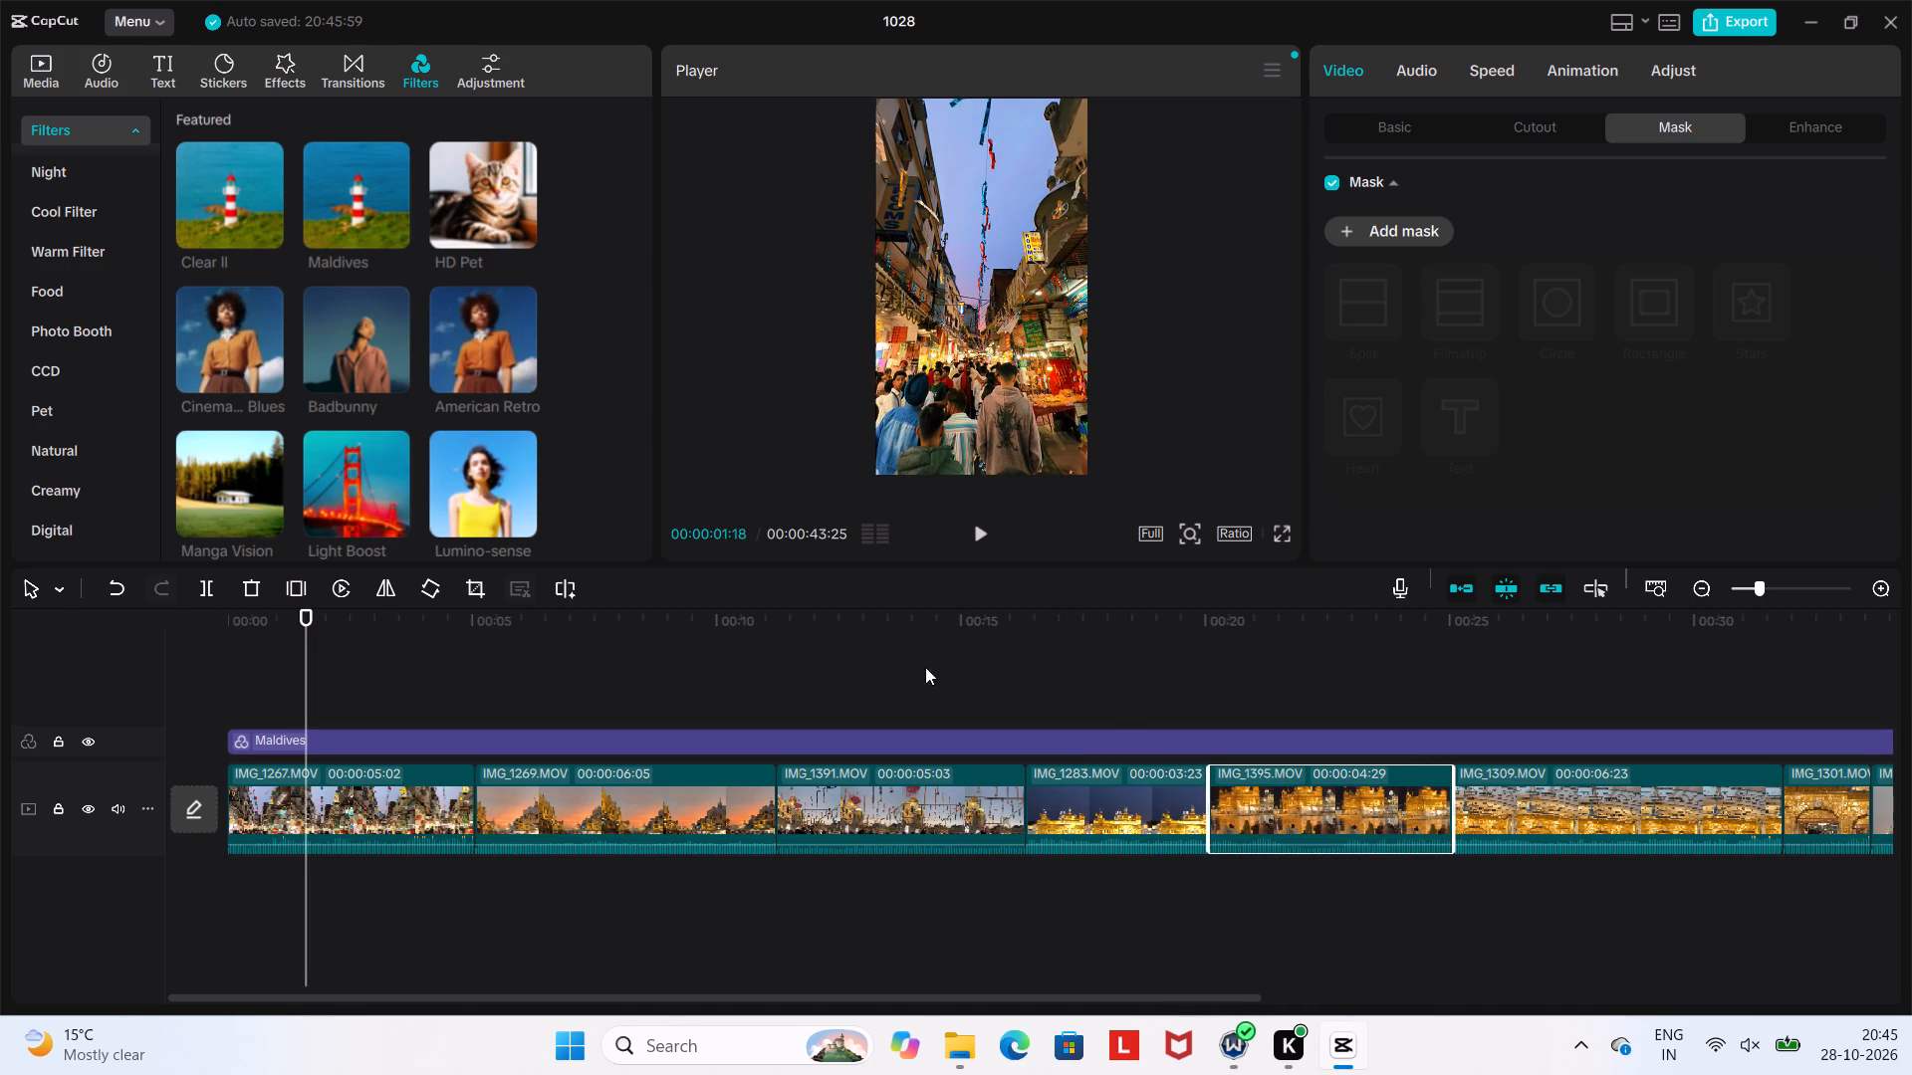
Skim through the end of the timeline and delete the last IMG_1278.MOV clip.
{"action": "left_click_drag", "start_coordinate": [312, 611], "coordinate": [1911, 644]}
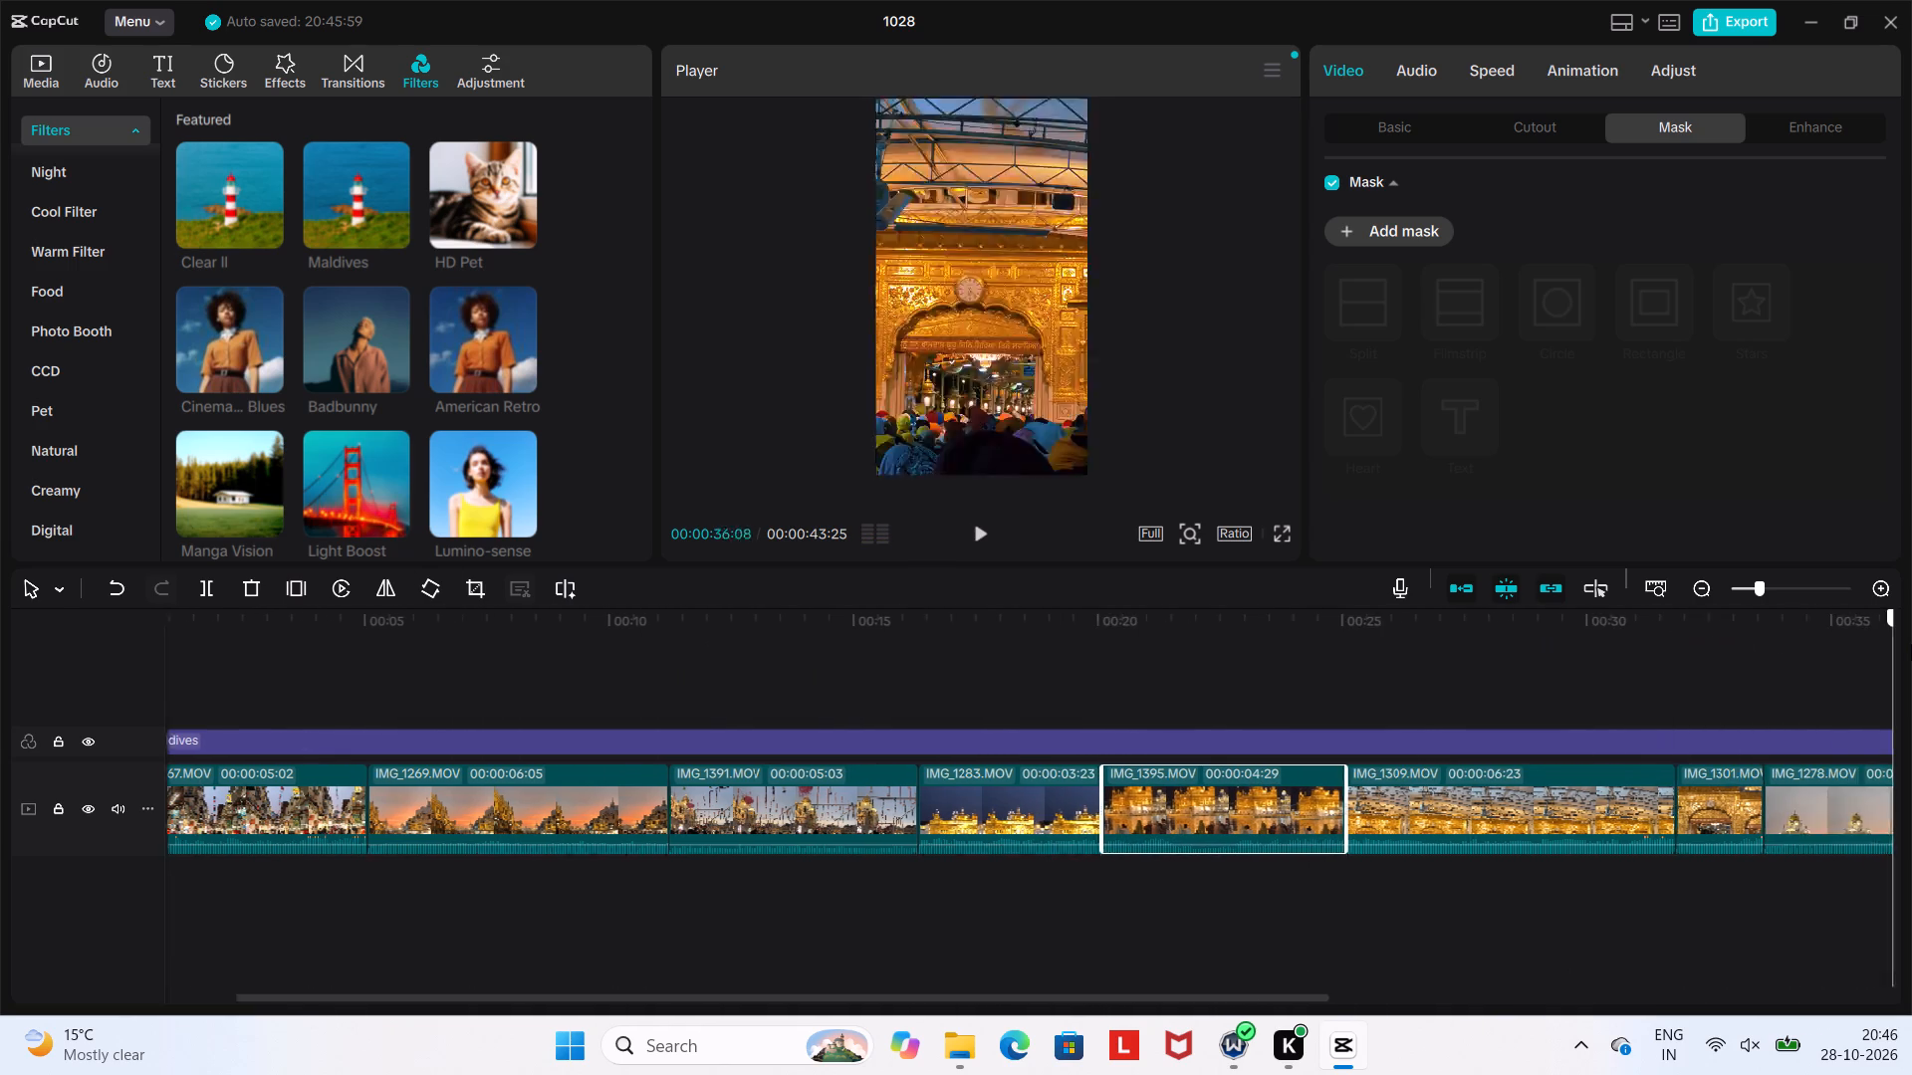
{"action": "left_click_drag", "start_coordinate": [1911, 644], "coordinate": [997, 677]}
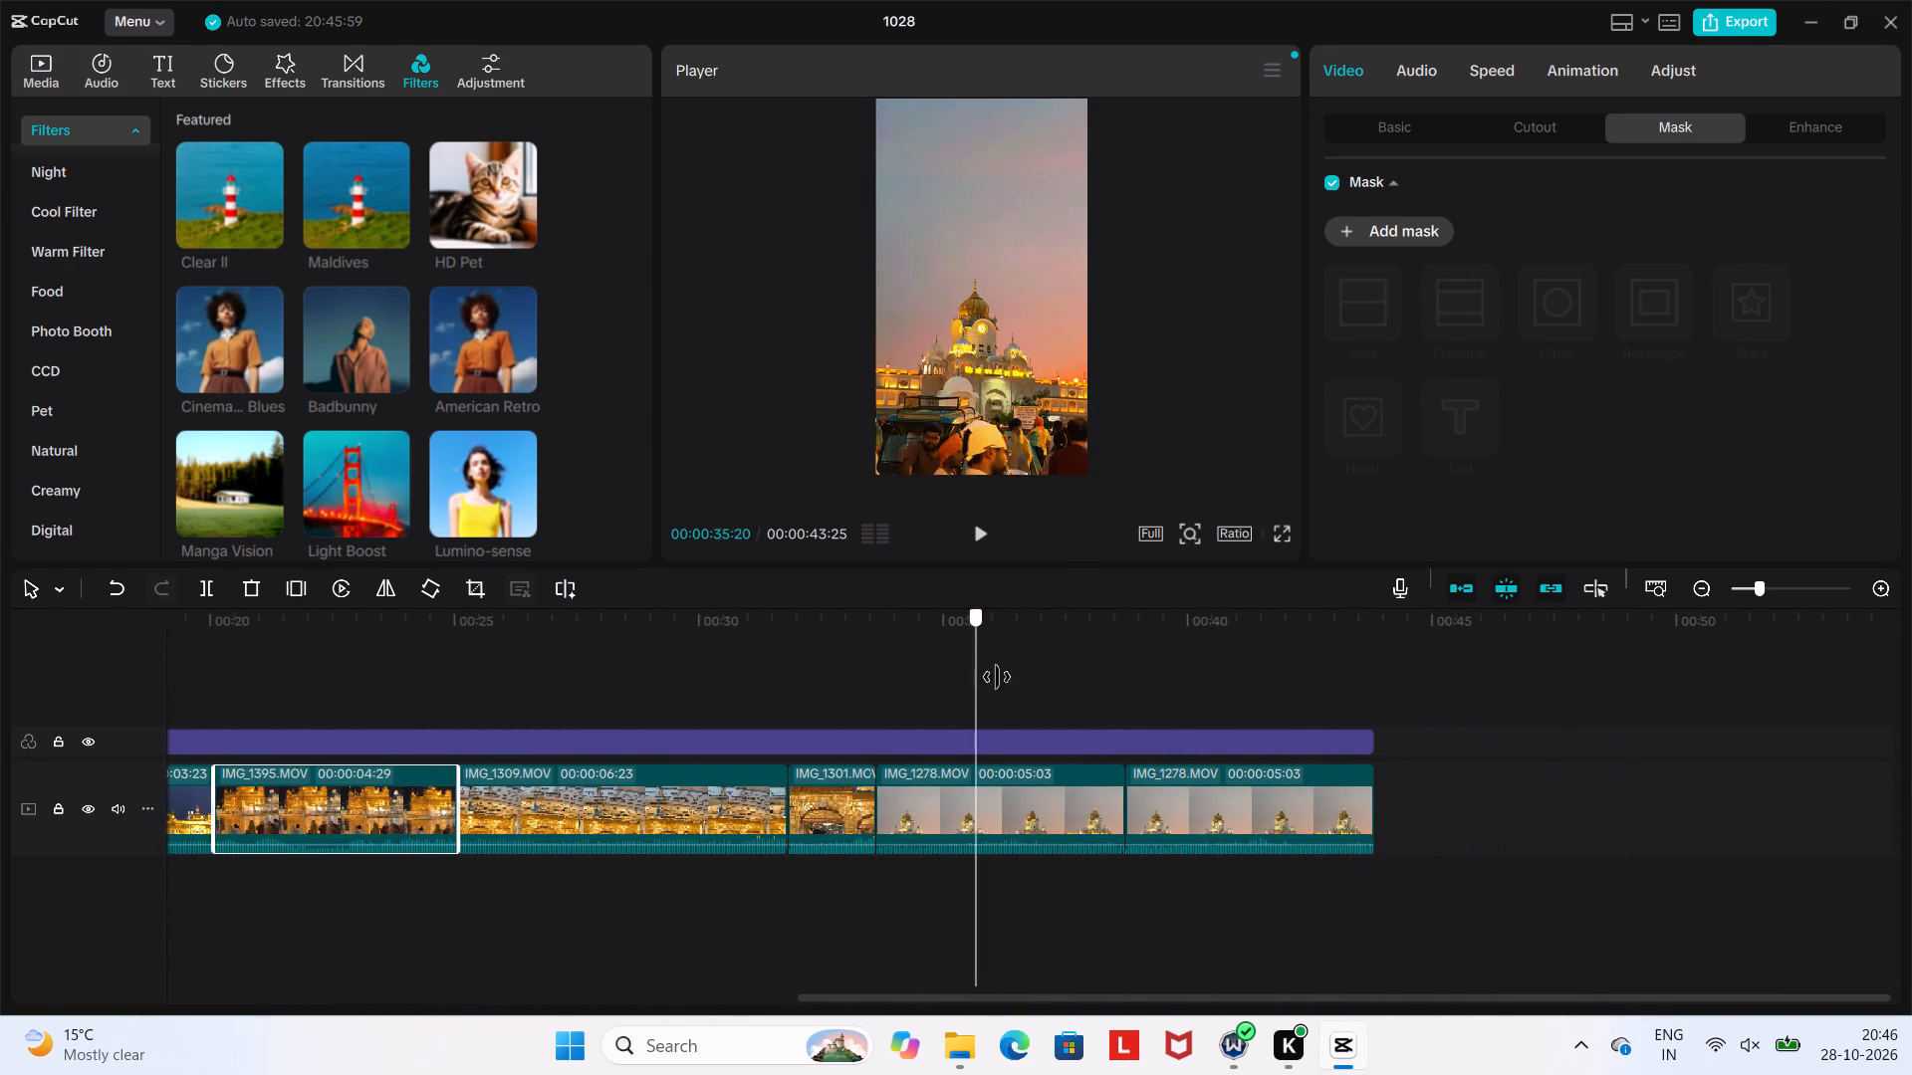
{"action": "left_click_drag", "start_coordinate": [997, 677], "coordinate": [1204, 692]}
{"action": "left_click", "coordinate": [1207, 805]}
{"action": "key", "text": "BackSpace"}
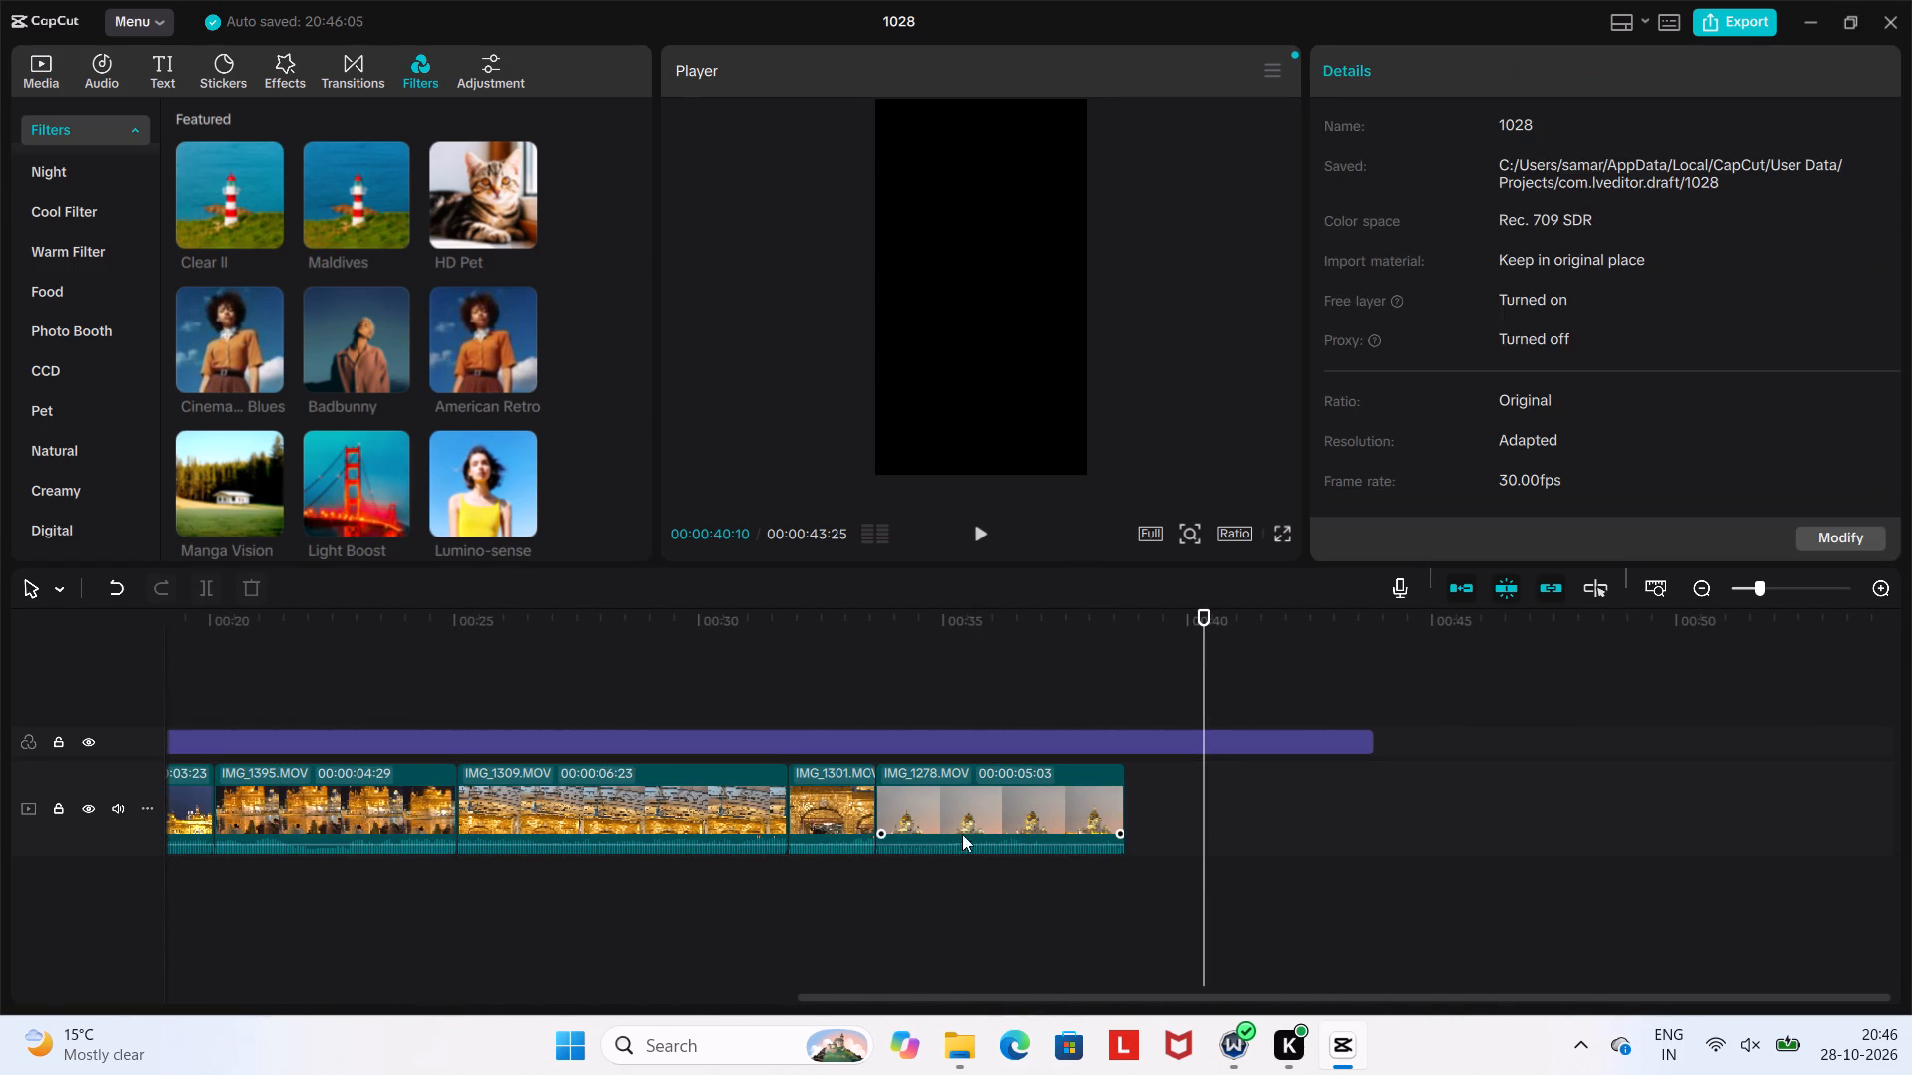
Shorten the end of the Maldives filter to about 00:00:38:17, near the end of the remaining IMG_1278.MOV clip.
{"action": "left_click", "coordinate": [782, 794]}
{"action": "left_click", "coordinate": [843, 798]}
{"action": "left_click", "coordinate": [985, 546]}
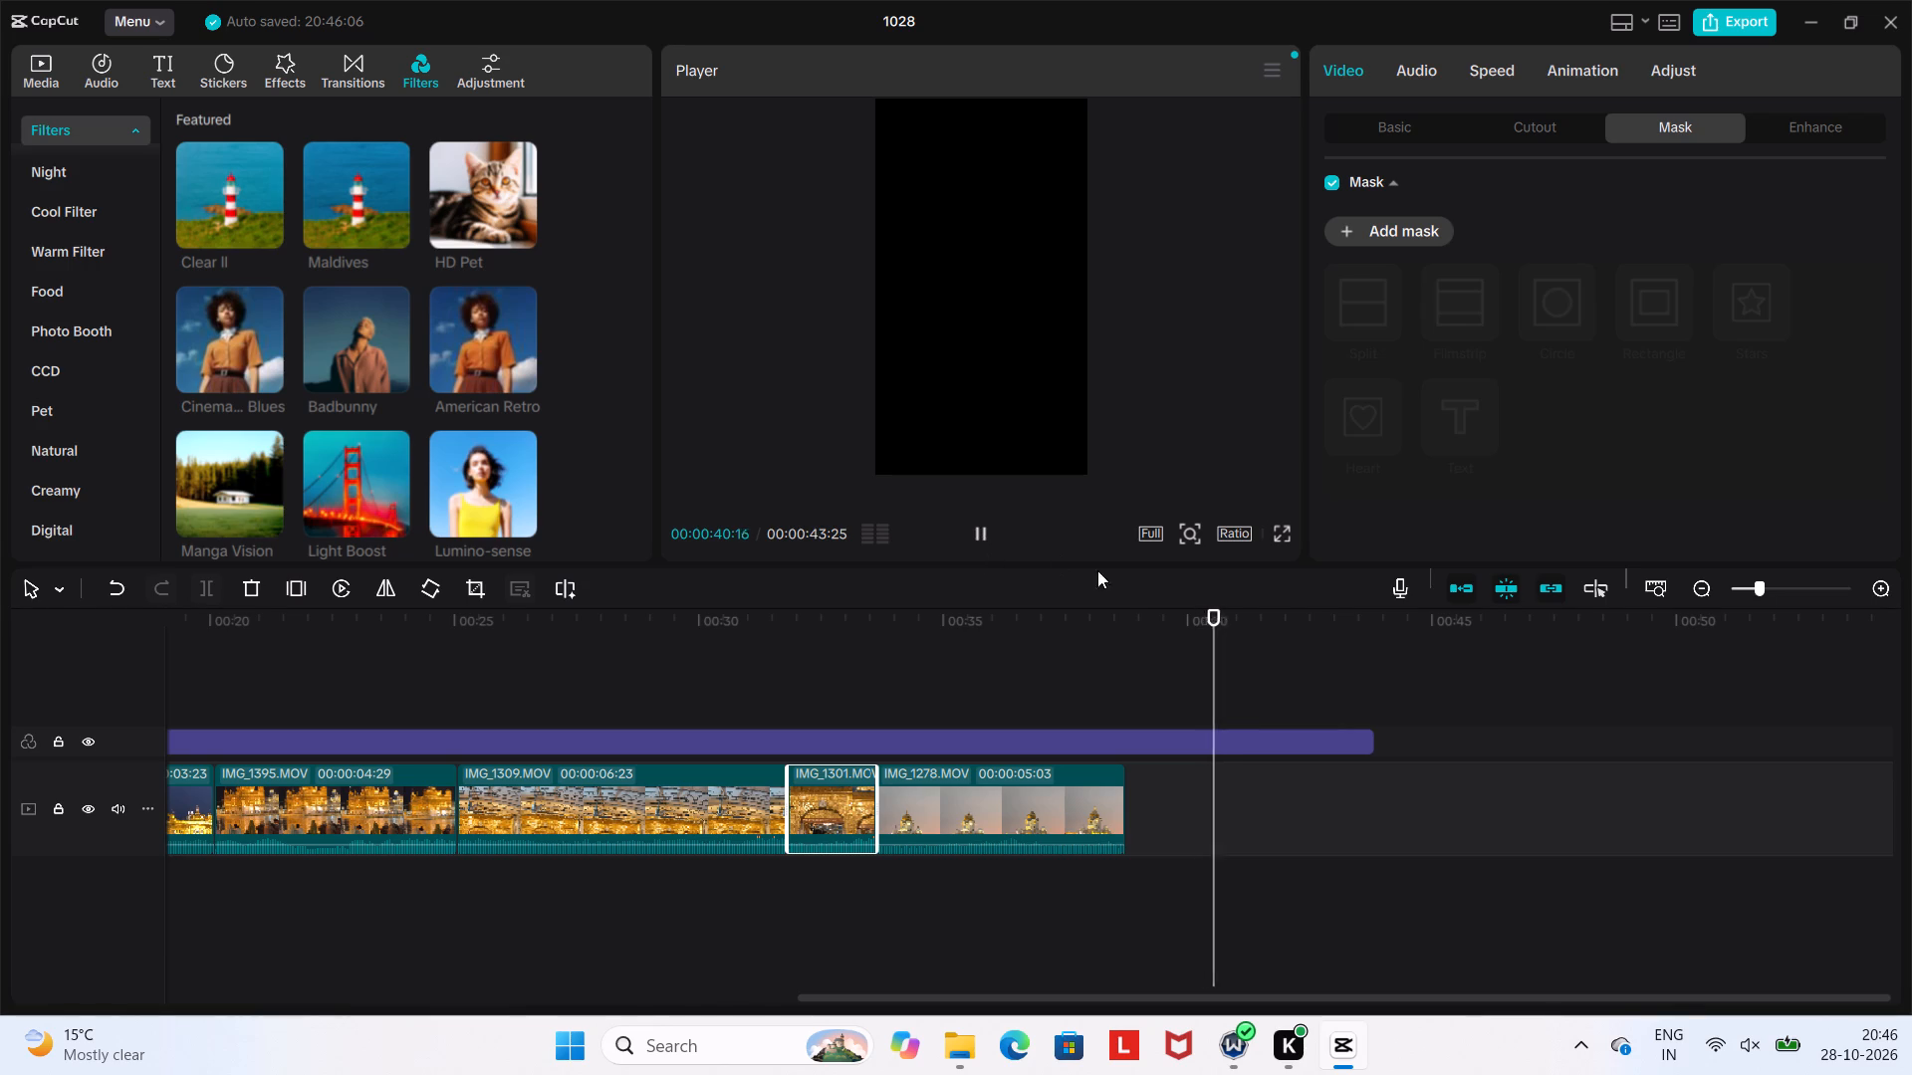
{"action": "left_click", "coordinate": [1343, 721]}
{"action": "left_click_drag", "start_coordinate": [1372, 735], "coordinate": [1114, 738]}
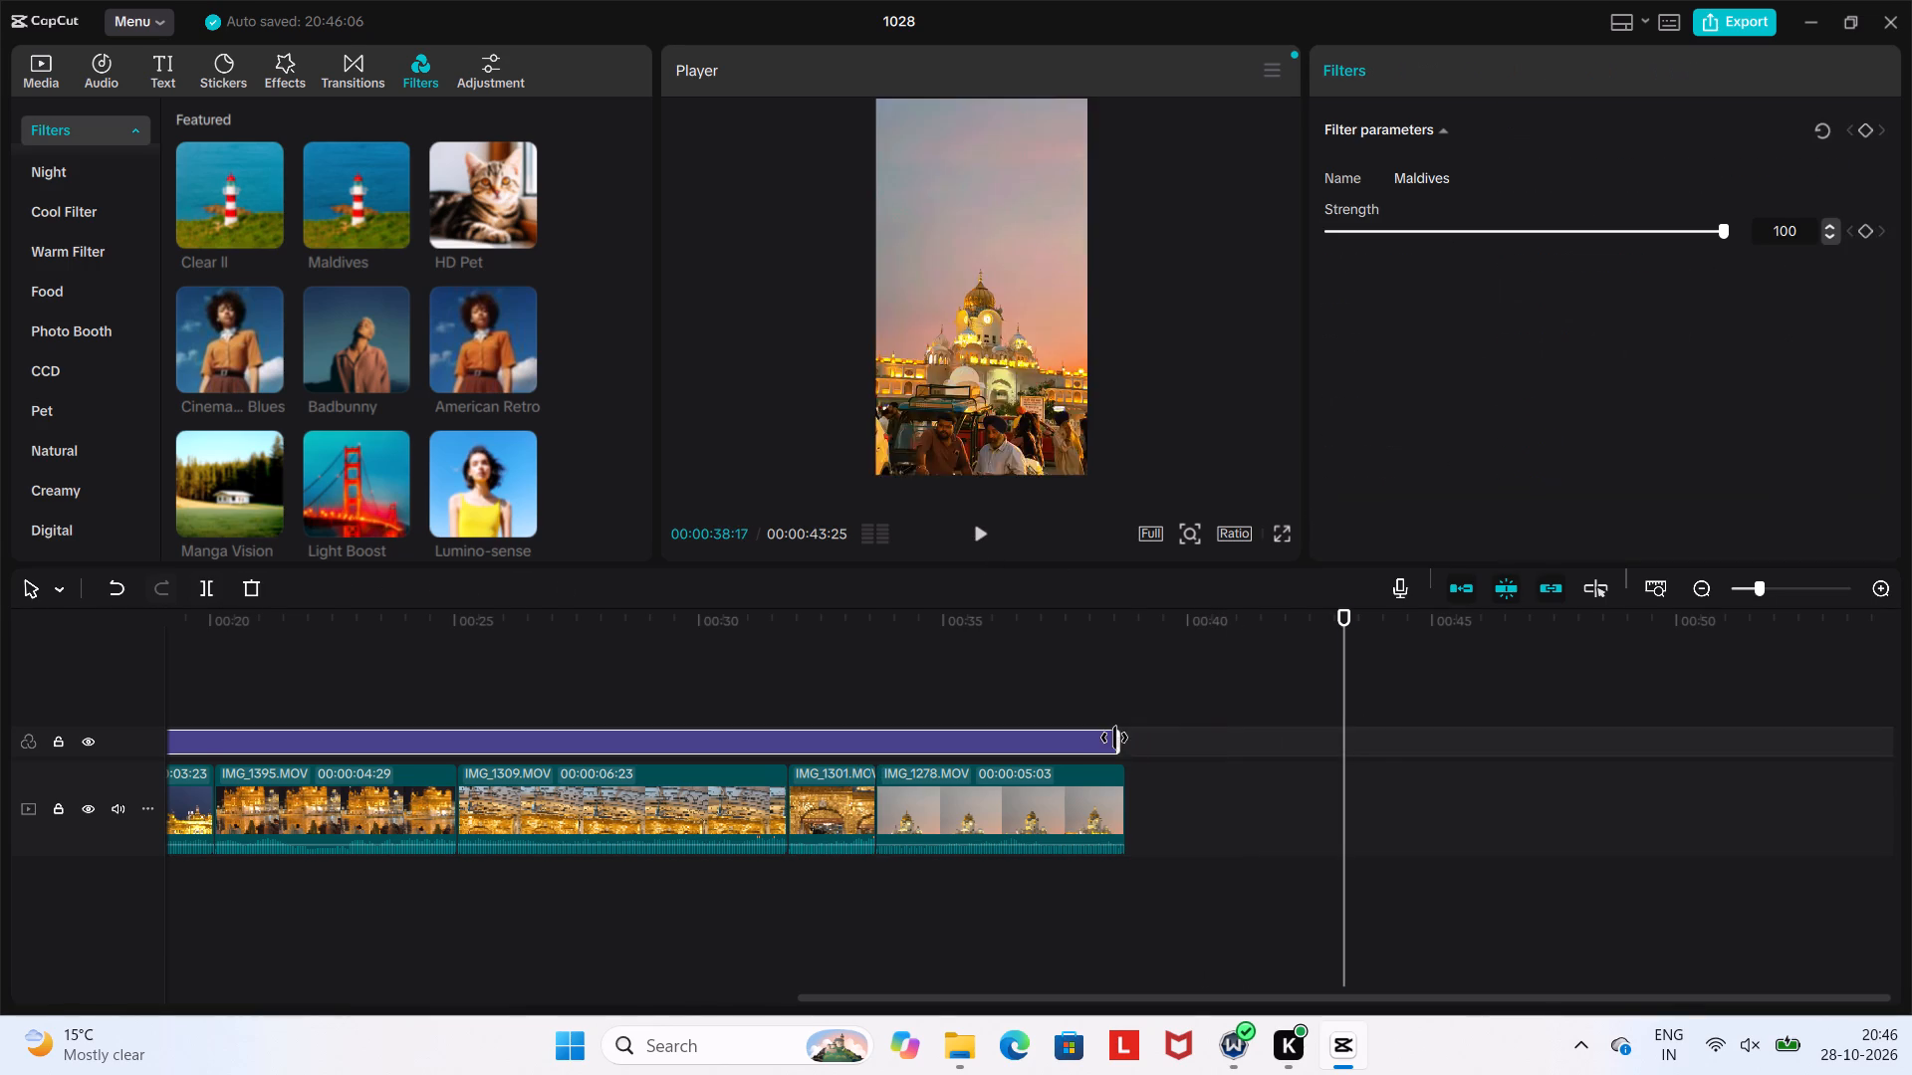
{"action": "left_click_drag", "start_coordinate": [1114, 738], "coordinate": [1114, 739]}
Preview the ending from 00:00:30:26 and move the IMG_1278.MOV clip between IMG_1267.MOV and IMG_1269.MOV.
{"action": "left_click_drag", "start_coordinate": [1368, 612], "coordinate": [990, 671]}
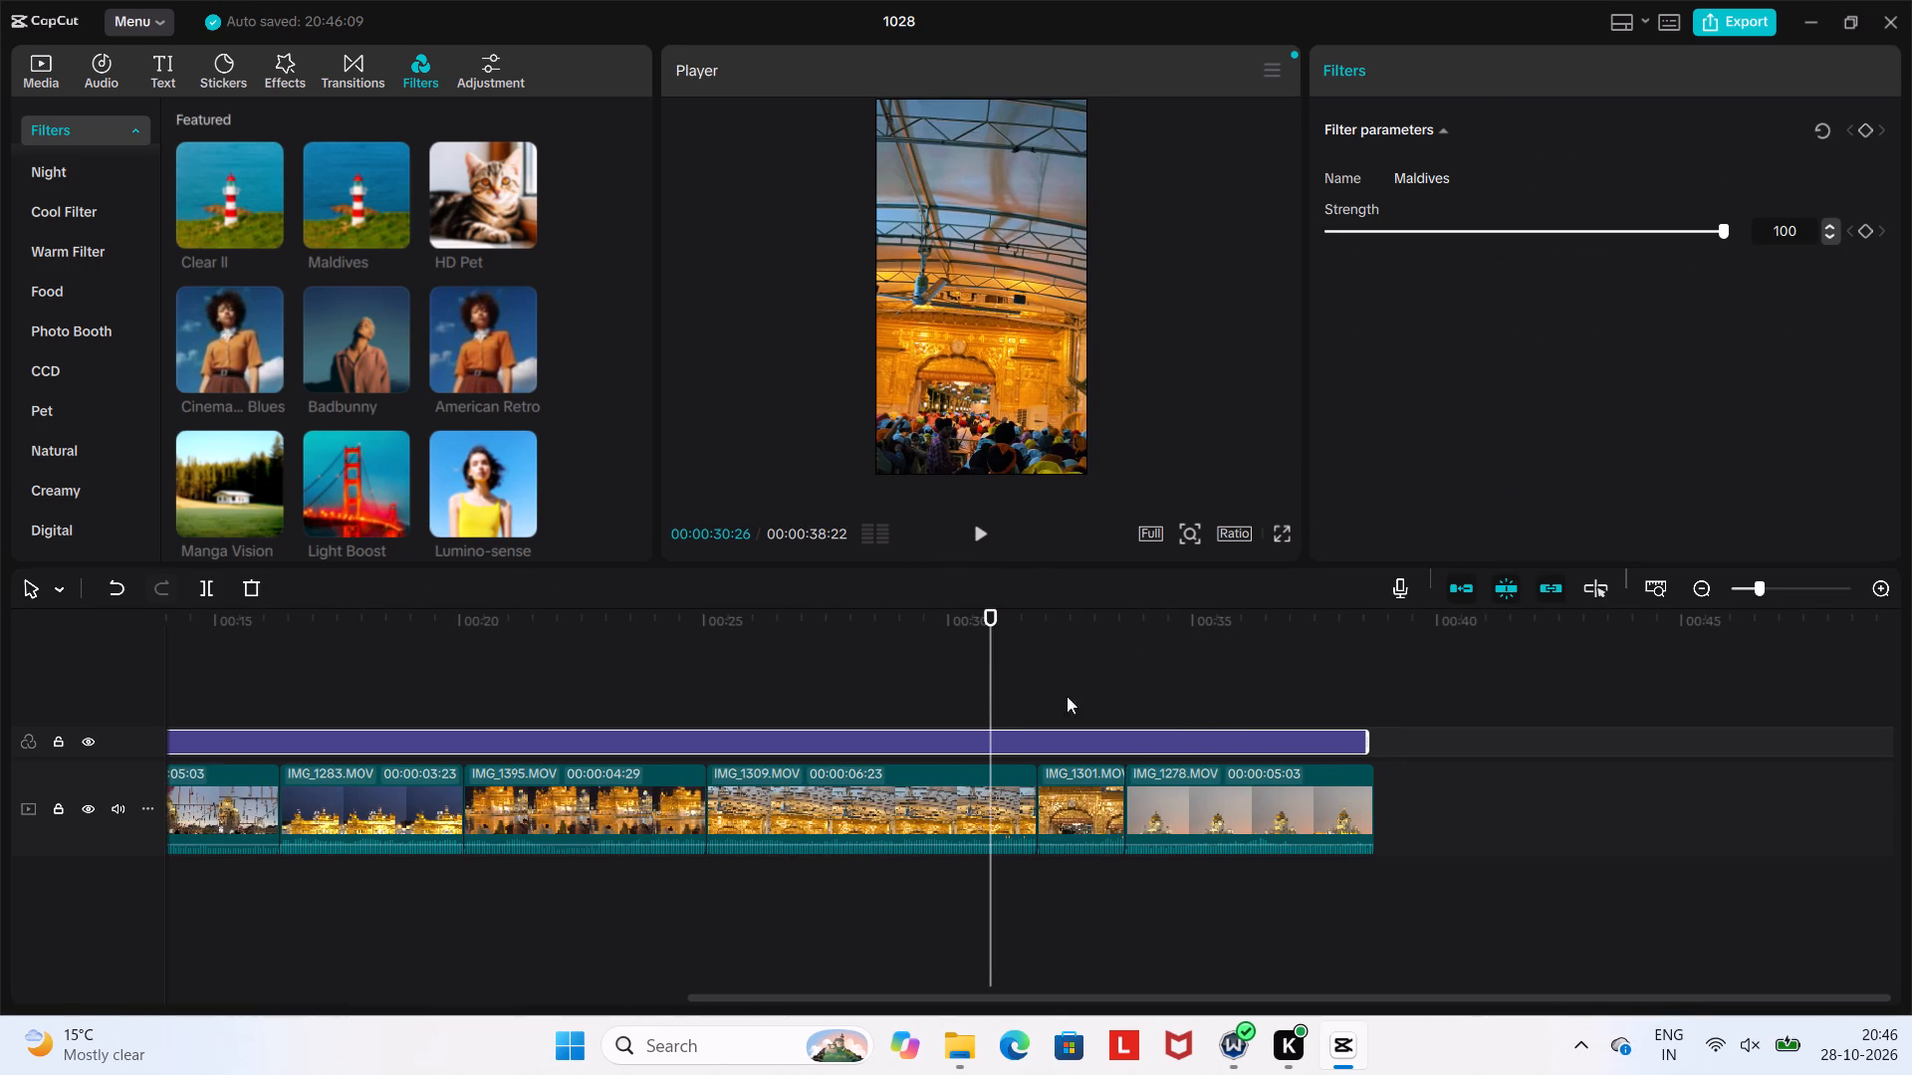
{"action": "left_click", "coordinate": [972, 522]}
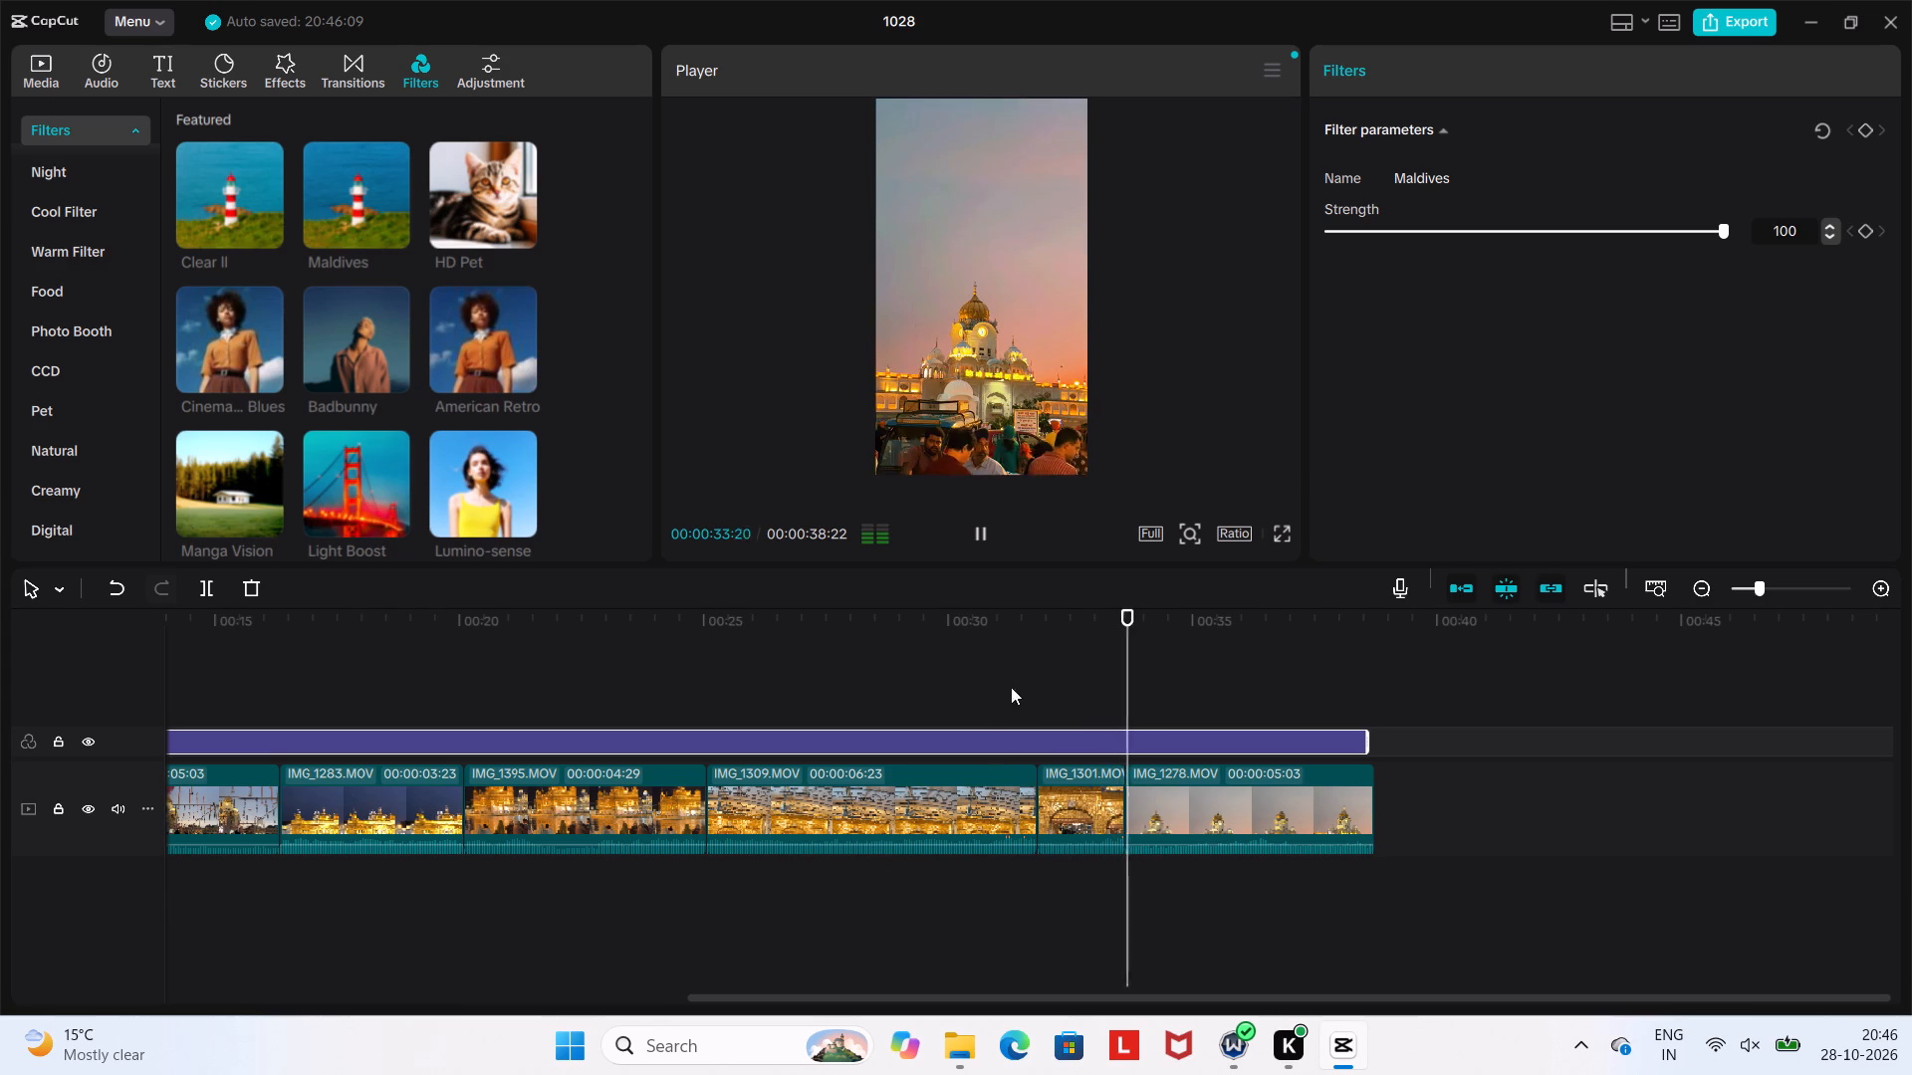
{"action": "left_click", "coordinate": [972, 820]}
{"action": "left_click_drag", "start_coordinate": [1204, 811], "coordinate": [0, 795]}
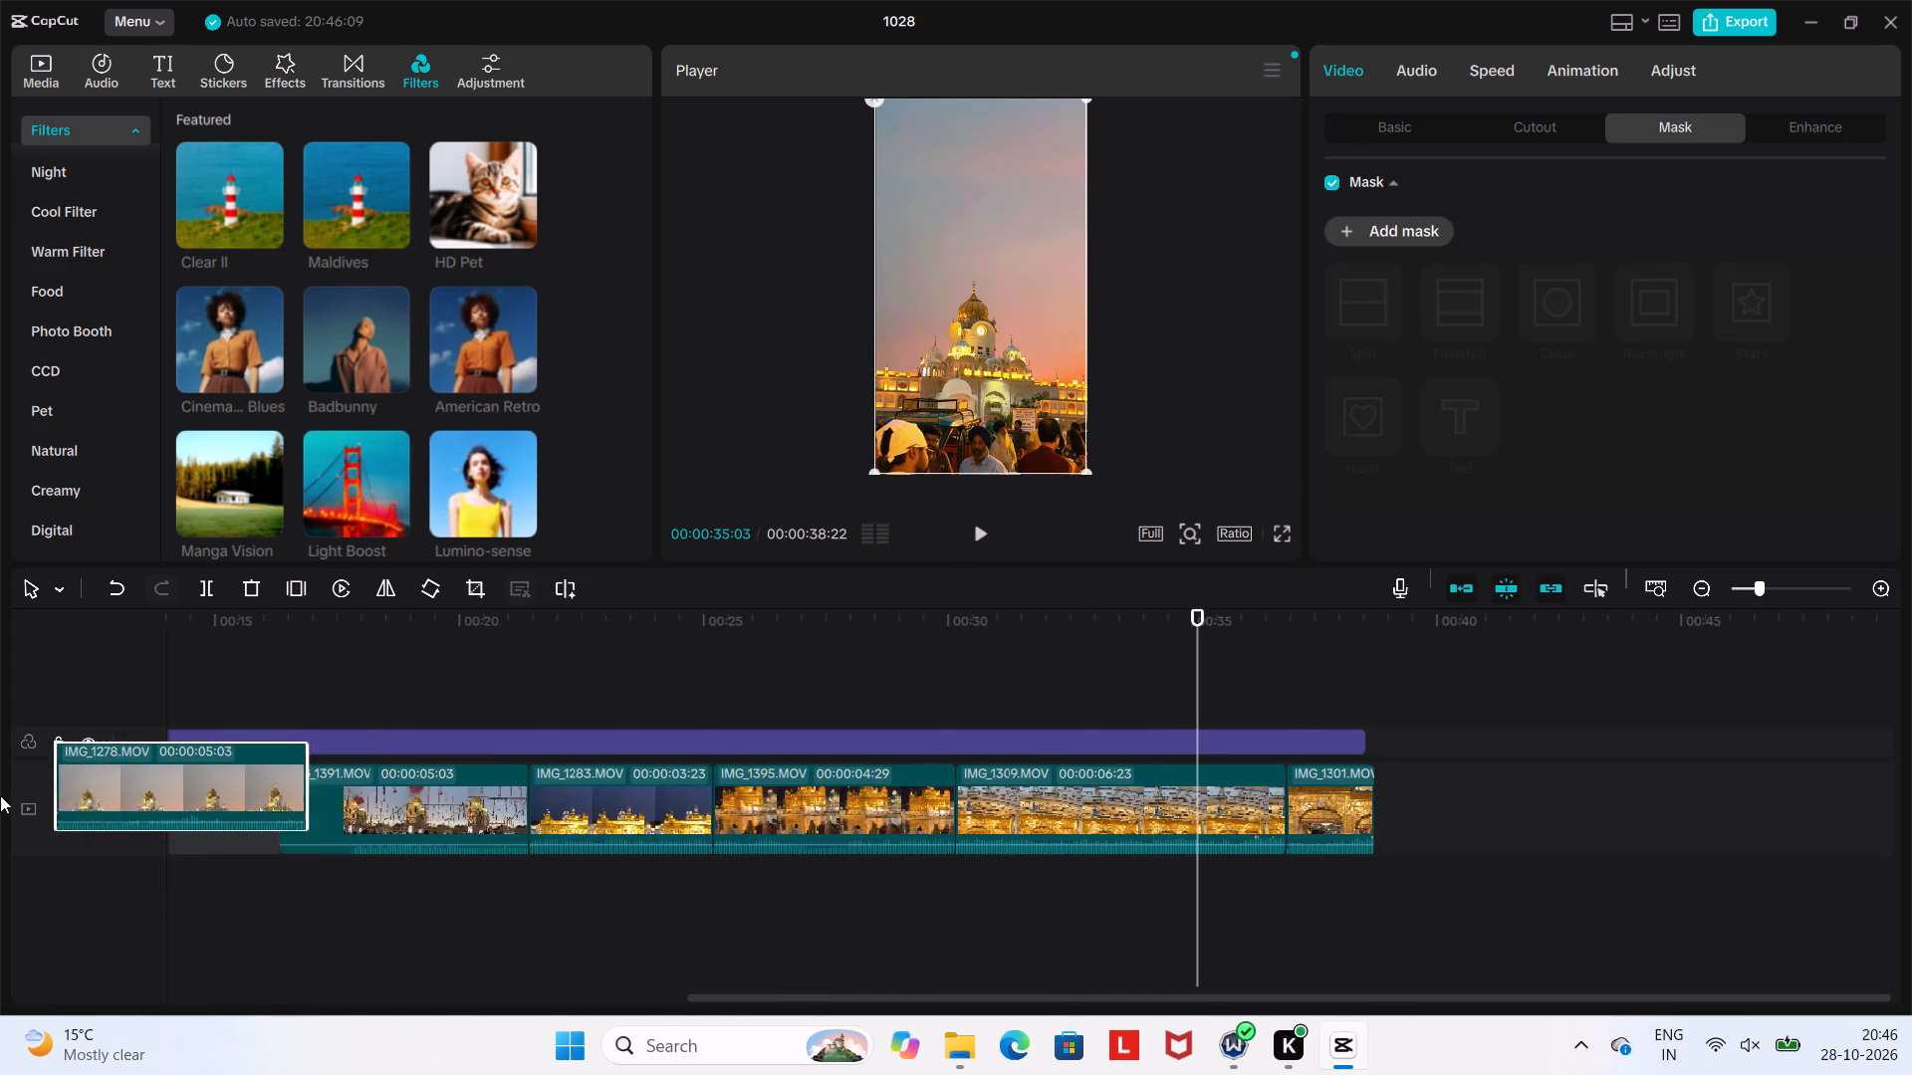
{"action": "left_click_drag", "start_coordinate": [0, 795], "coordinate": [576, 830]}
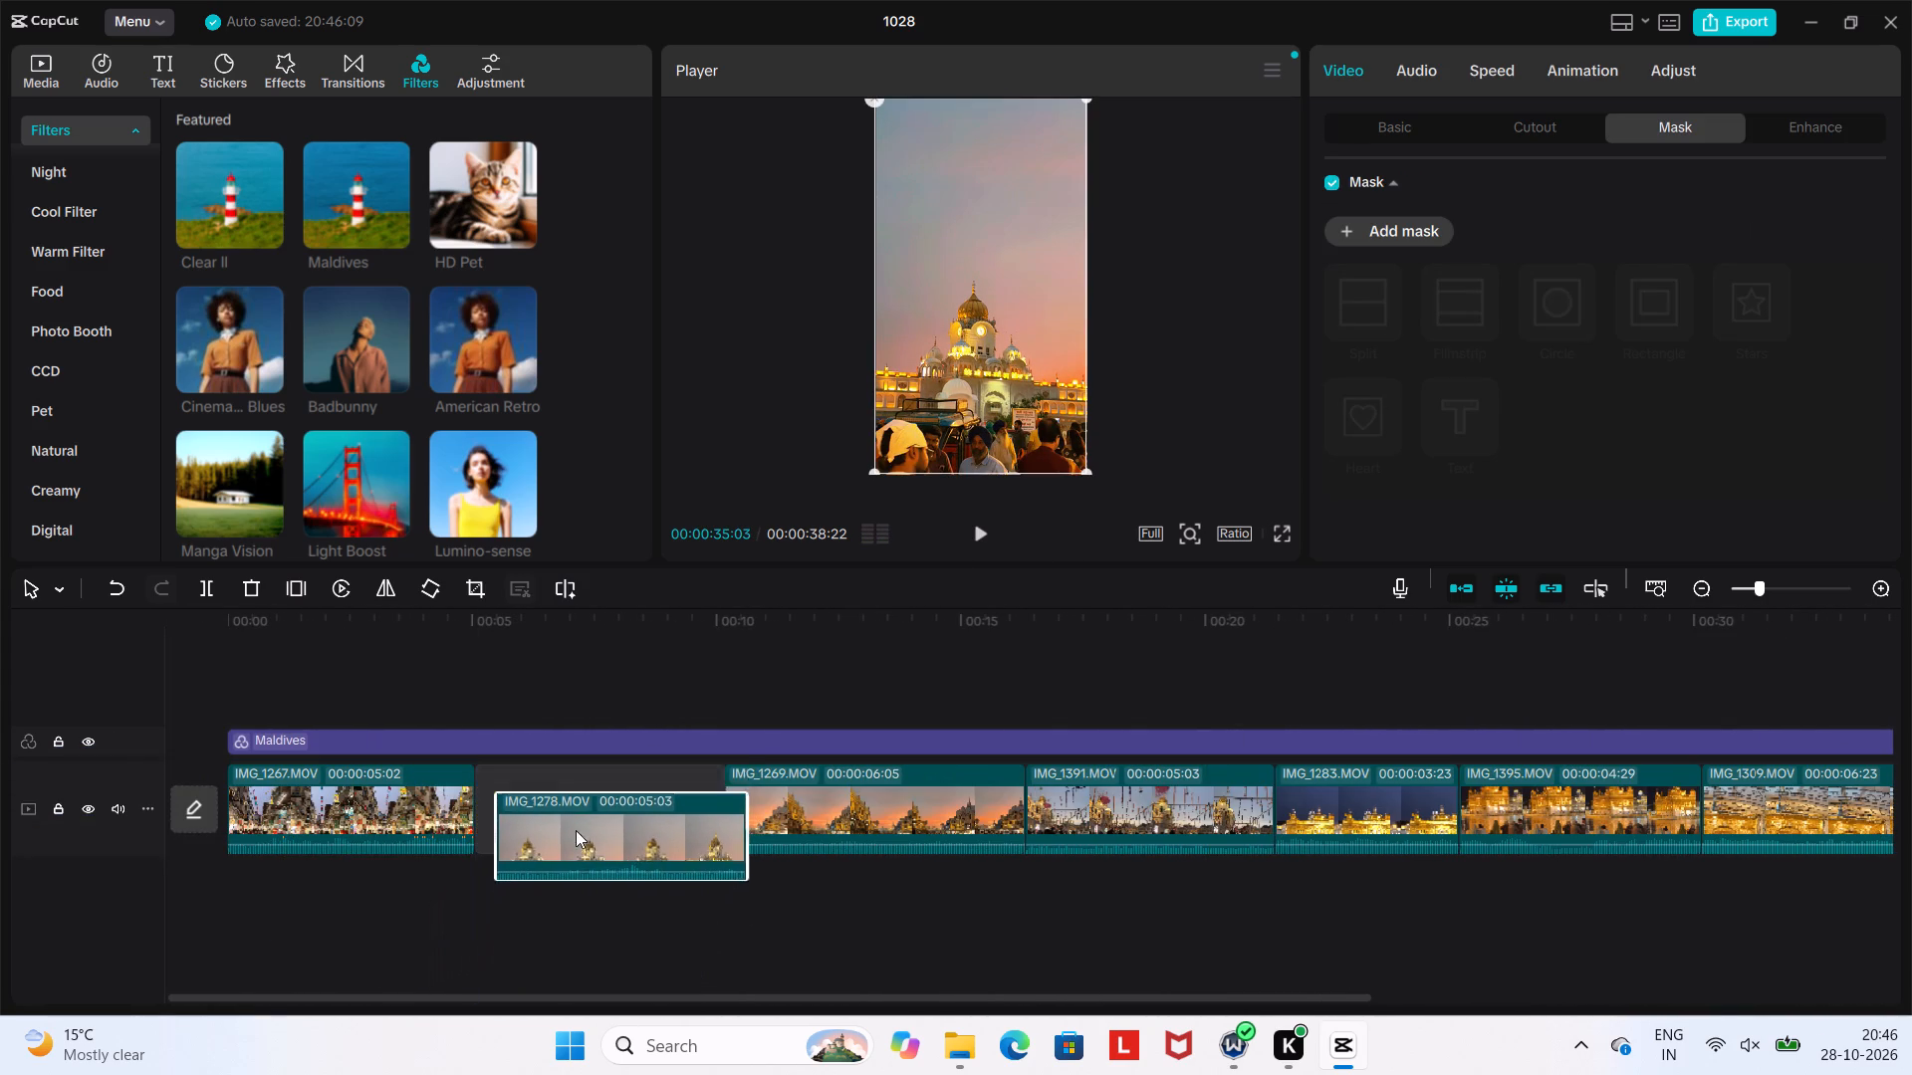
{"action": "left_click_drag", "start_coordinate": [576, 830], "coordinate": [576, 792]}
Play the reordered opening clips from 00:00:03:18 to check the new sequence.
{"action": "left_click", "coordinate": [404, 759]}
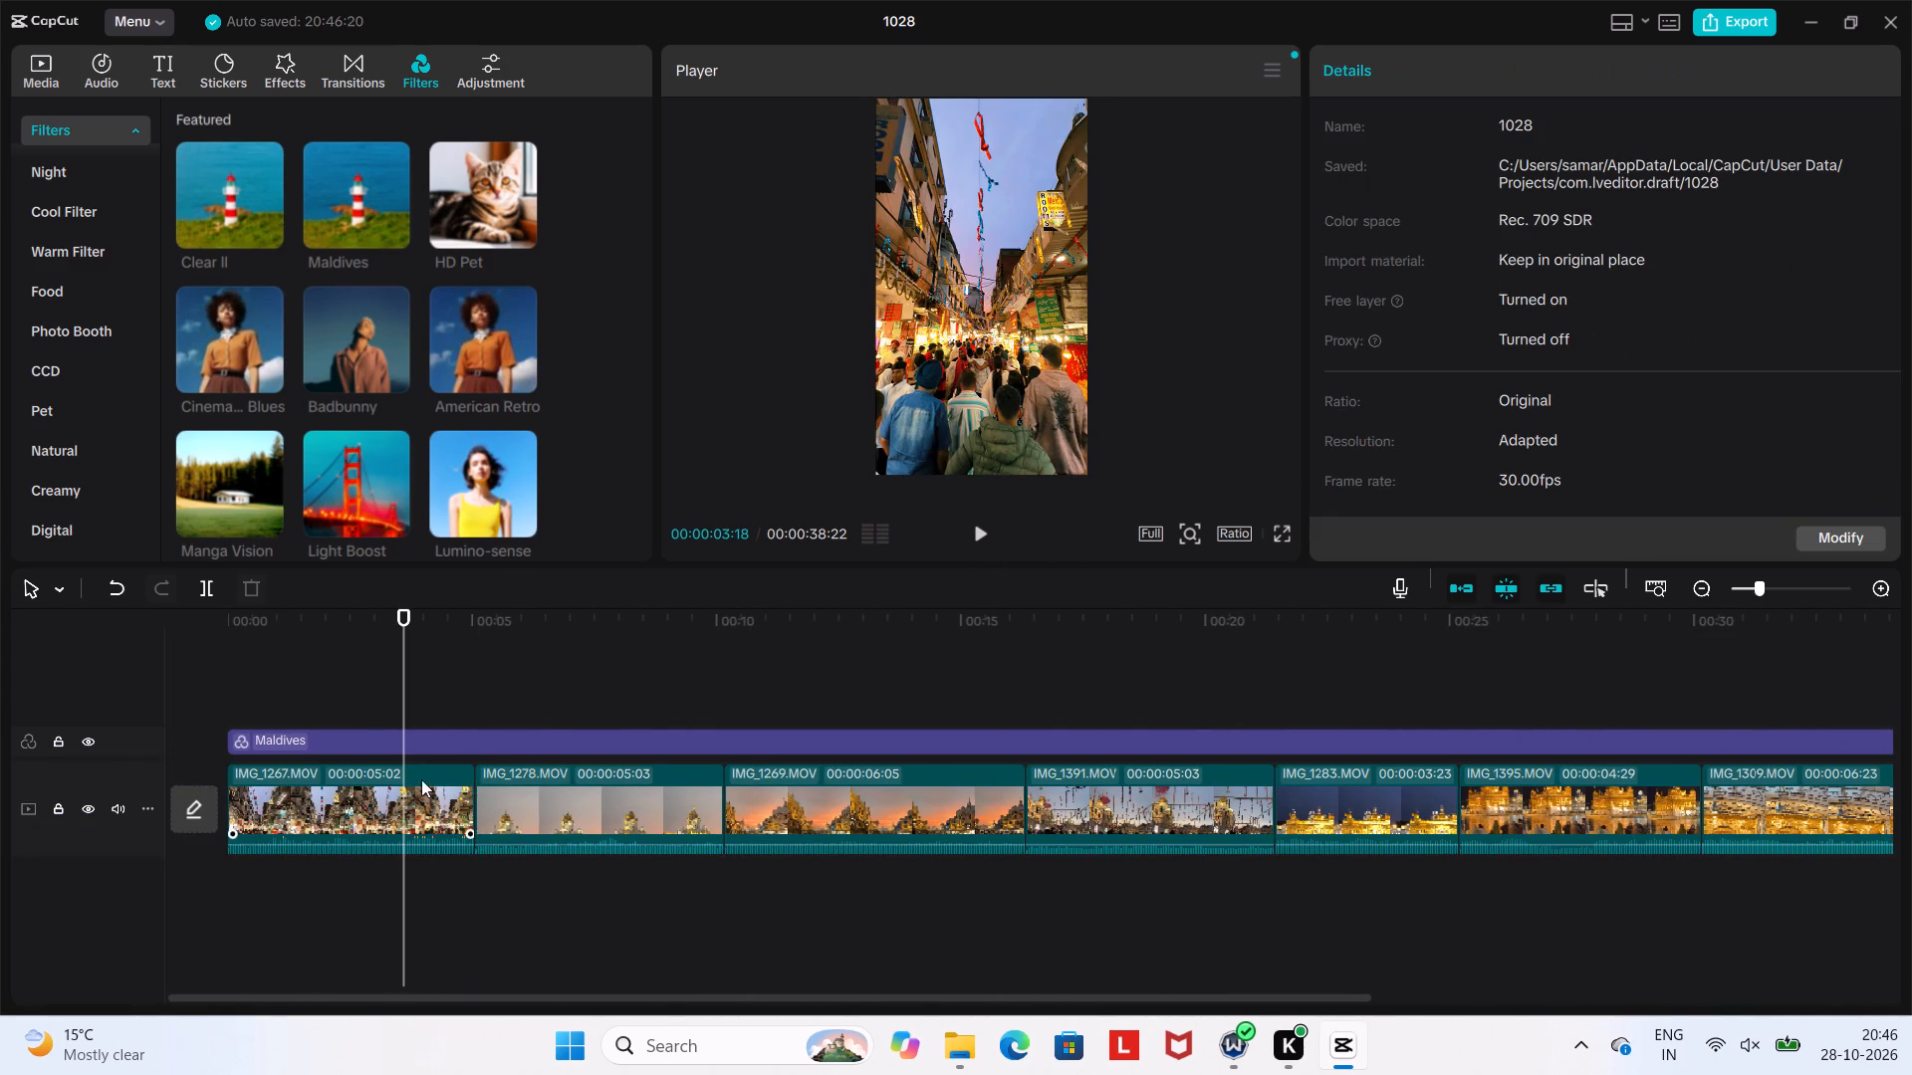
{"action": "left_click_drag", "start_coordinate": [994, 533], "coordinate": [982, 530]}
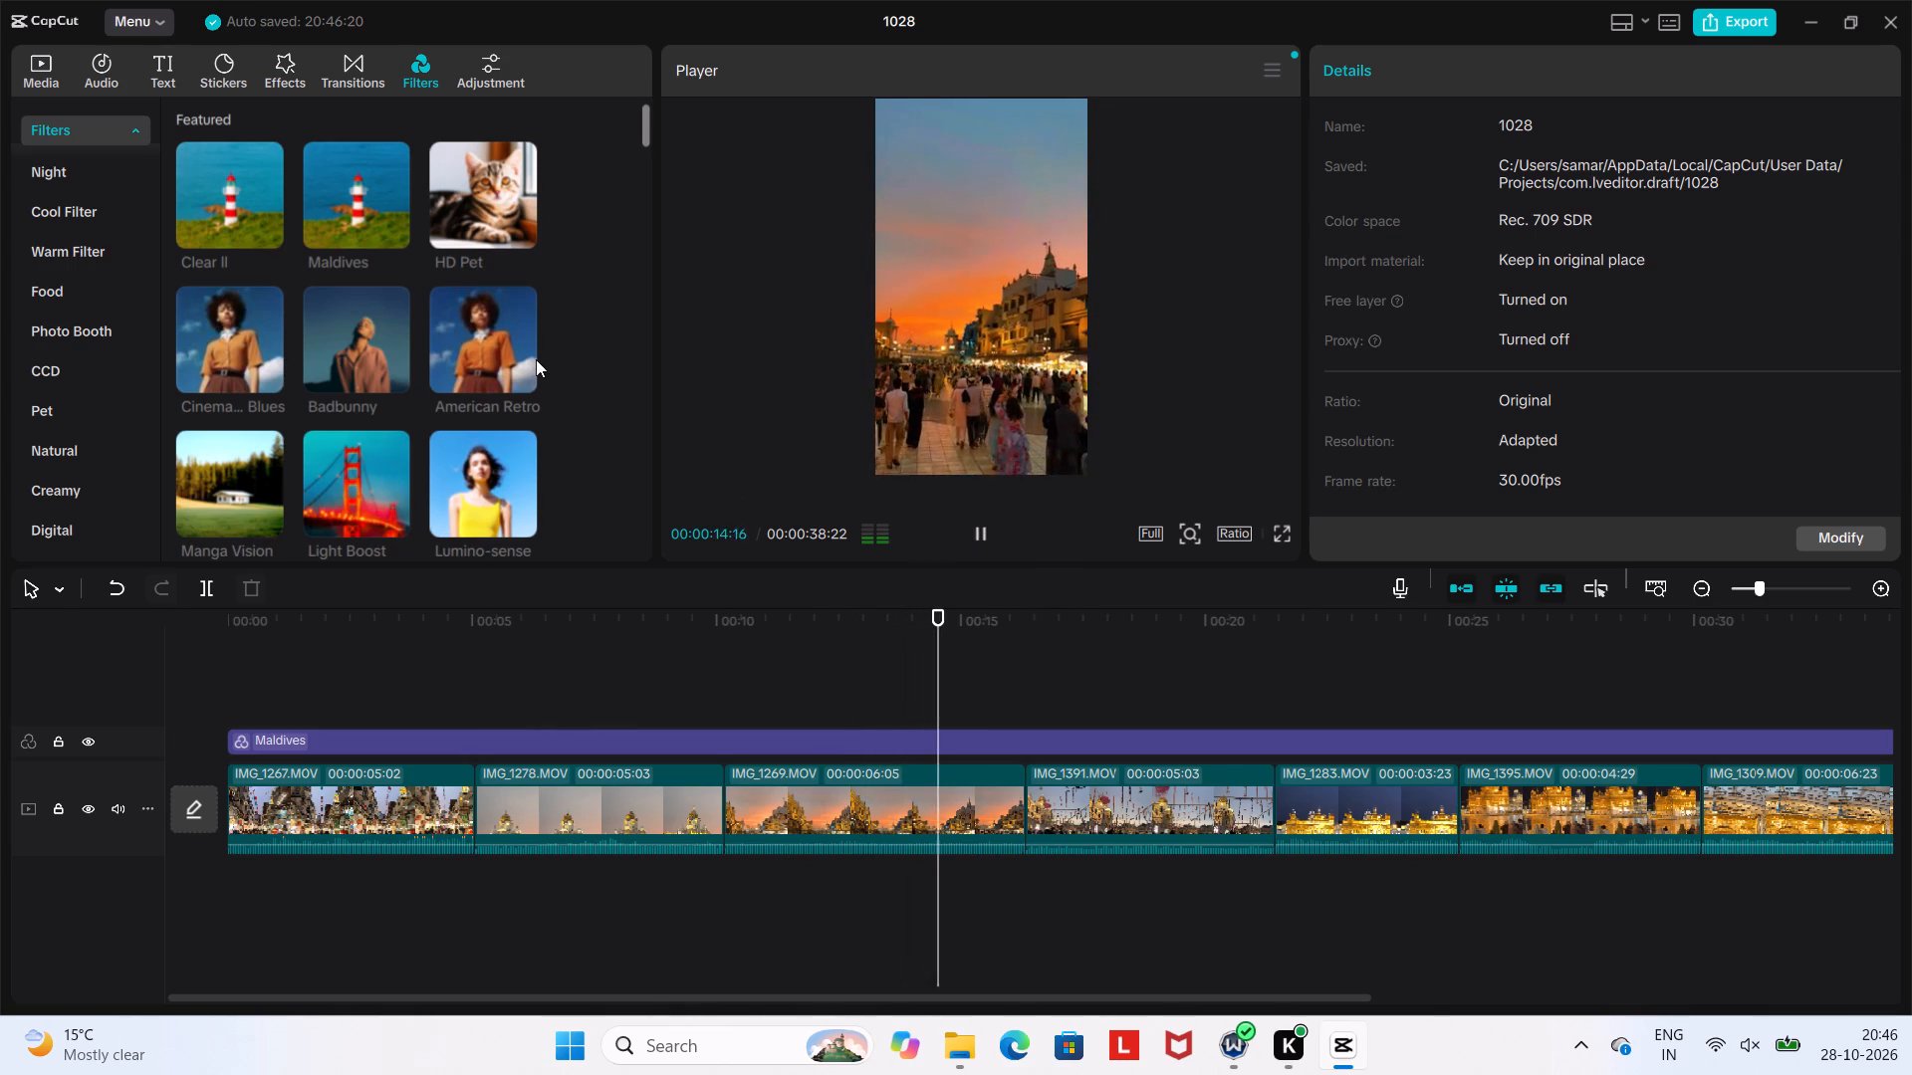
Preview the HD Pet, Maldives, Badbunny and Light Boost filters without adding them to the timeline.
{"action": "left_click", "coordinate": [478, 182]}
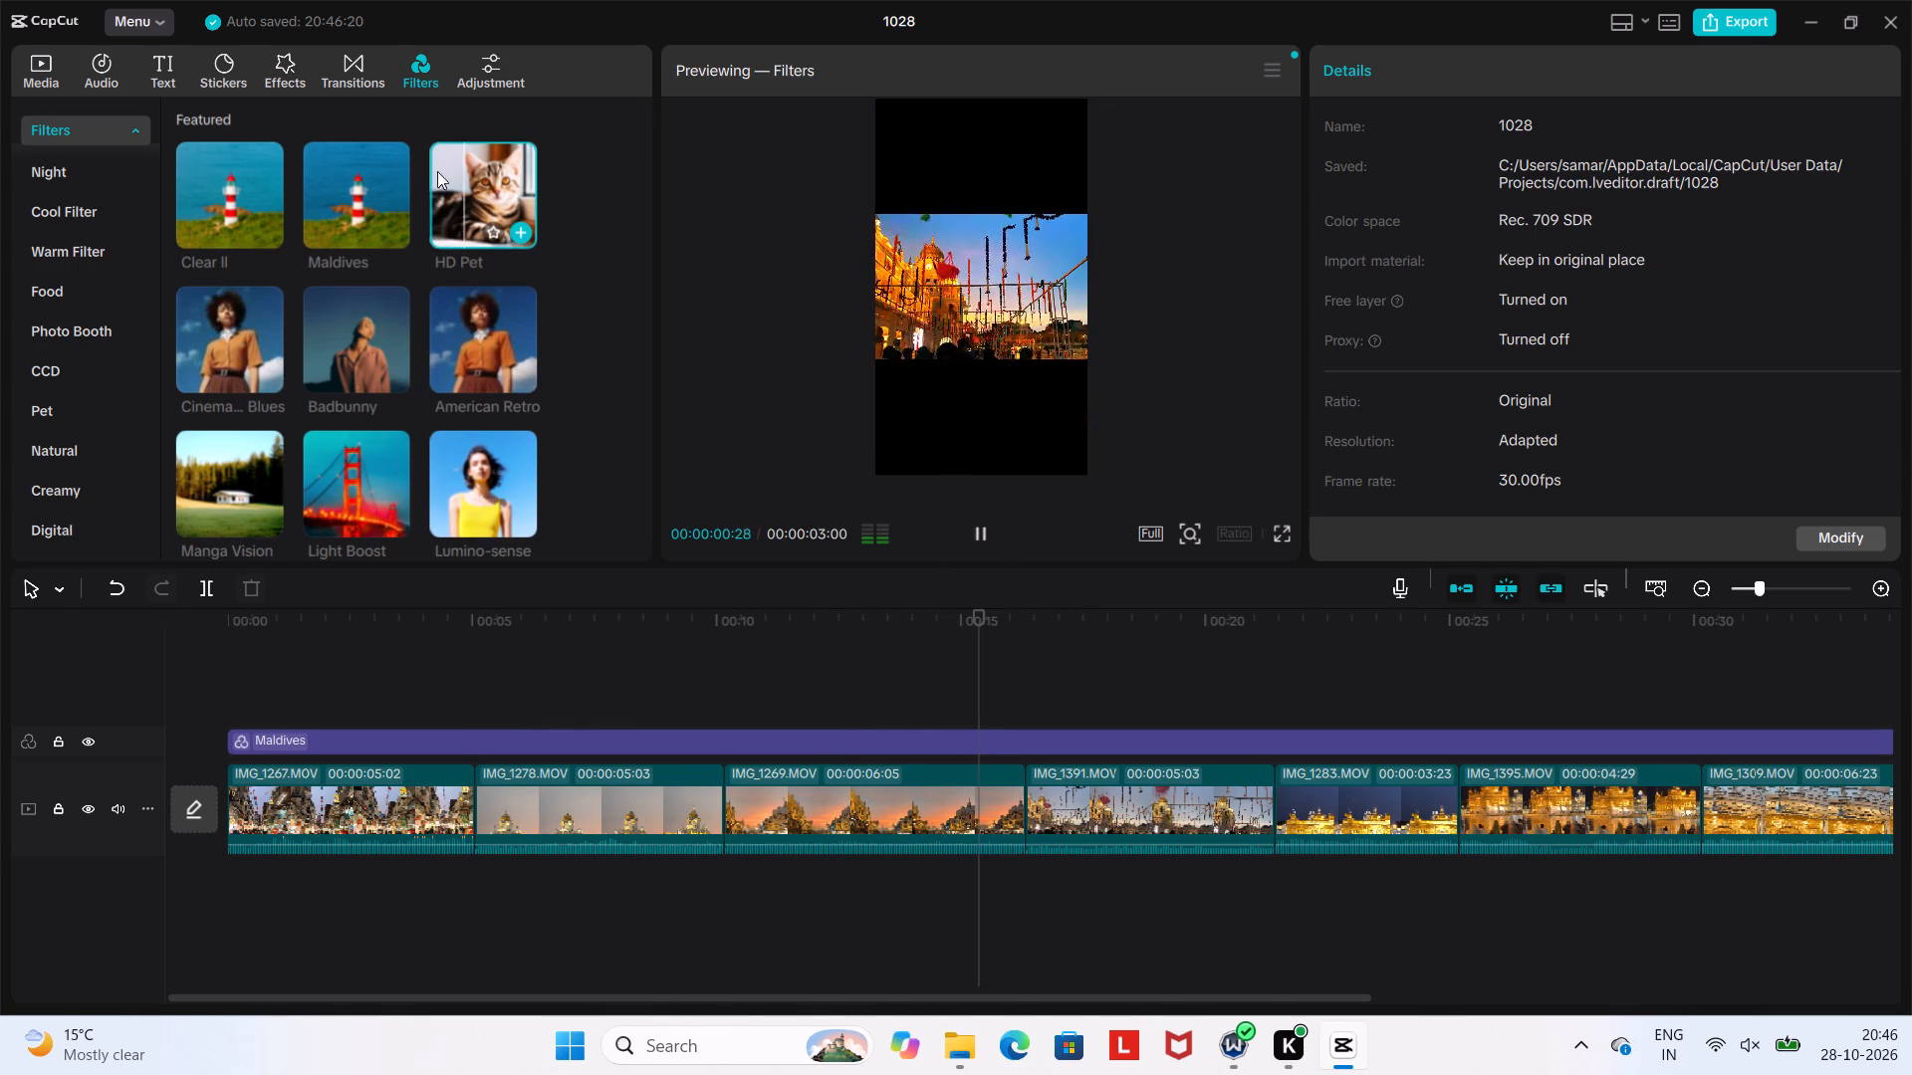
{"action": "left_click", "coordinate": [300, 140]}
{"action": "left_click", "coordinate": [338, 175]}
{"action": "left_click", "coordinate": [376, 319]}
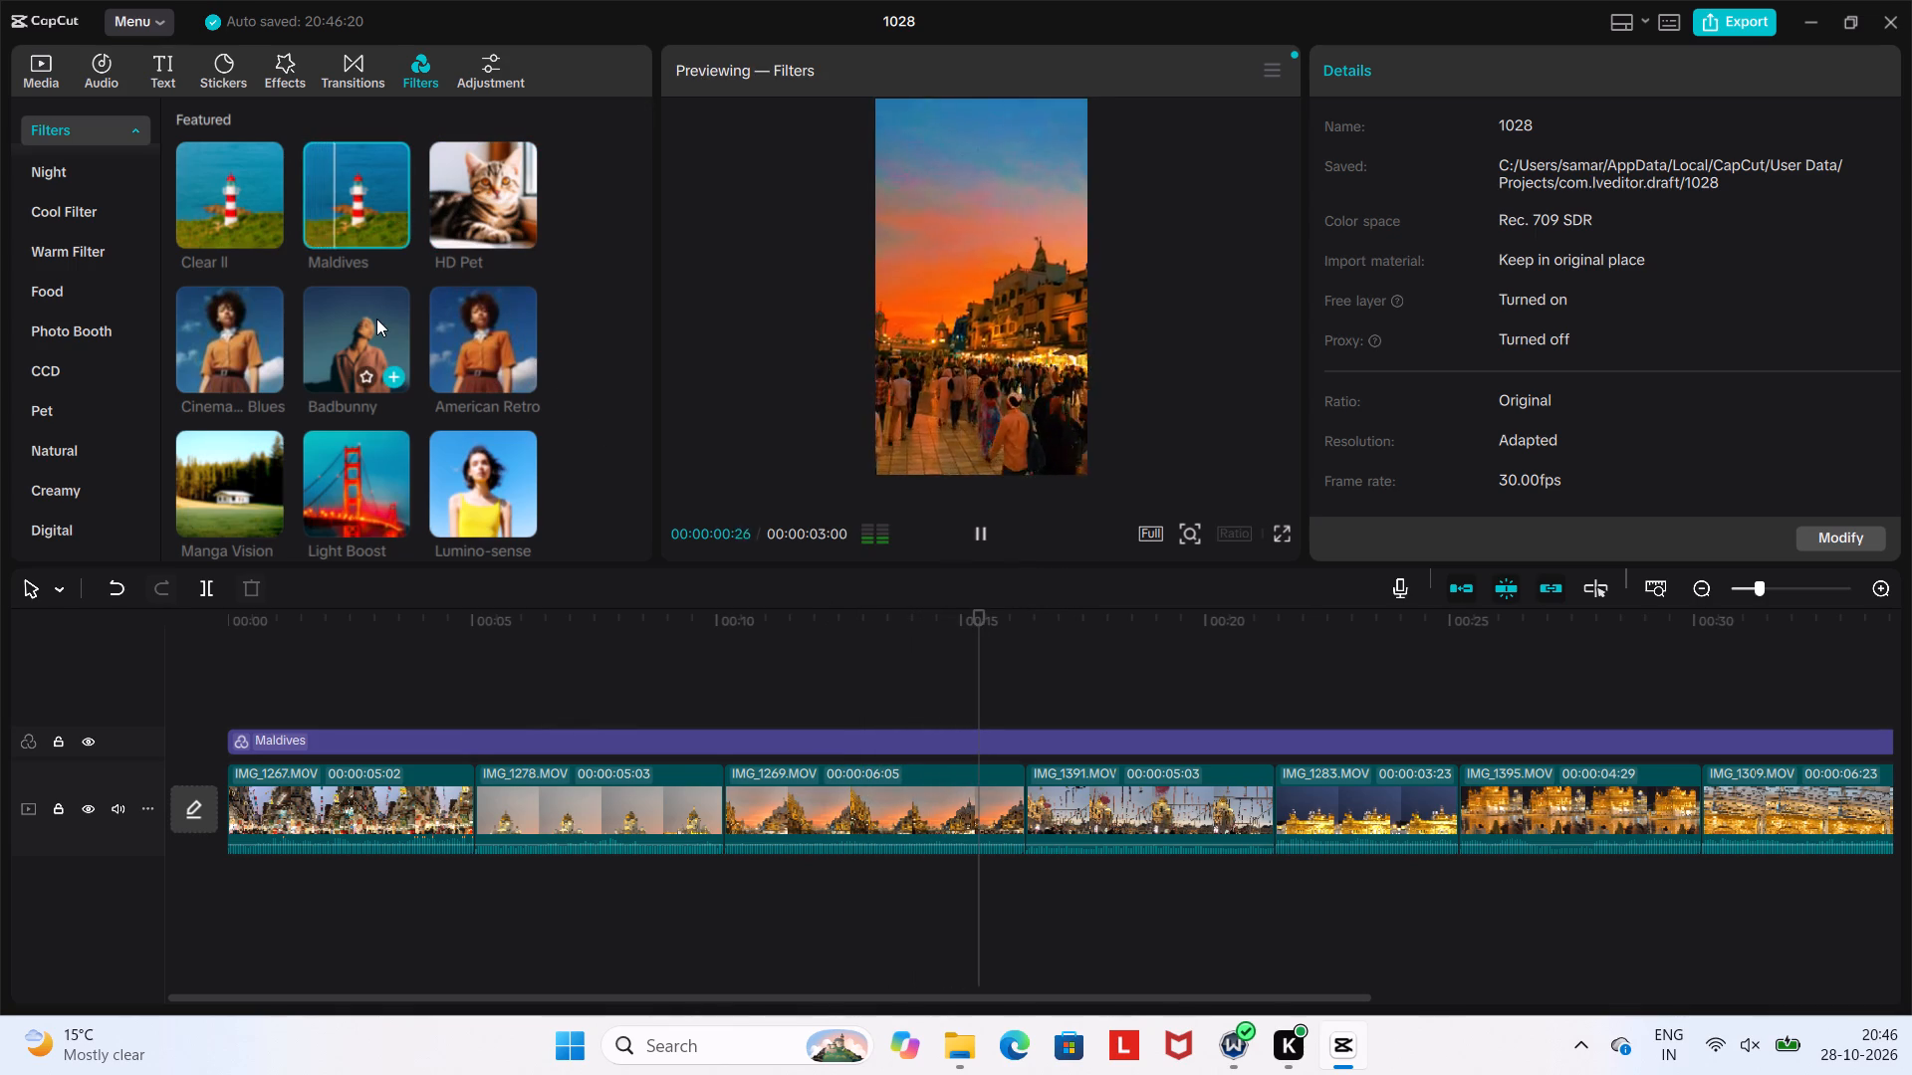
{"action": "left_click", "coordinate": [383, 460]}
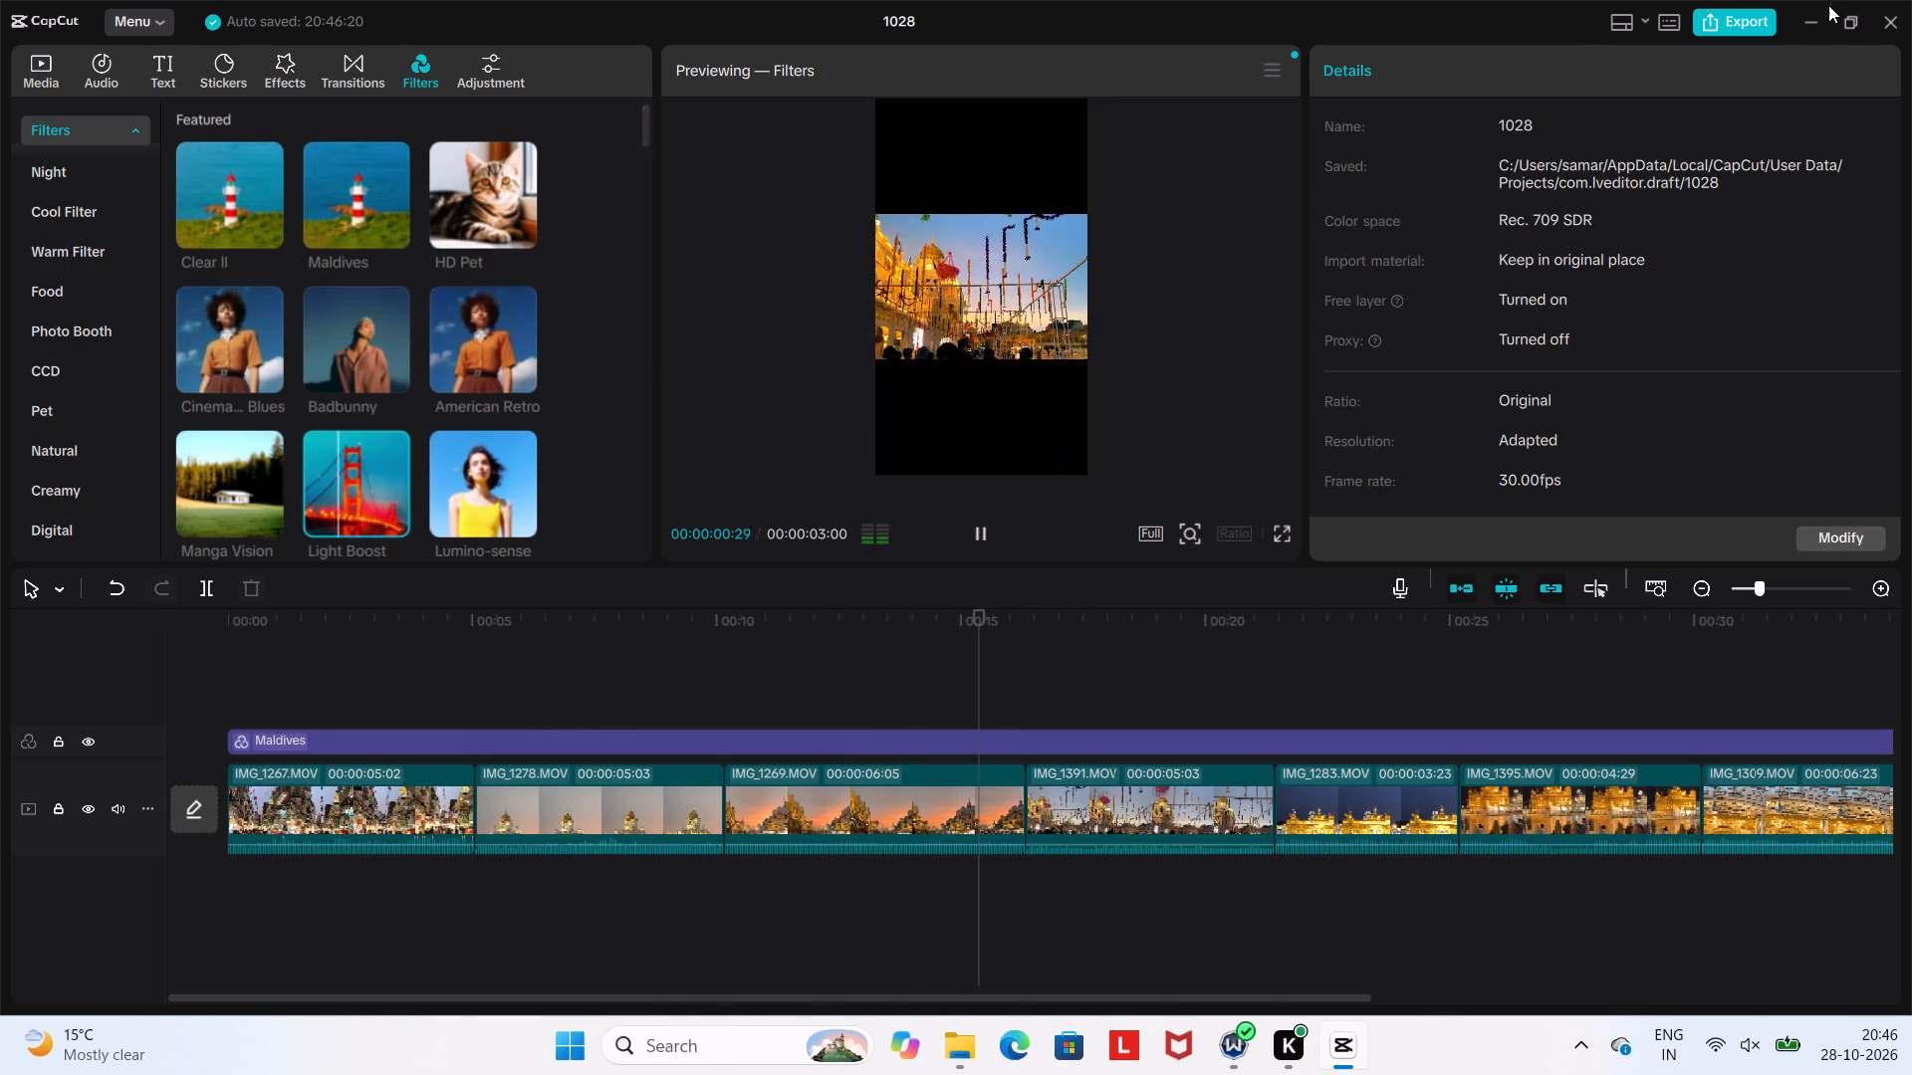
Minimize the CapCut window.
{"action": "left_click", "coordinate": [1802, 36]}
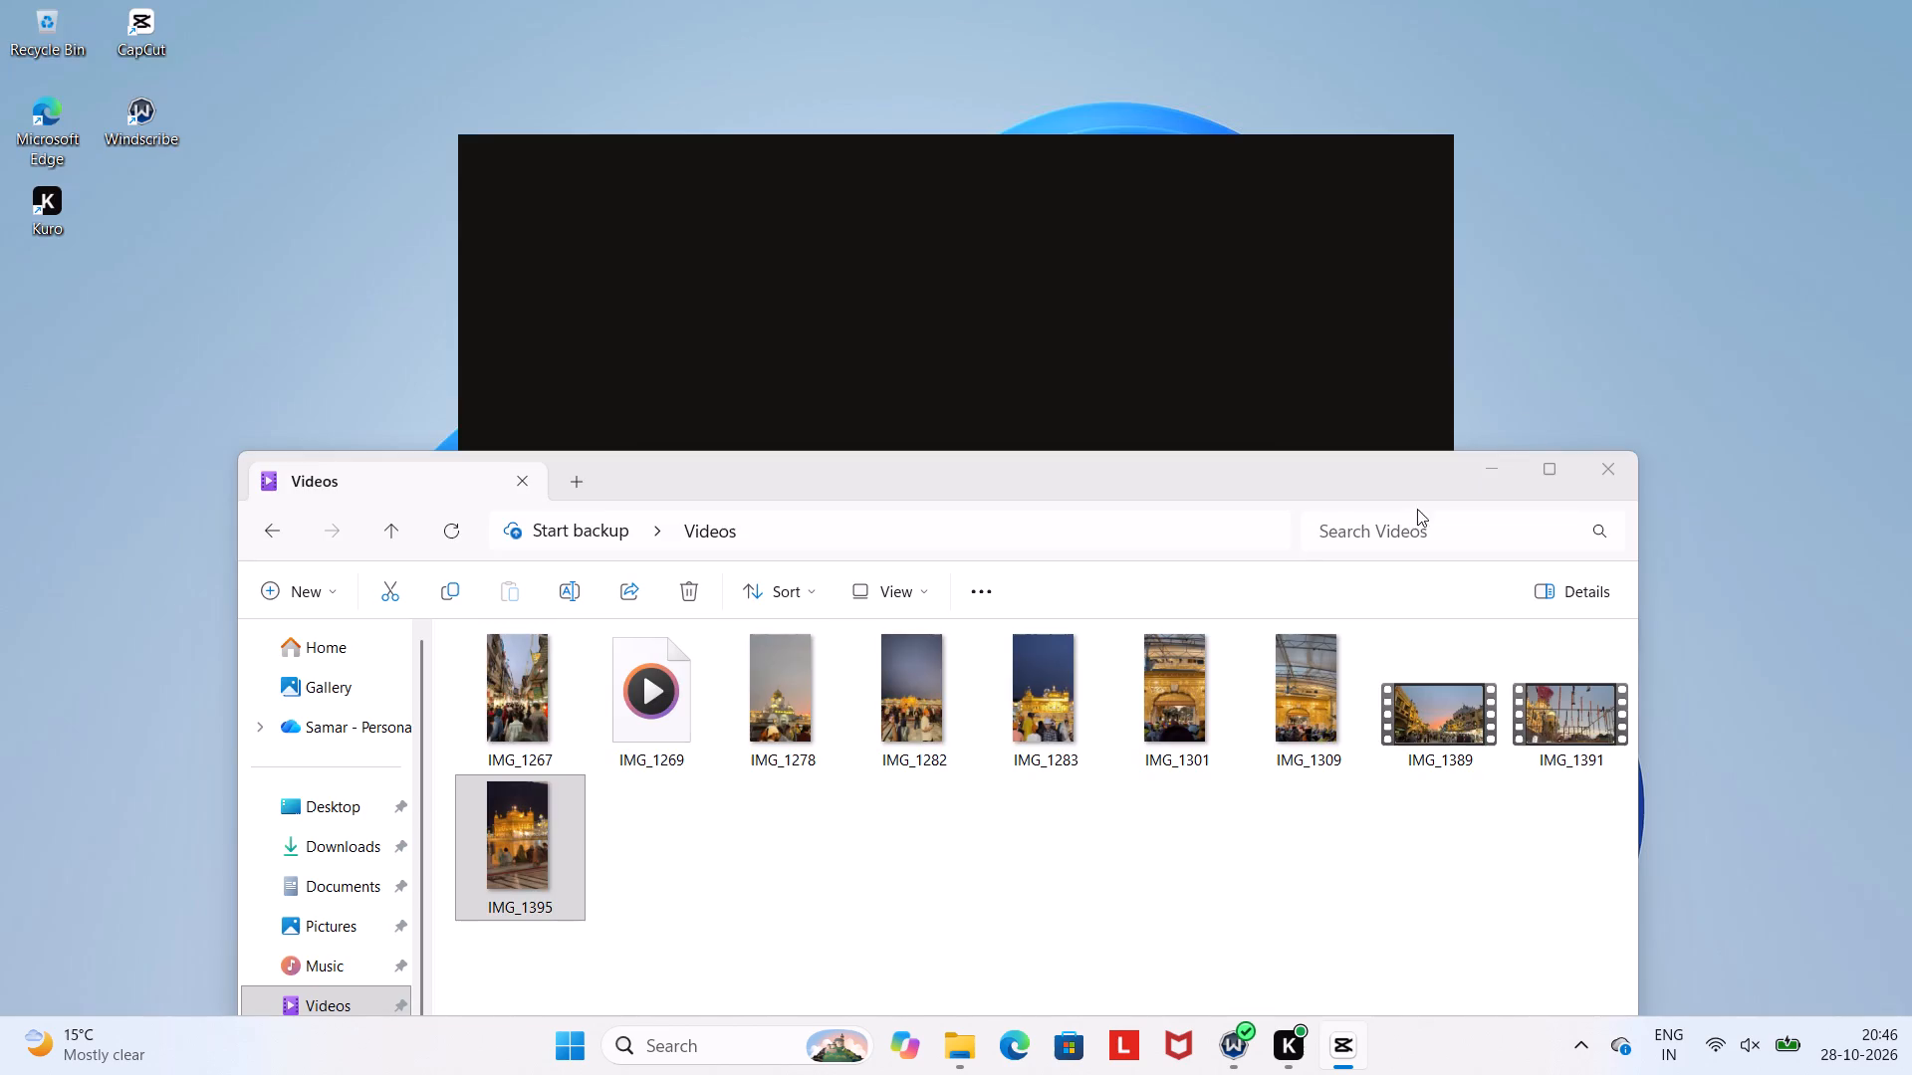
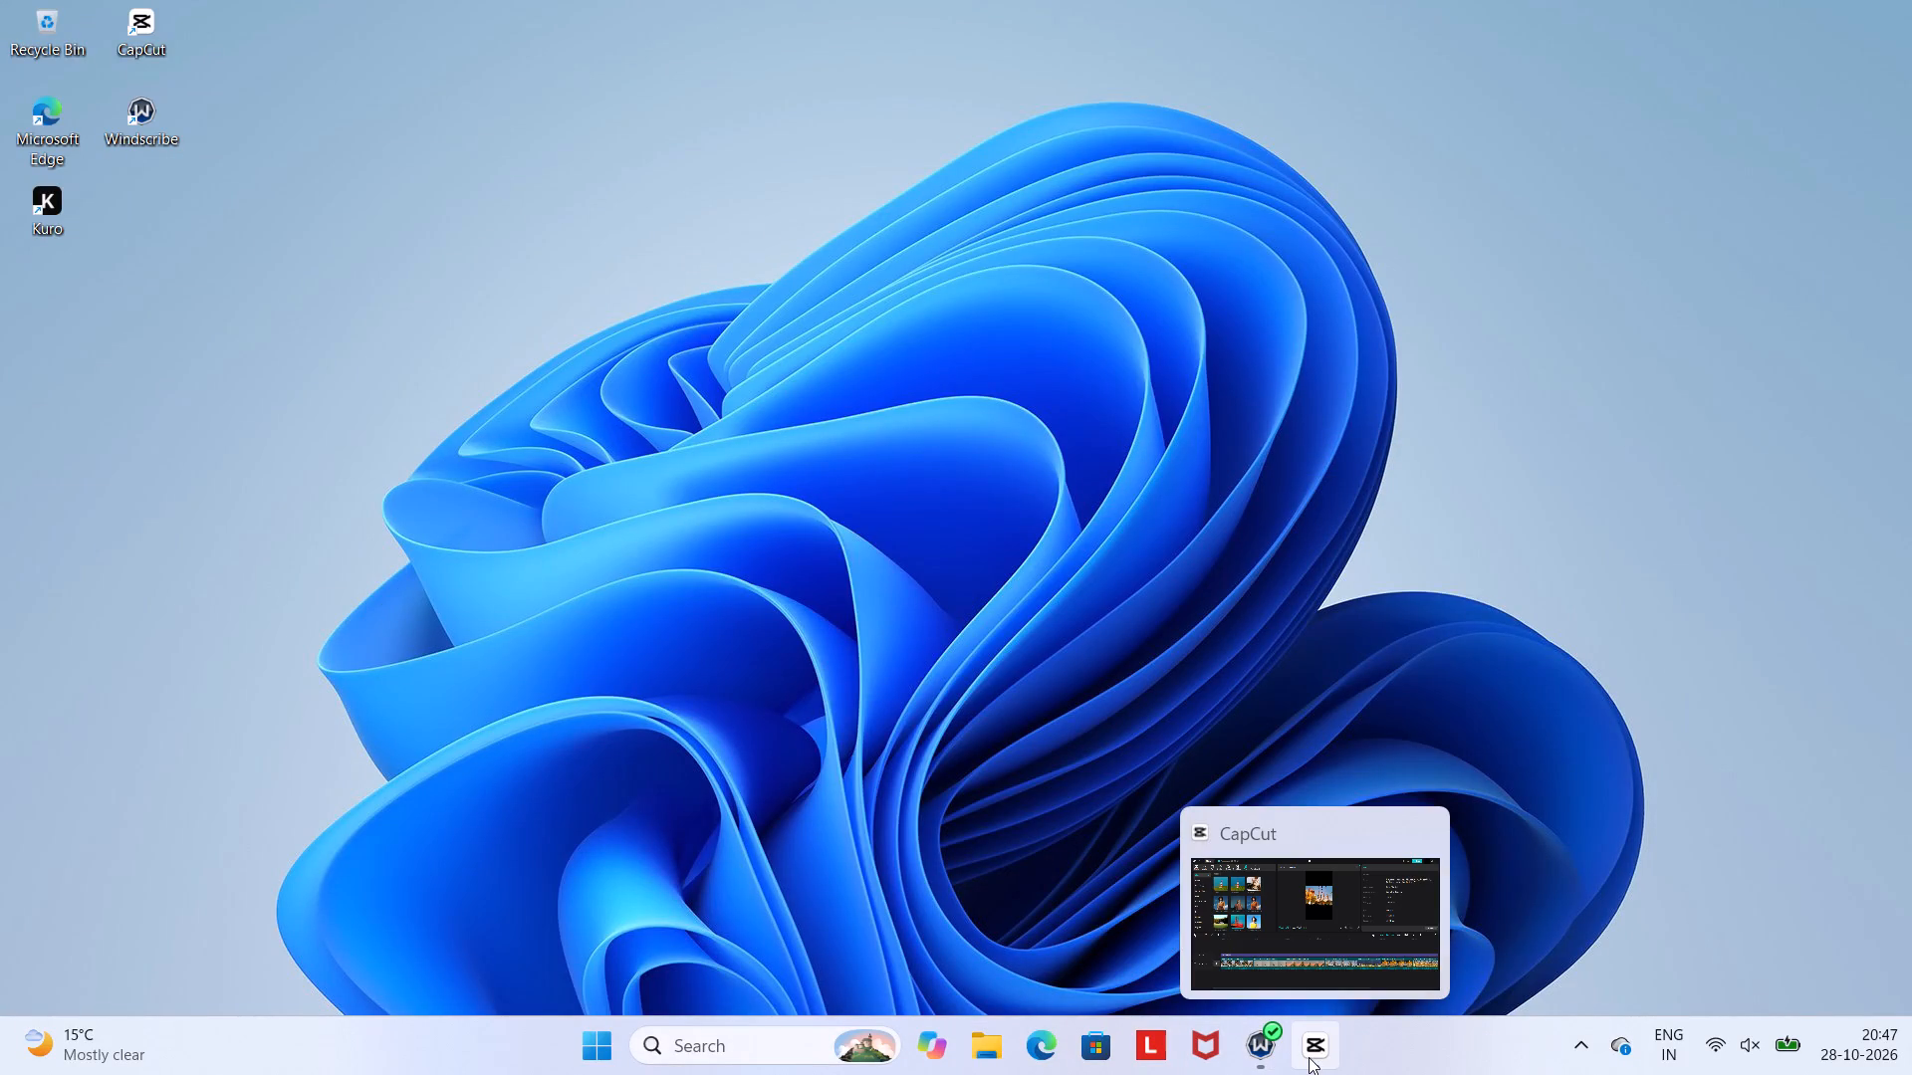
Close the CapCut project editor, Windscribe and the CapCut home window, accepting the software updates notice.
{"action": "left_click", "coordinate": [1416, 835]}
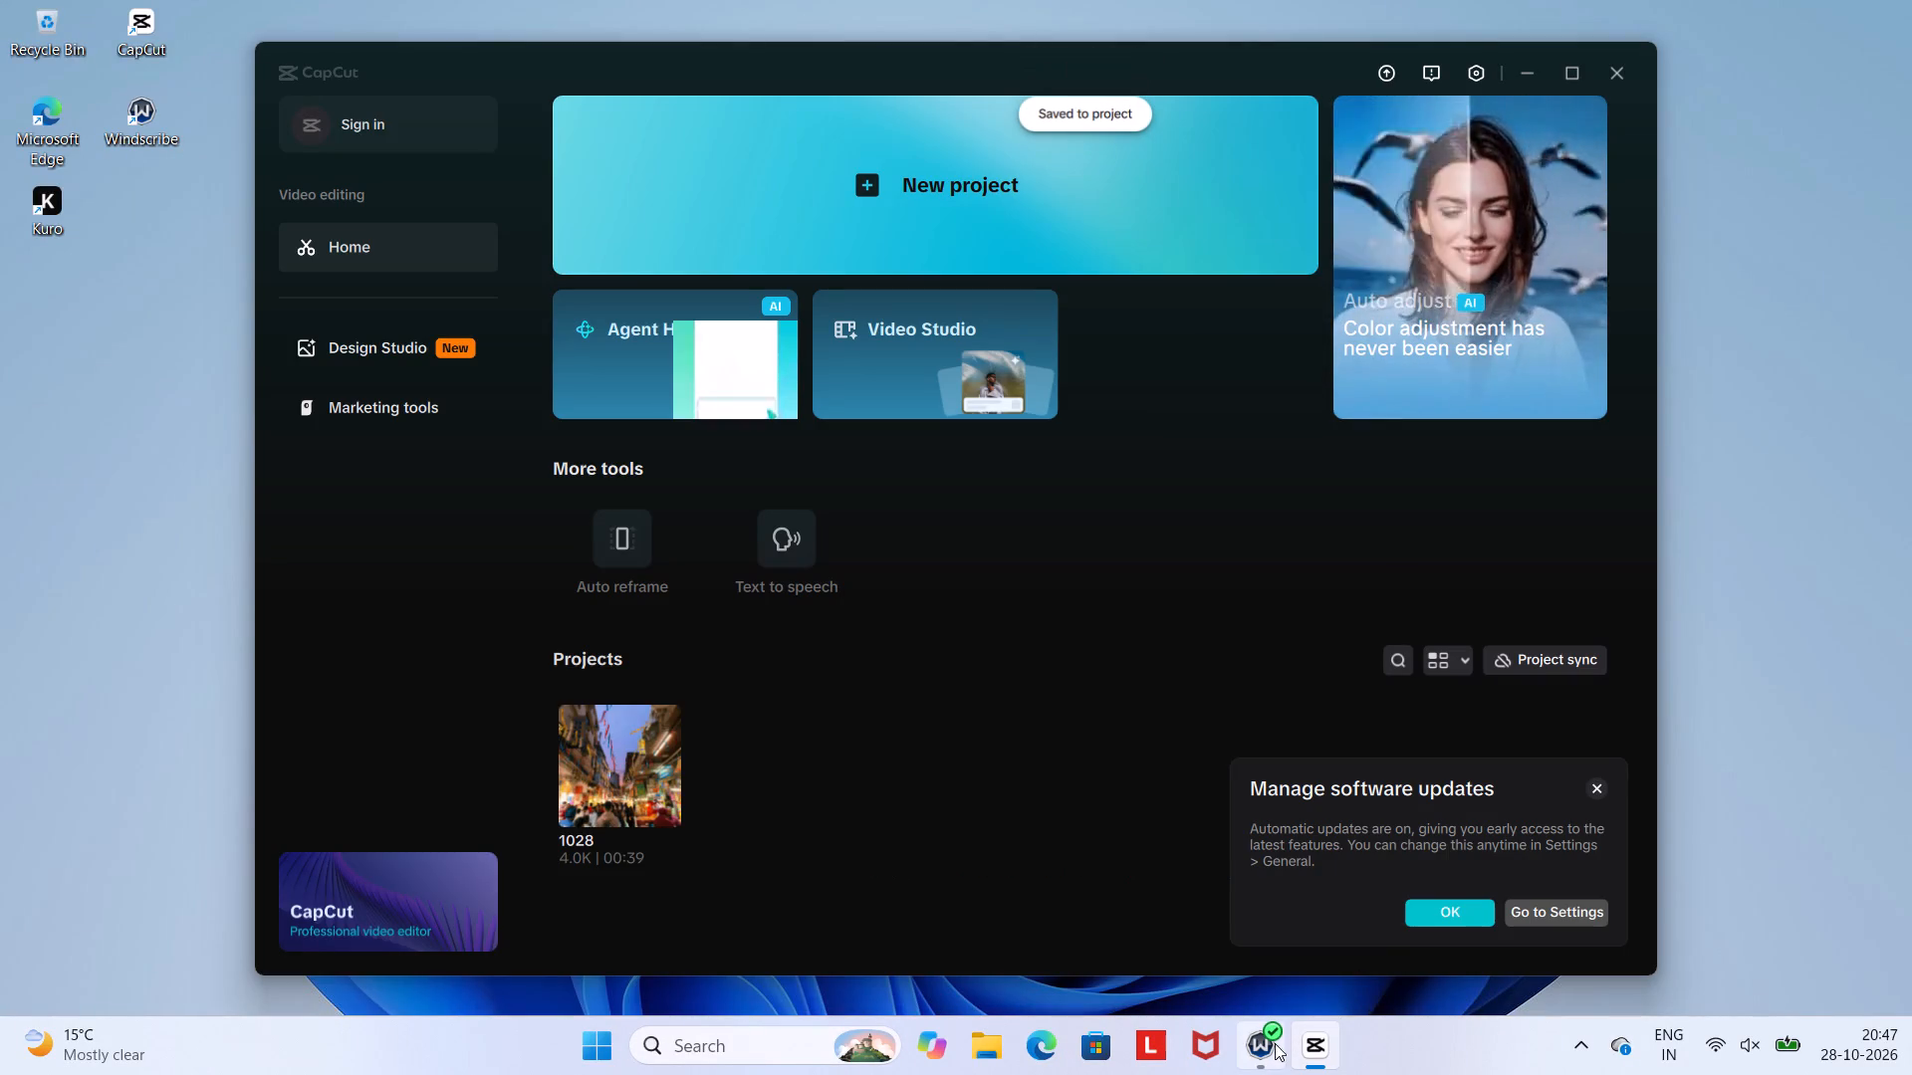
{"action": "left_click", "coordinate": [1335, 827]}
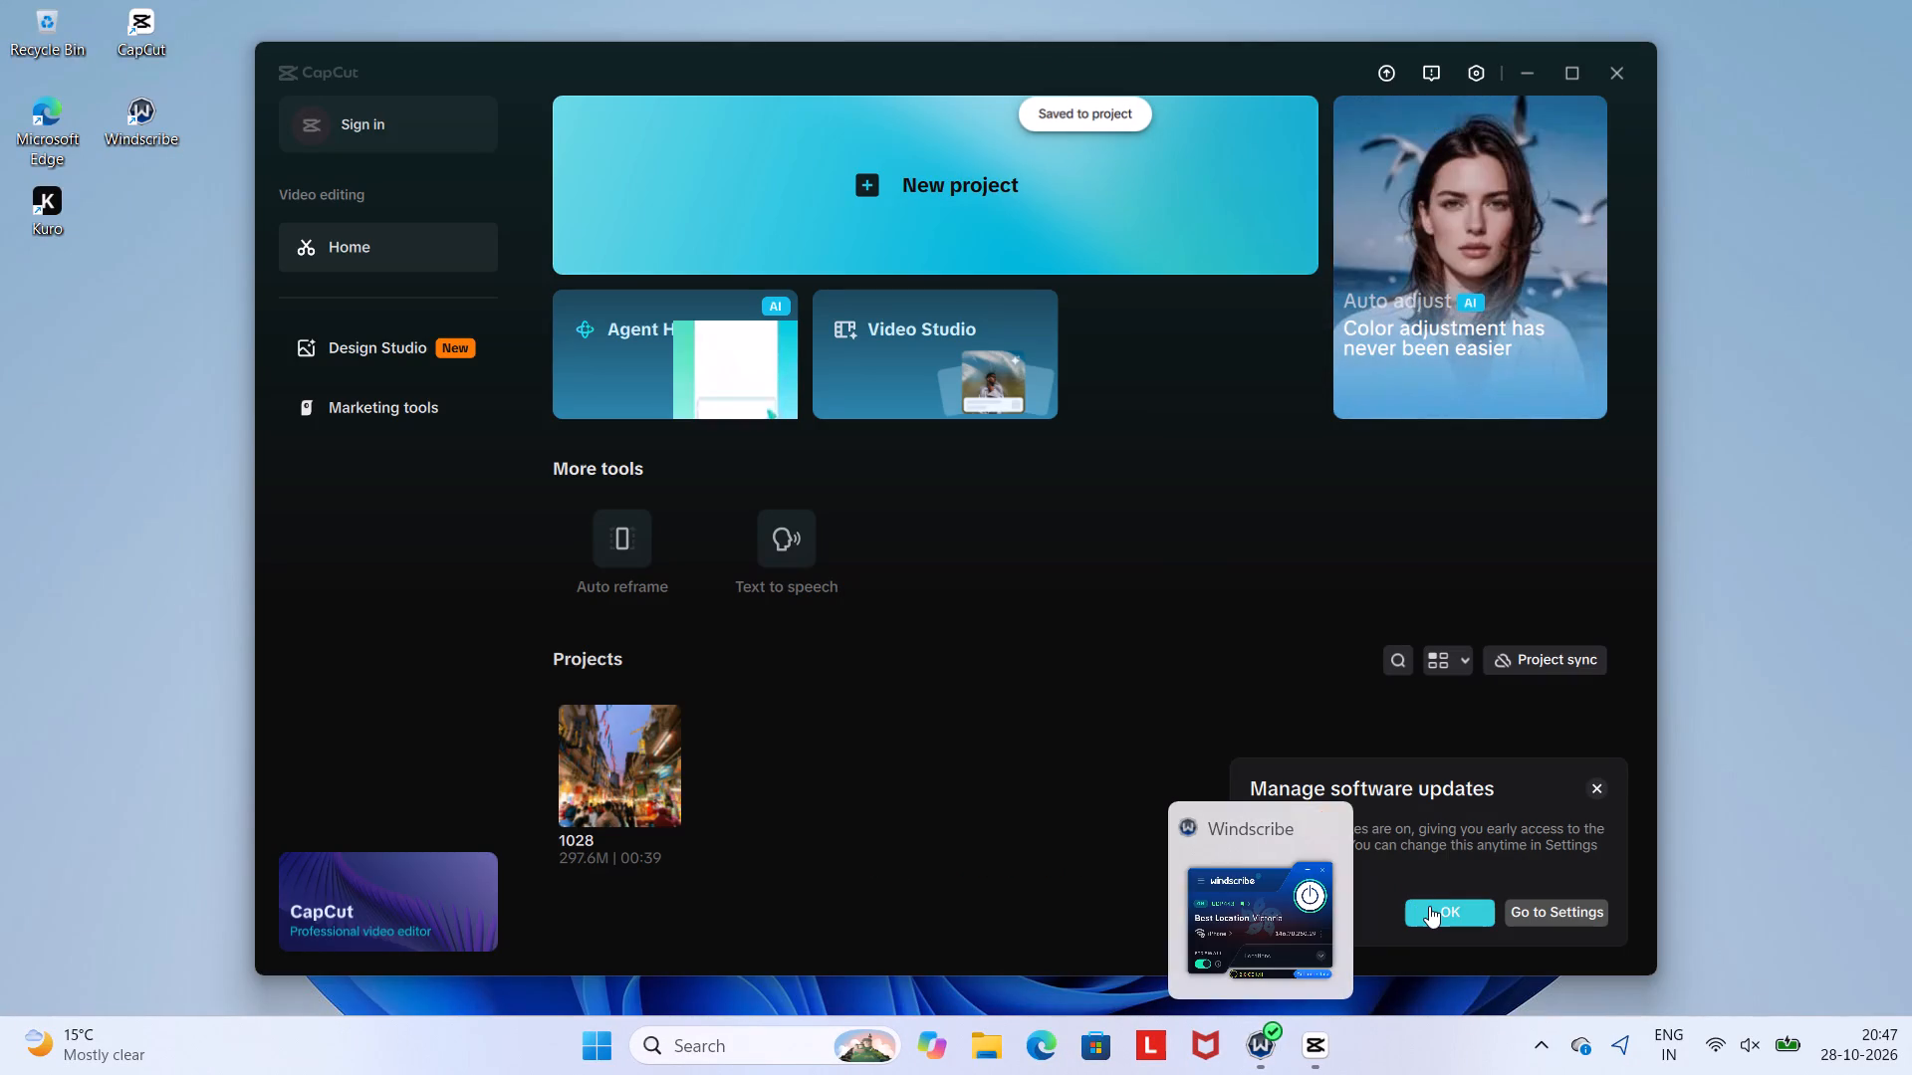
{"action": "left_click", "coordinate": [1431, 910]}
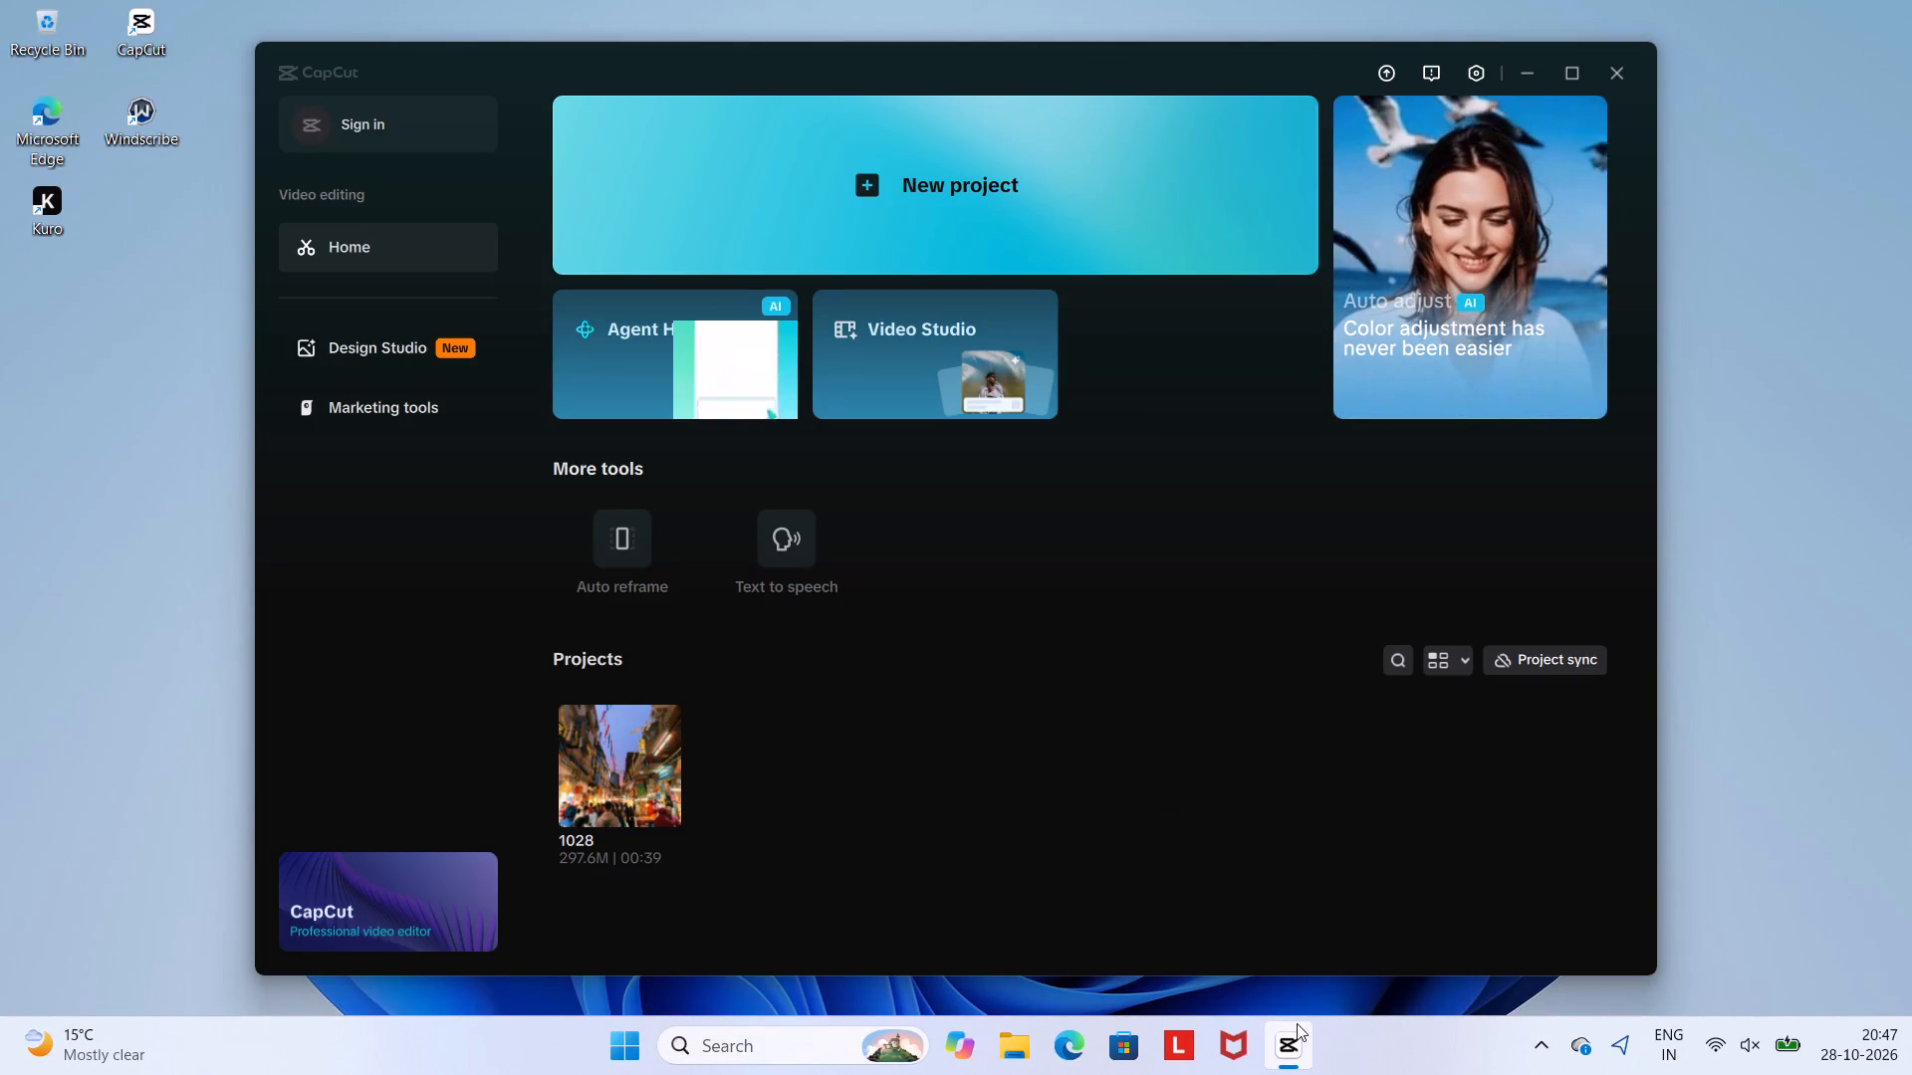
{"action": "left_click", "coordinate": [1378, 822]}
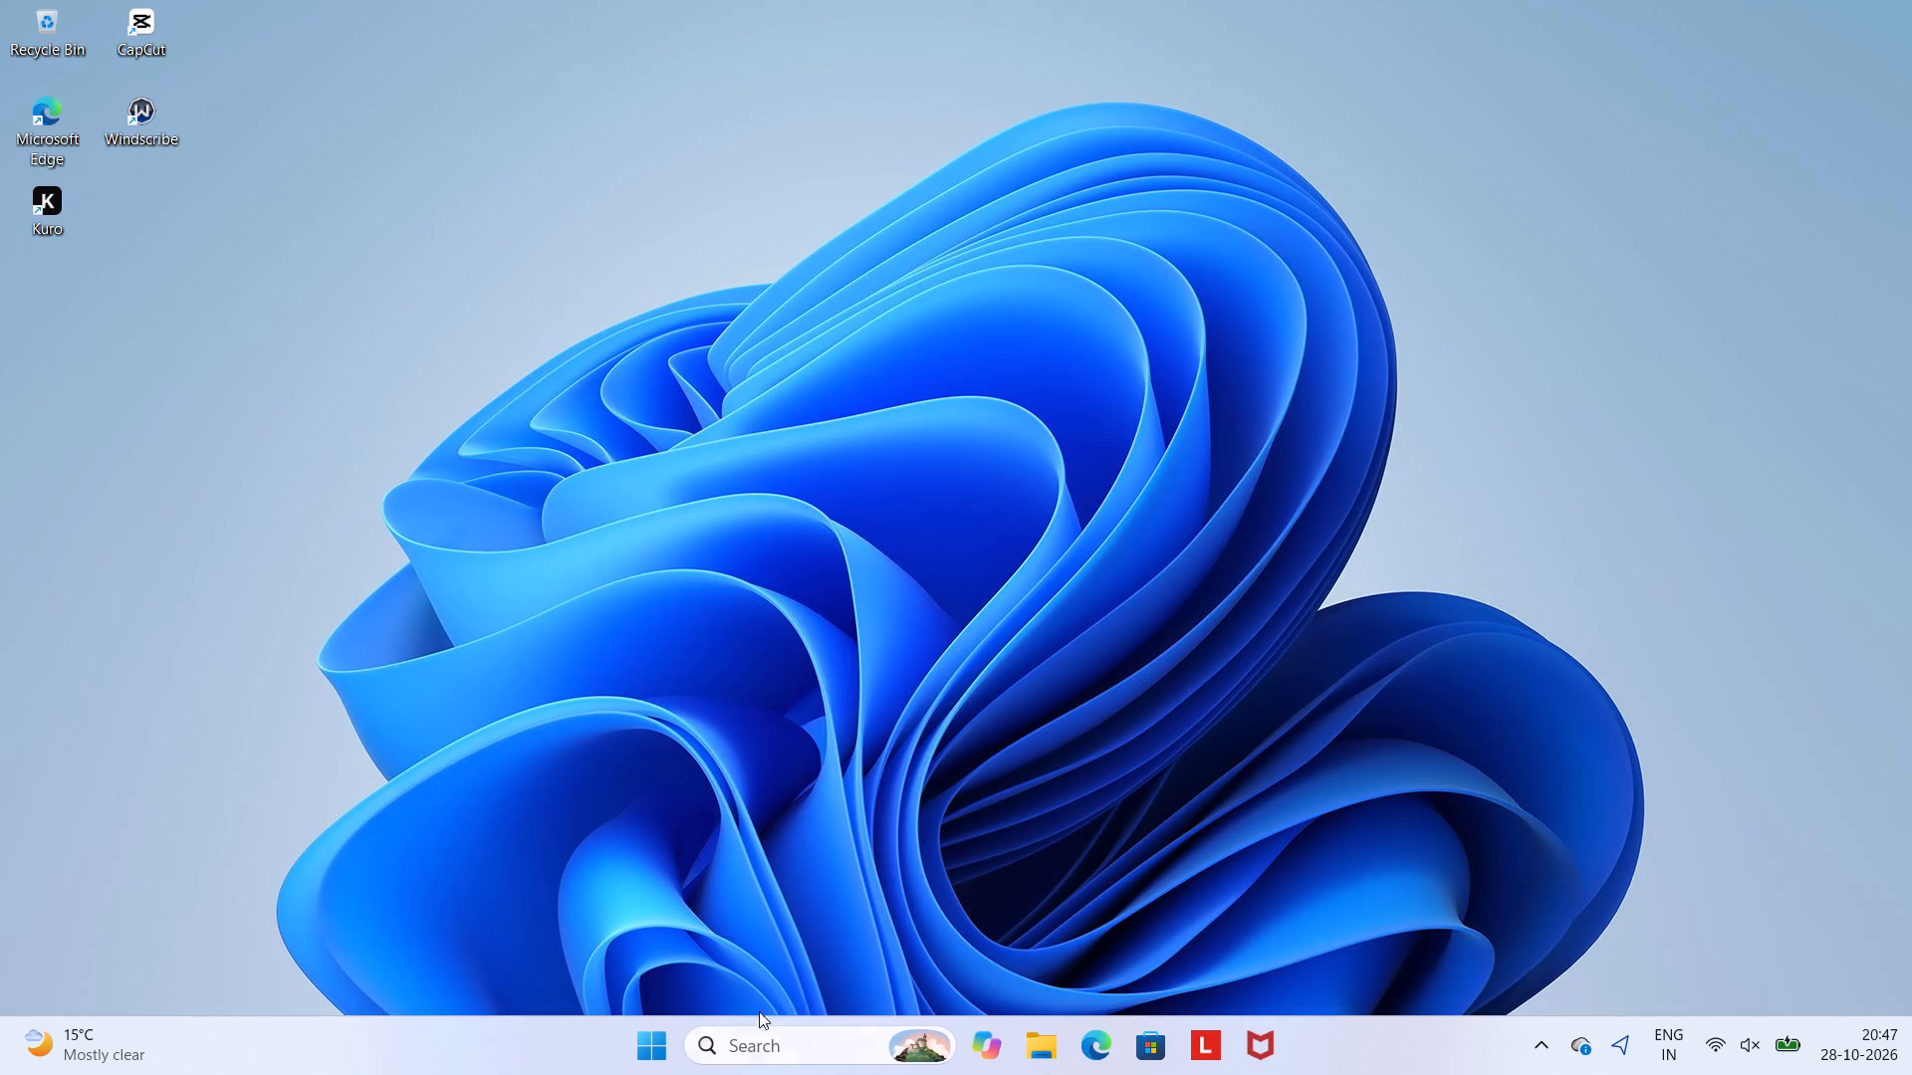
Shut down the computer.
{"action": "left_click", "coordinate": [669, 1060]}
{"action": "left_click", "coordinate": [1256, 962]}
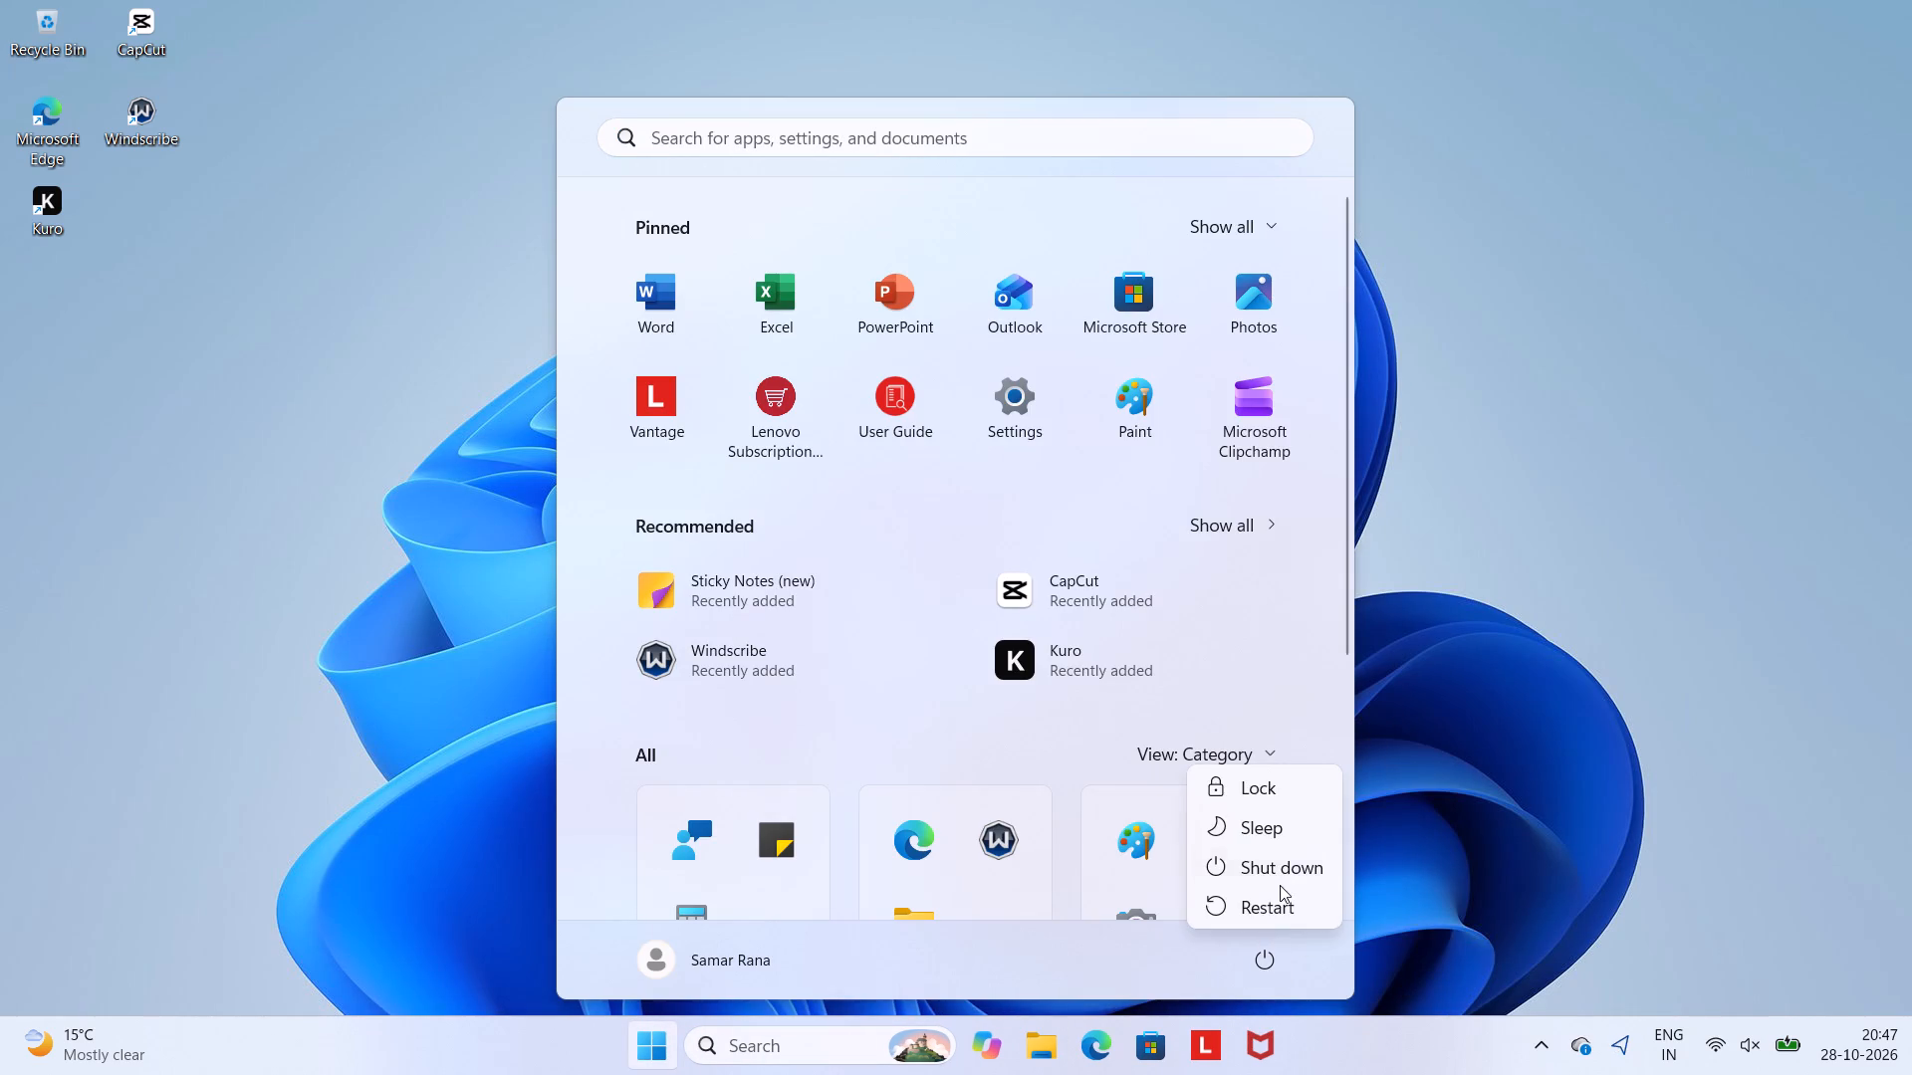
{"action": "left_click", "coordinate": [1281, 876]}
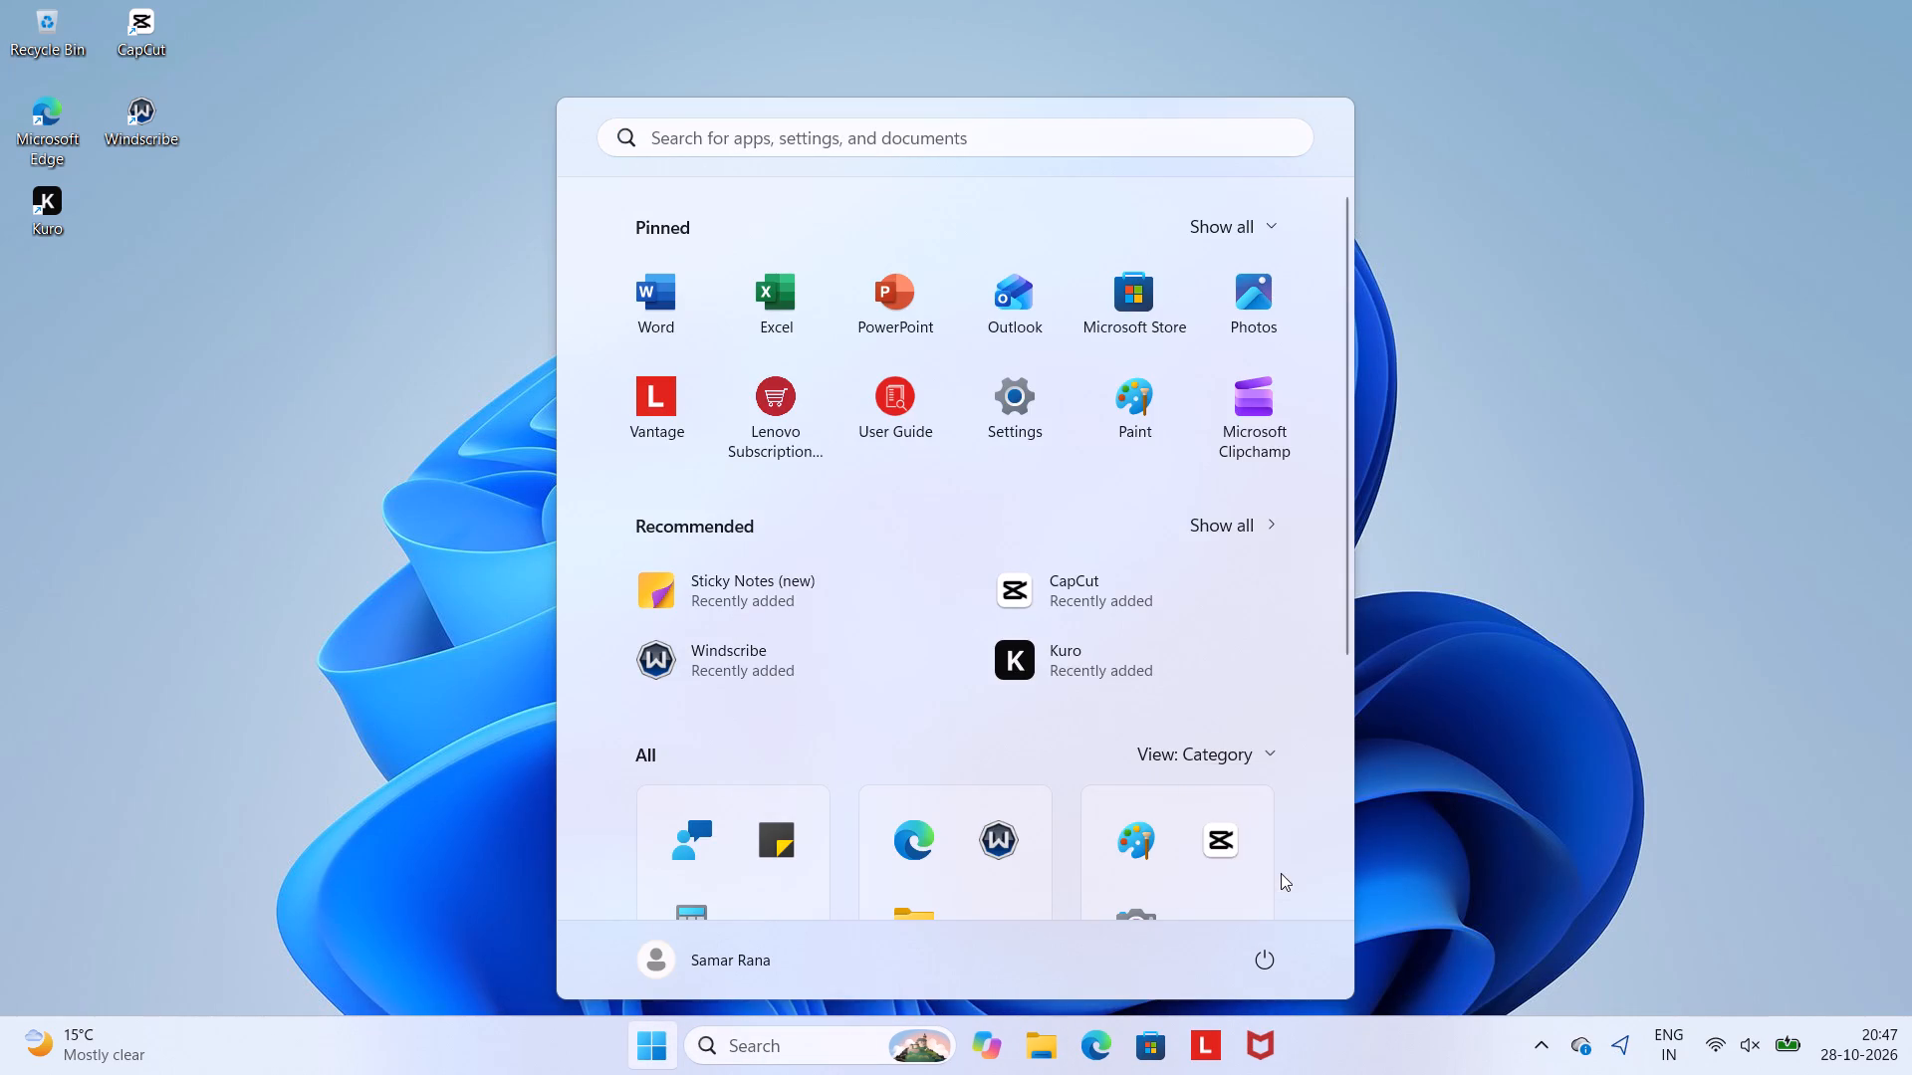